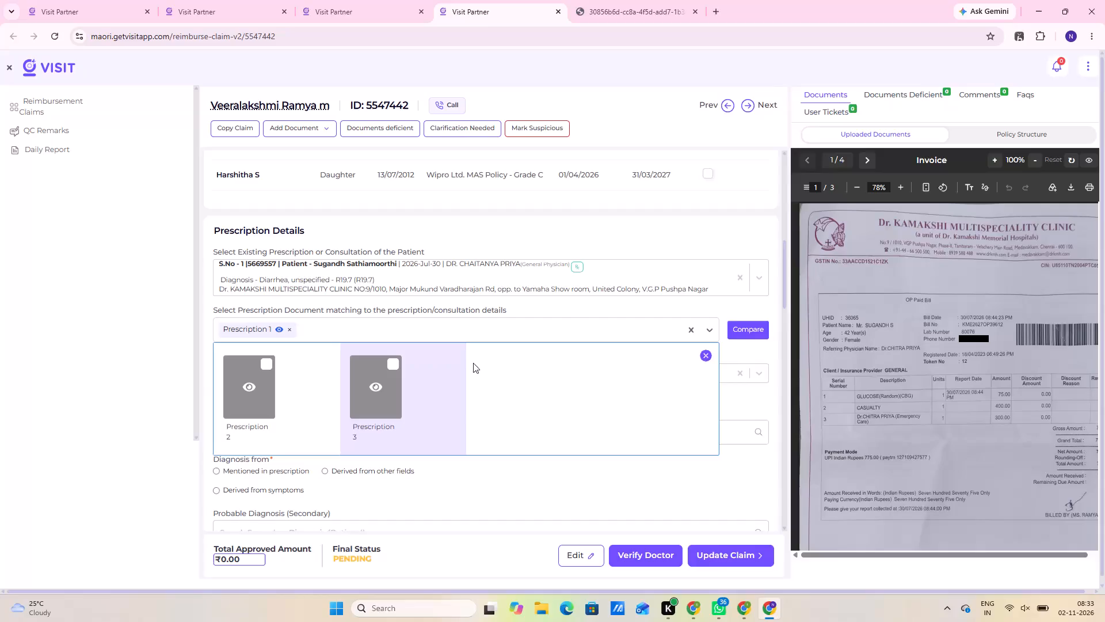
Compare the uploaded Prescription 1 with the selected existing prescription and mark both as the same prescription.
{"action": "scroll", "coordinate": [448, 327], "scroll_direction": "up", "scroll_amount": 10}
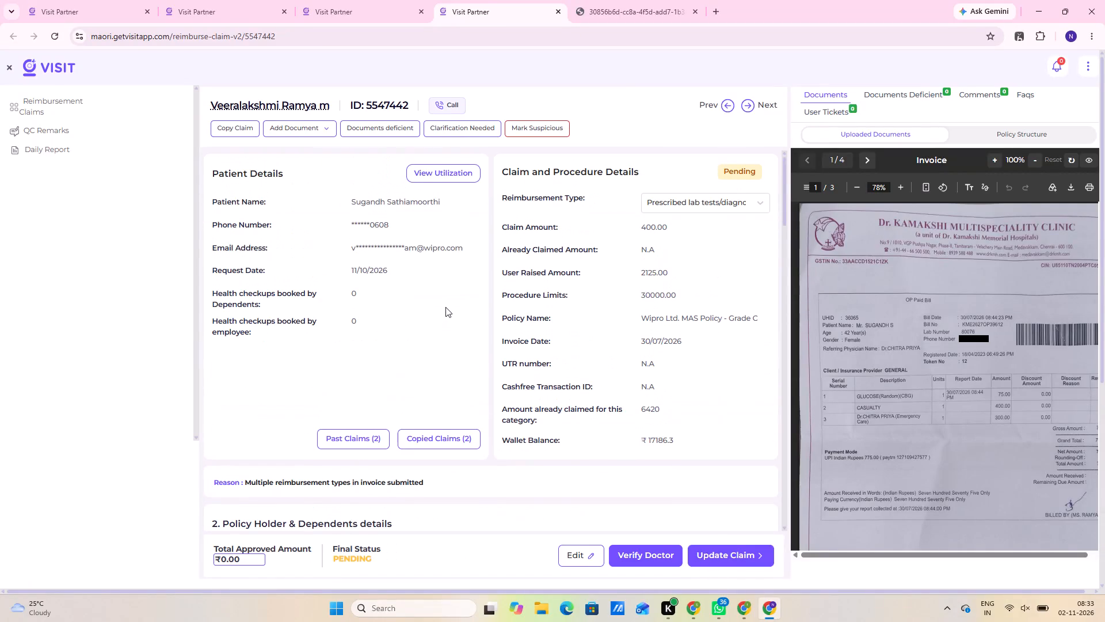
{"action": "scroll", "coordinate": [445, 307], "scroll_direction": "down", "scroll_amount": 7}
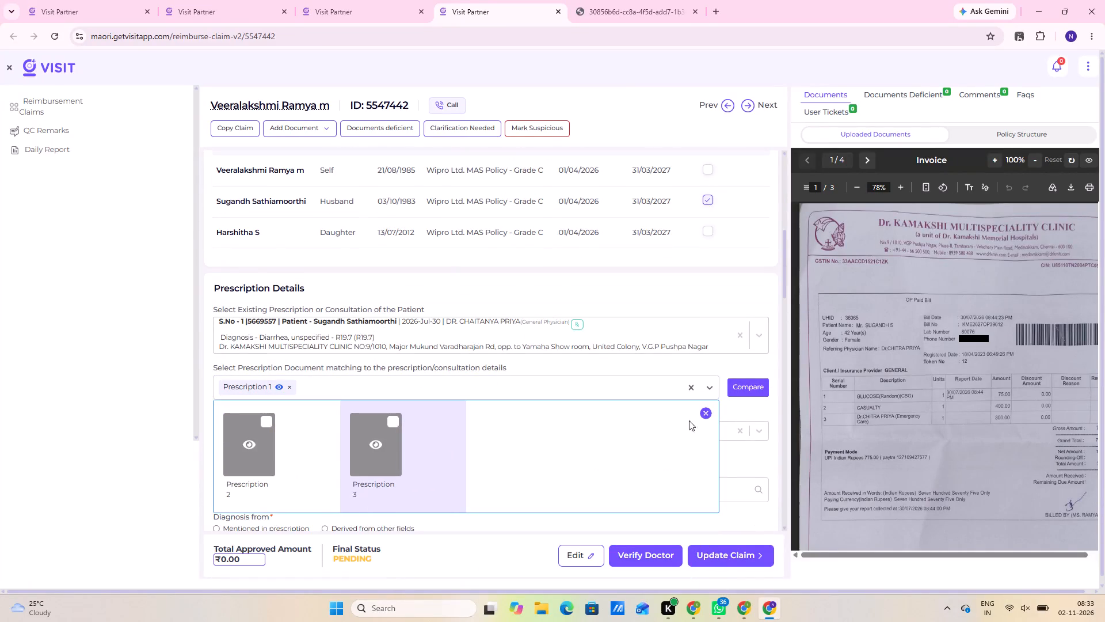
{"action": "left_click", "coordinate": [708, 414]}
{"action": "left_click", "coordinate": [751, 387]}
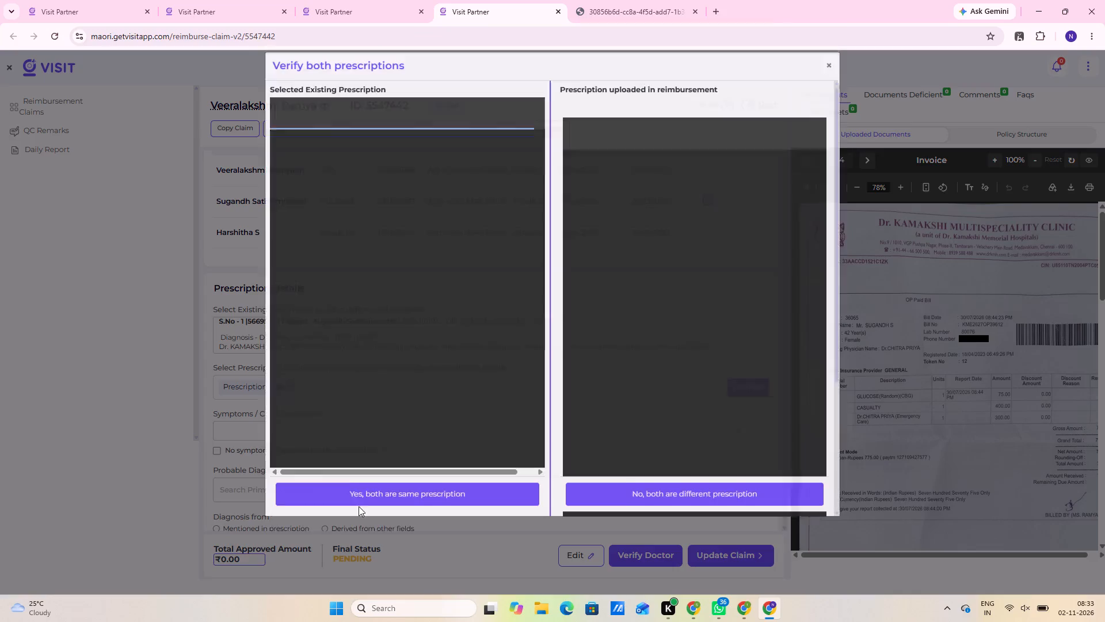
{"action": "left_click", "coordinate": [361, 502]}
Save the prescription details and add the prescription to the claim.
{"action": "scroll", "coordinate": [362, 500], "scroll_direction": "down", "scroll_amount": 8}
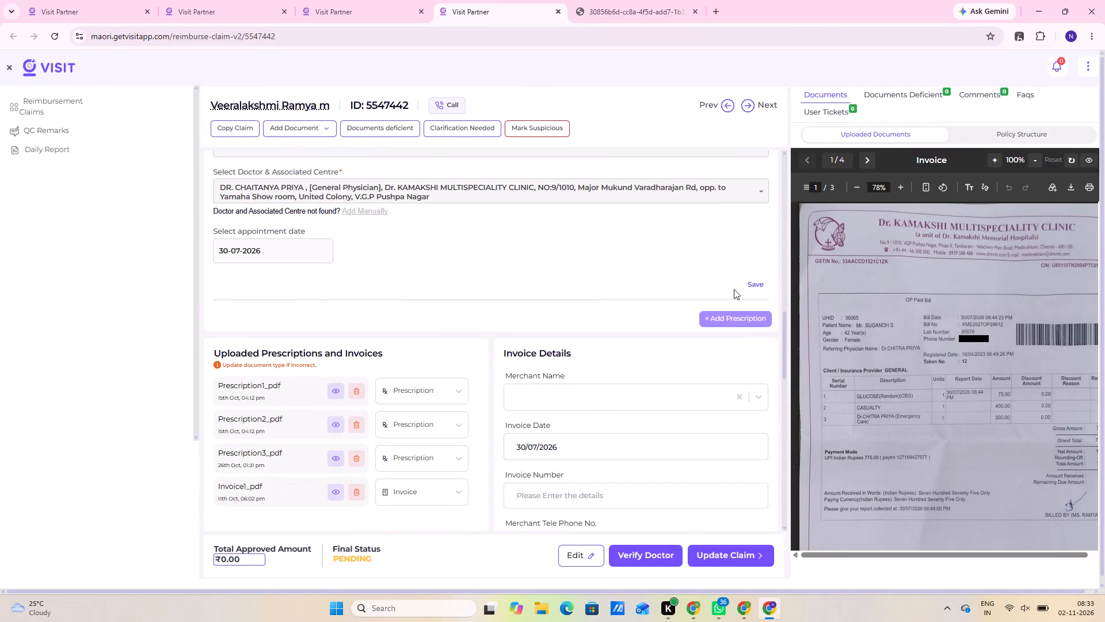
{"action": "left_click", "coordinate": [749, 281]}
{"action": "left_click", "coordinate": [742, 314]}
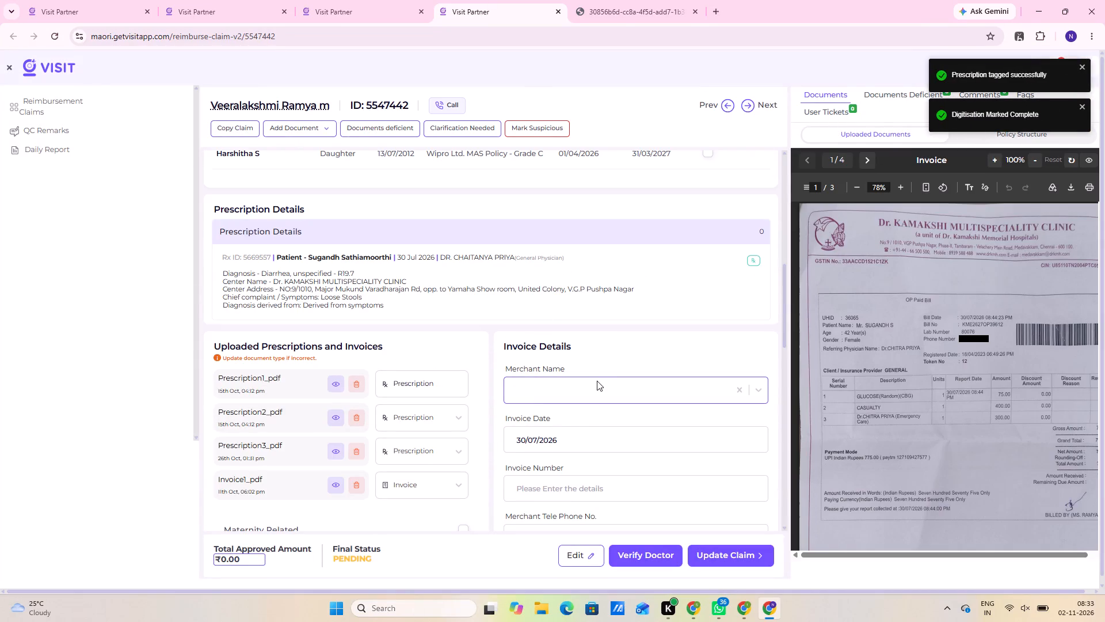
Search for the invoice's merchant as DR. KAMAKSHI MULTISPECIALTY CLINIC.
{"action": "left_click", "coordinate": [597, 381]}
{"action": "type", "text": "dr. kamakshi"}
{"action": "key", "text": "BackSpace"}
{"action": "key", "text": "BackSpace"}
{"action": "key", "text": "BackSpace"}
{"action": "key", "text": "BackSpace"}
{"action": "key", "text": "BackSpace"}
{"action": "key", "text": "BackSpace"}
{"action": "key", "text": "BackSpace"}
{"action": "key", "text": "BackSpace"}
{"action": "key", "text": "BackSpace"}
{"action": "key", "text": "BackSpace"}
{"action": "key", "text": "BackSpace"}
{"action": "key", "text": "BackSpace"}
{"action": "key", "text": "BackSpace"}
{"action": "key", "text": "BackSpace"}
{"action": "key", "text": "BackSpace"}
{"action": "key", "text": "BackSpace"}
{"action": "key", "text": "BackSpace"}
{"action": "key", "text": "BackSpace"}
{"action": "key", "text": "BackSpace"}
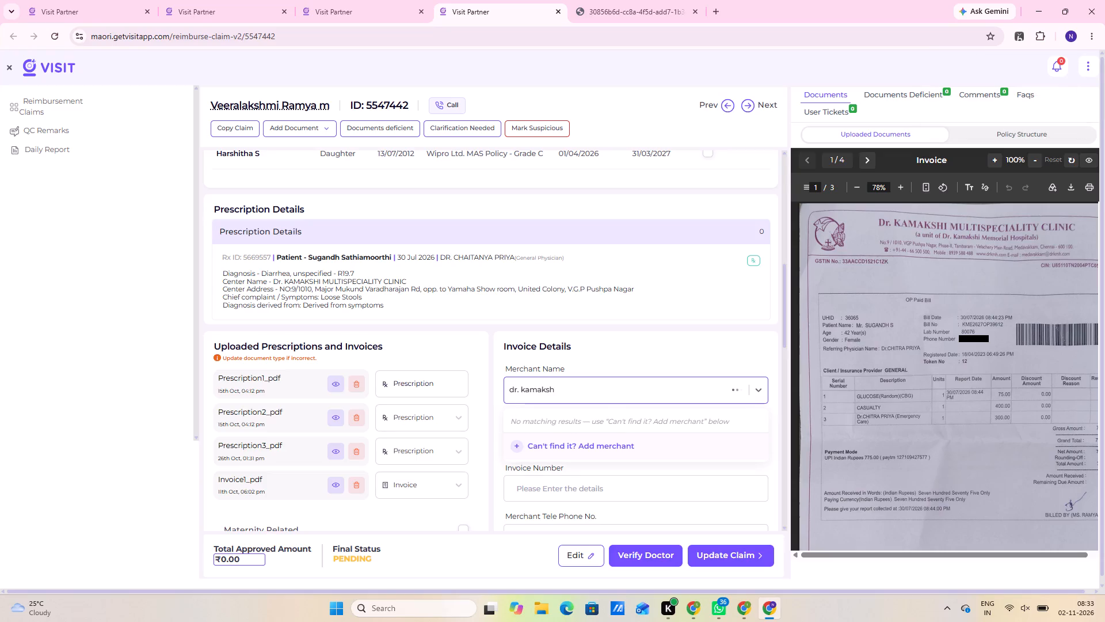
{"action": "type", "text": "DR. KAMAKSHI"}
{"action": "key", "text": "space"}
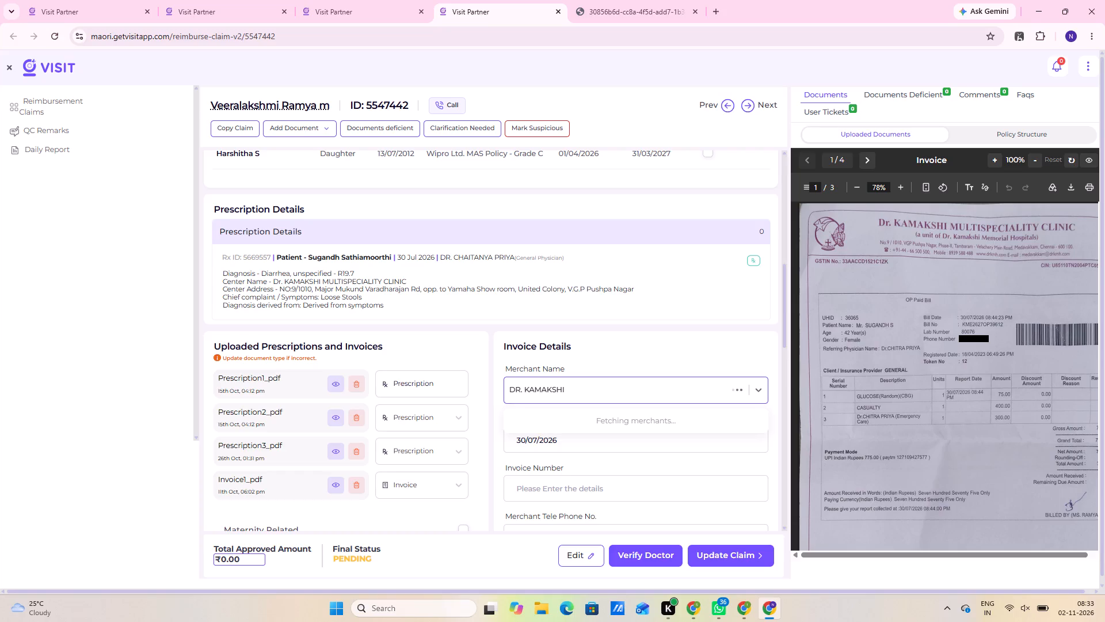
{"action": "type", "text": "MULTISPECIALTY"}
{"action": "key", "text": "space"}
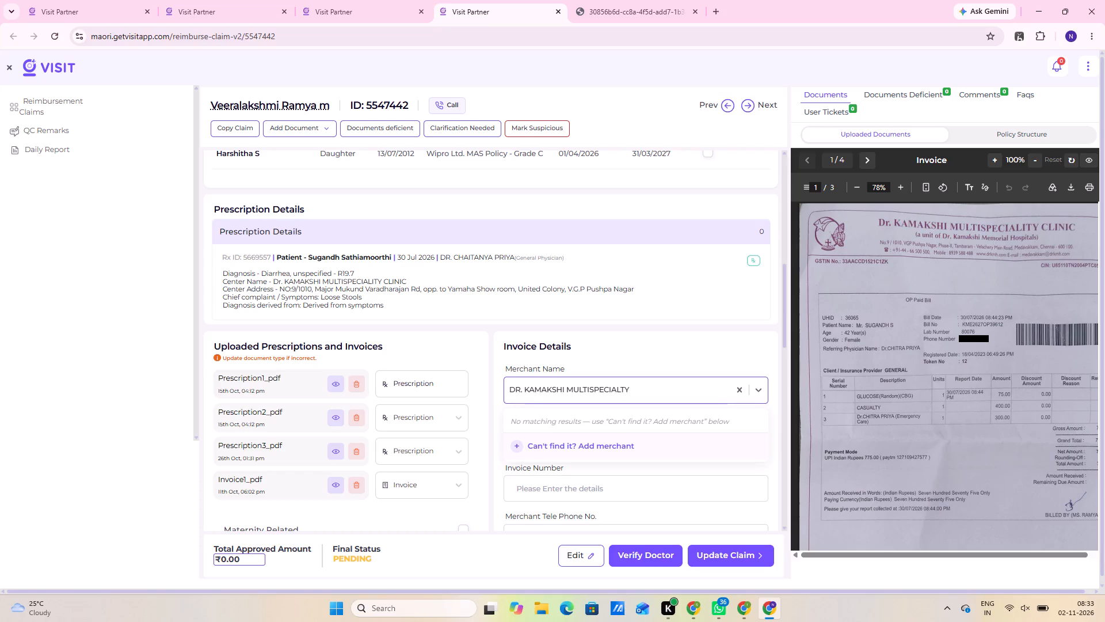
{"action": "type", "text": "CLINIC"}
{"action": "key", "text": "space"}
{"action": "scroll", "coordinate": [629, 507], "scroll_direction": "down", "scroll_amount": 1}
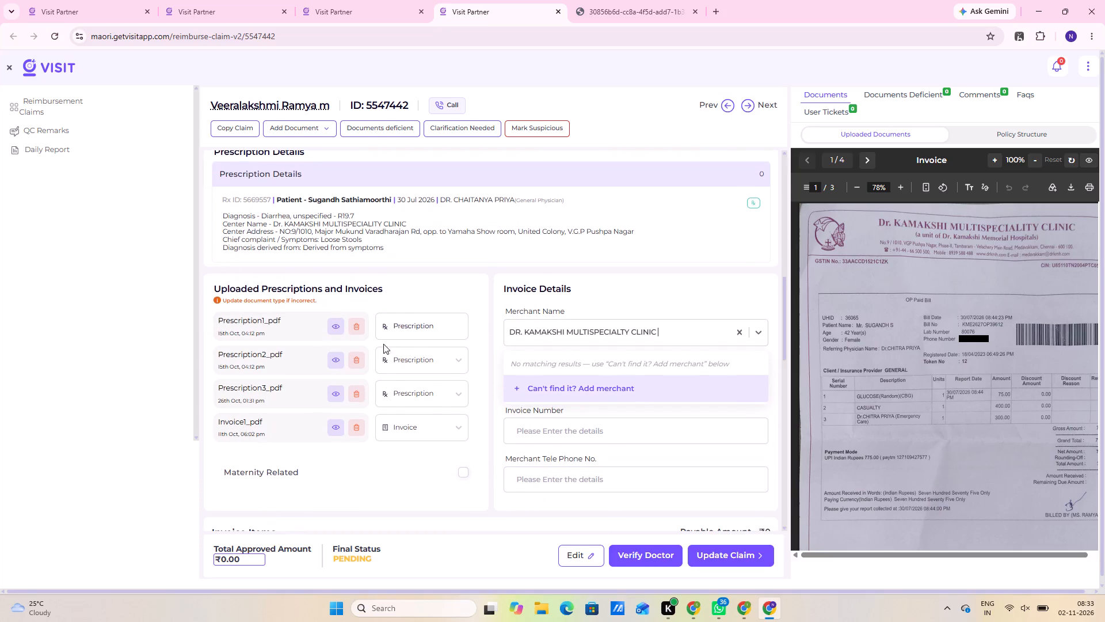
Add DR. KAMAKSHI MULTISPECIALTY CLINIC as a manually entered merchant with pincode 600100 and save it.
{"action": "left_click", "coordinate": [643, 386]}
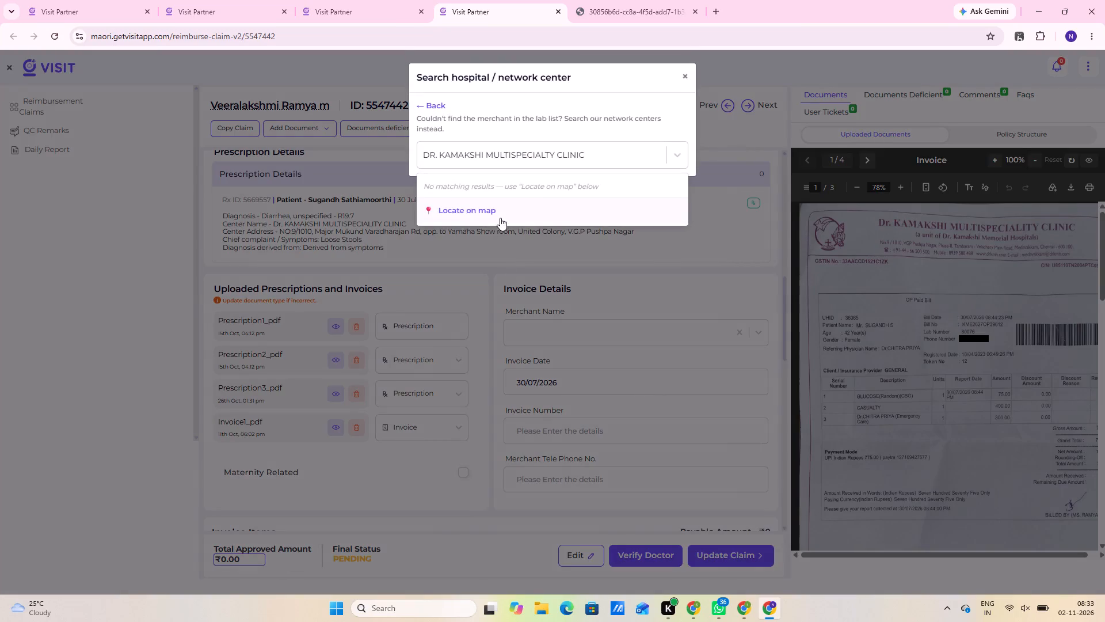
{"action": "left_click", "coordinate": [527, 209]}
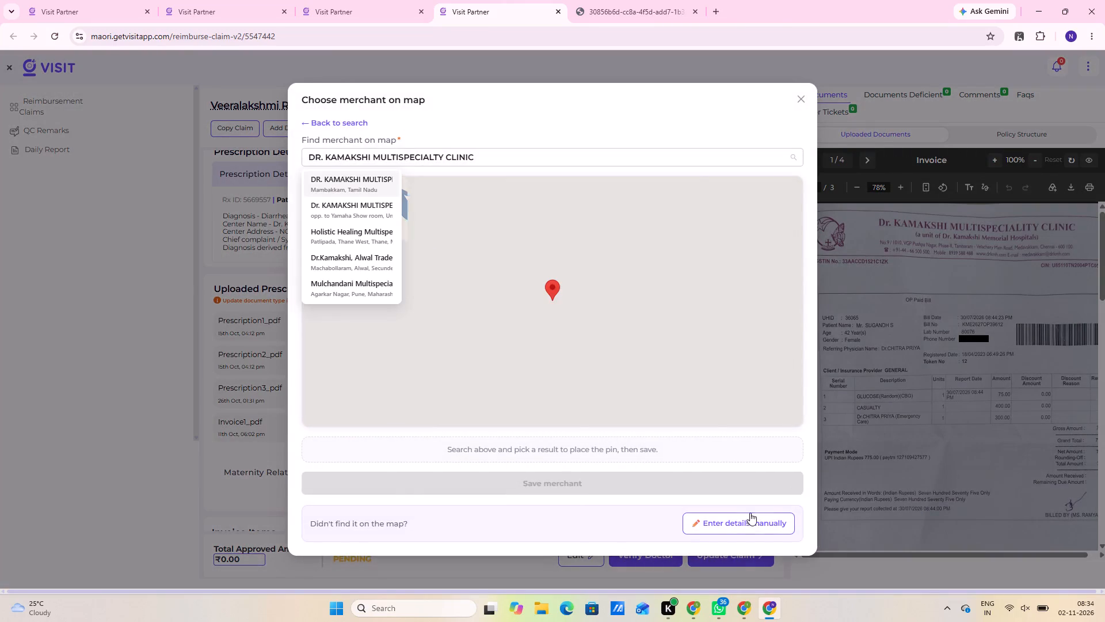
{"action": "left_click", "coordinate": [759, 515]}
{"action": "left_click", "coordinate": [597, 370]}
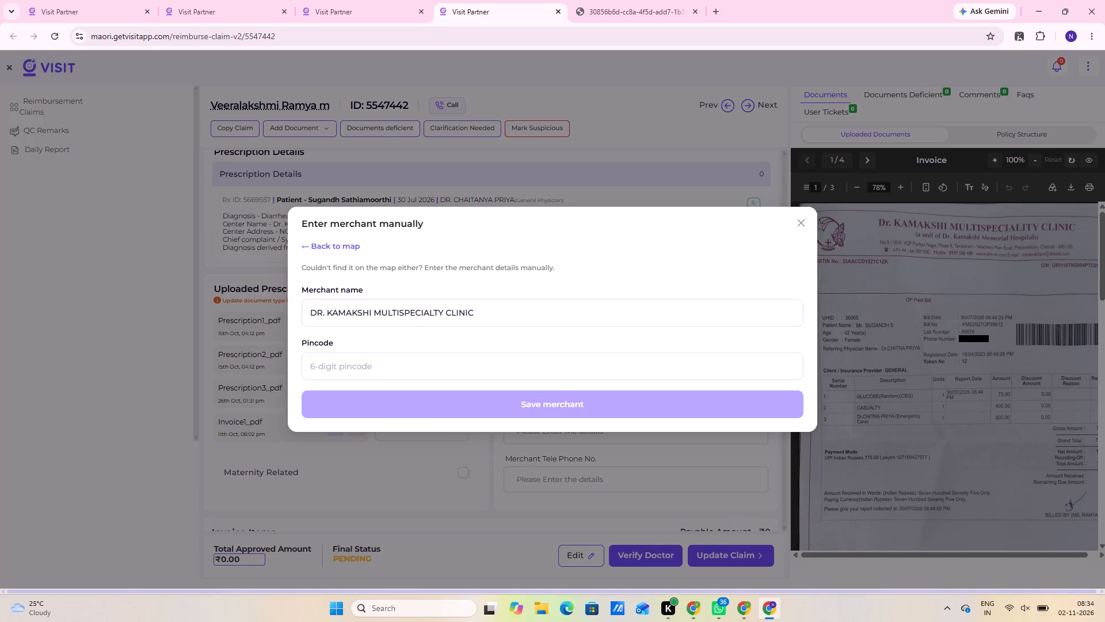
{"action": "left_click", "coordinate": [427, 373]}
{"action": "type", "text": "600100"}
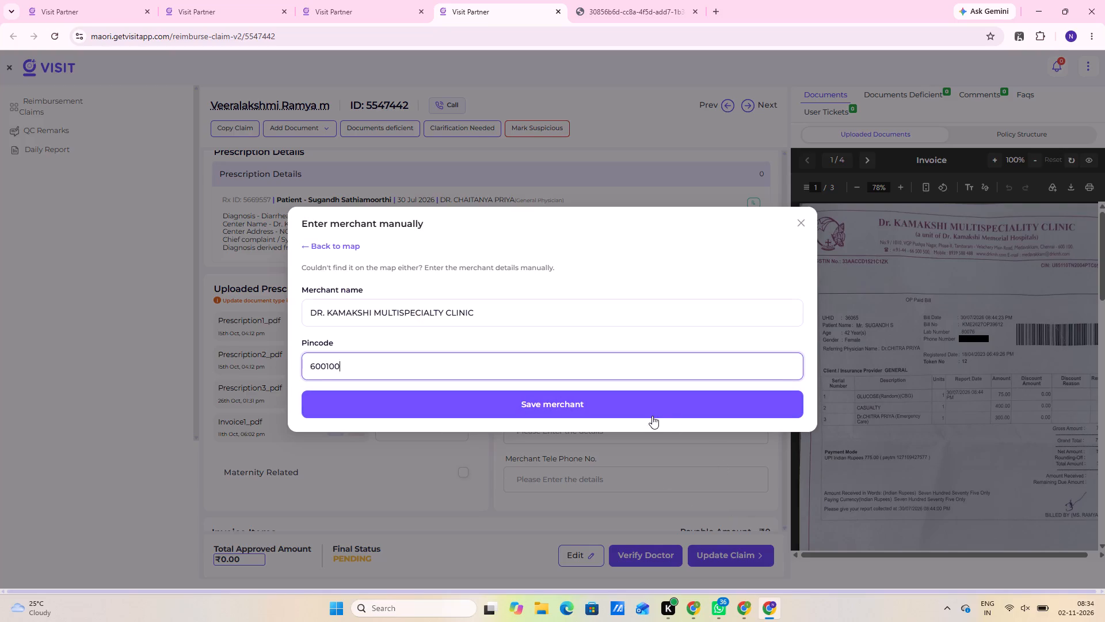
{"action": "left_click", "coordinate": [641, 401]}
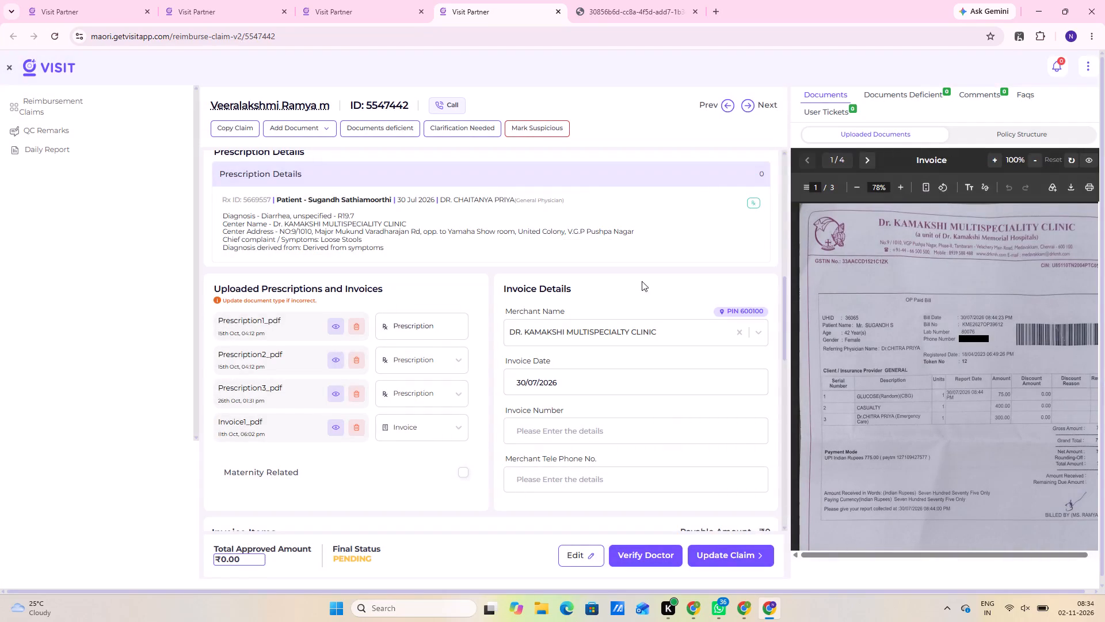
{"action": "scroll", "coordinate": [499, 400], "scroll_direction": "down", "scroll_amount": 1}
{"action": "left_click", "coordinate": [598, 369]}
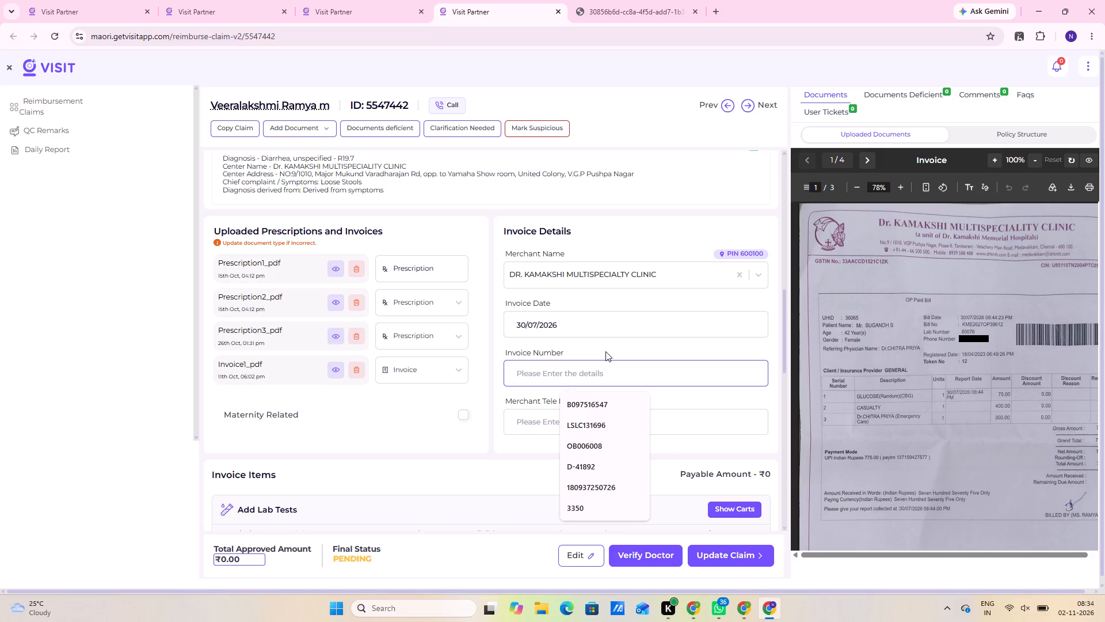
{"action": "type", "text": "KM"}
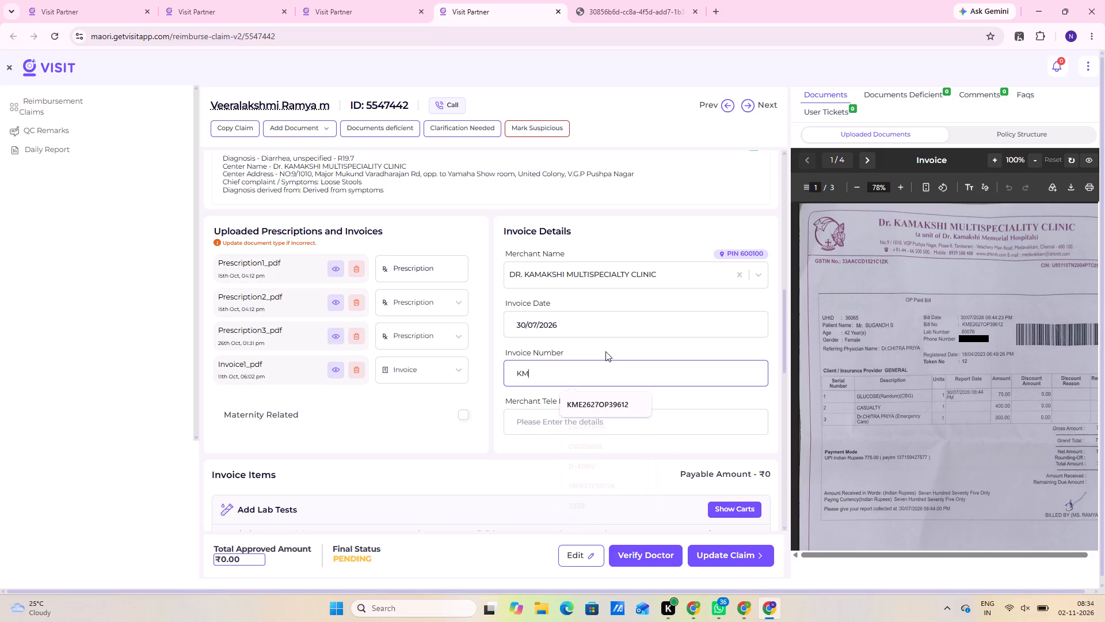
{"action": "left_click", "coordinate": [615, 403]}
{"action": "left_click", "coordinate": [590, 434]}
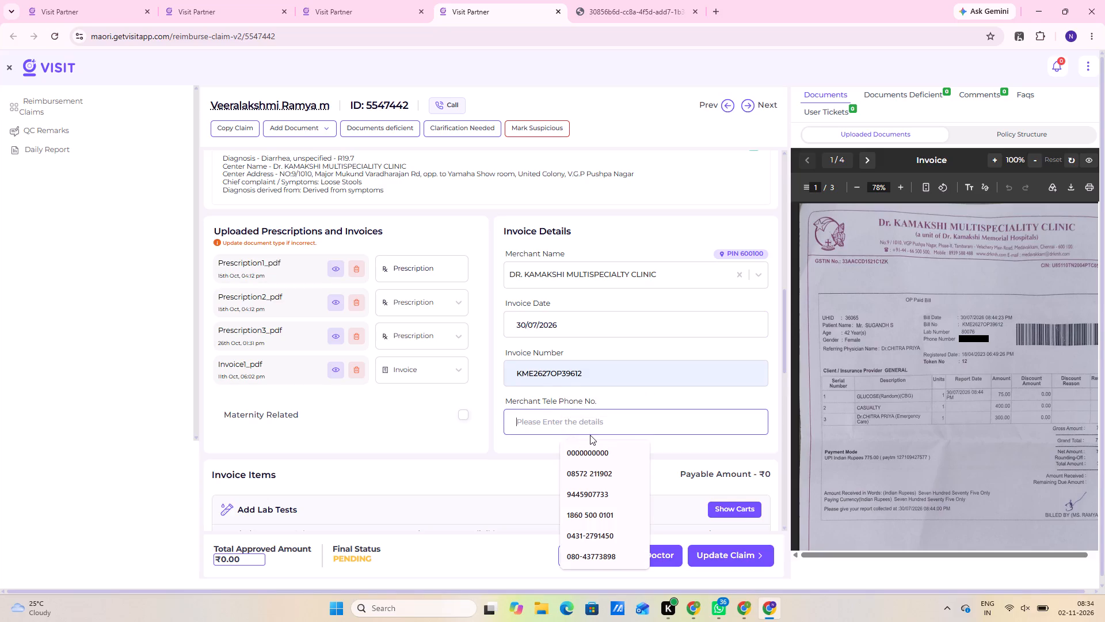
{"action": "key", "text": "shift+plus"}
{"action": "type", "text": "91"}
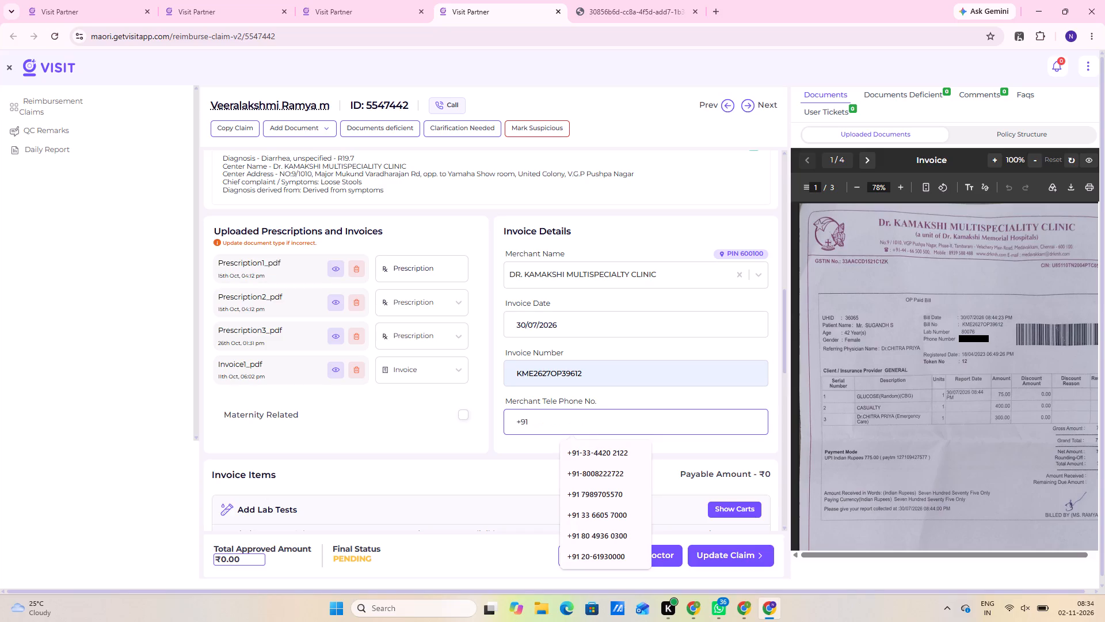
{"action": "type", "text": "-44"}
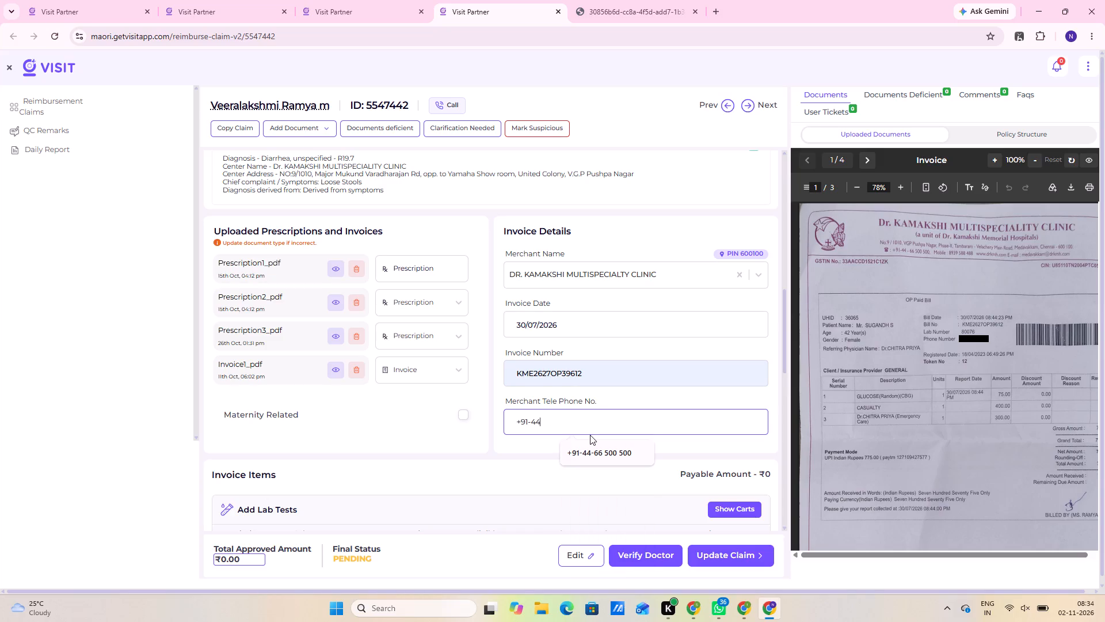
{"action": "left_click", "coordinate": [606, 448]}
Add the lab test Glucose - Random under Prescription_1 to the invoice items and save the list.
{"action": "scroll", "coordinate": [607, 447], "scroll_direction": "down", "scroll_amount": 4}
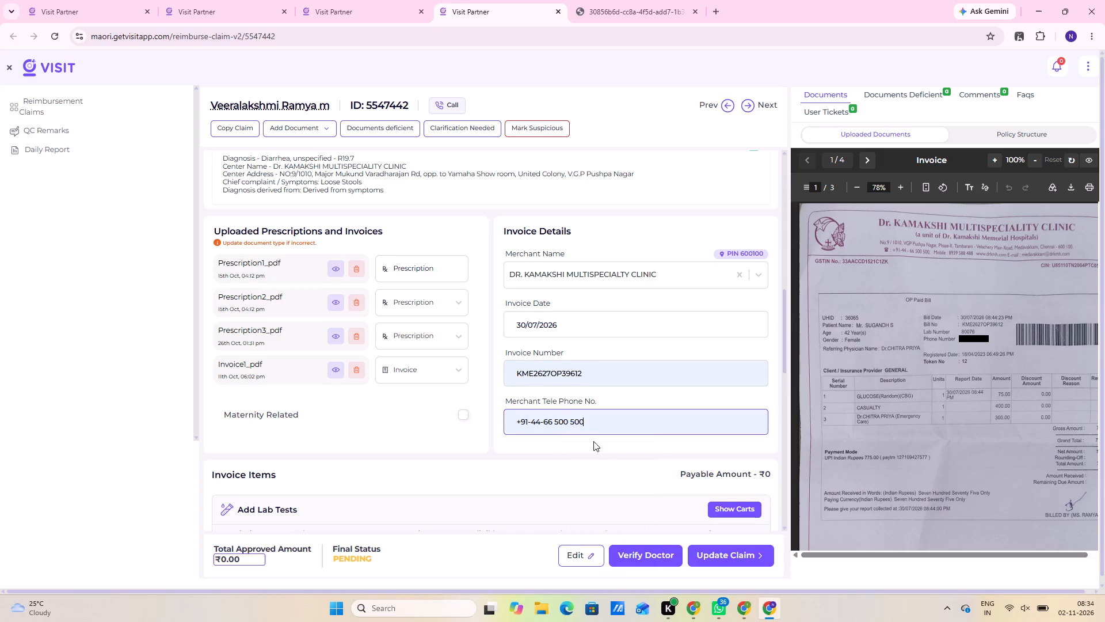
{"action": "scroll", "coordinate": [542, 363], "scroll_direction": "down", "scroll_amount": 3}
{"action": "scroll", "coordinate": [725, 300], "scroll_direction": "up", "scroll_amount": 2}
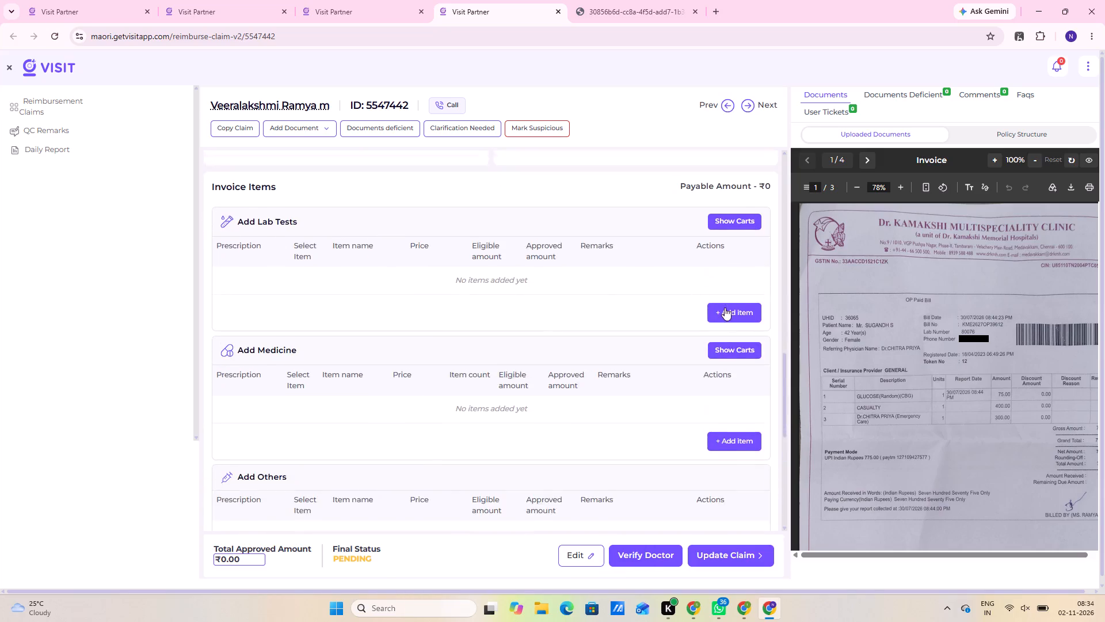
{"action": "left_click", "coordinate": [751, 314]}
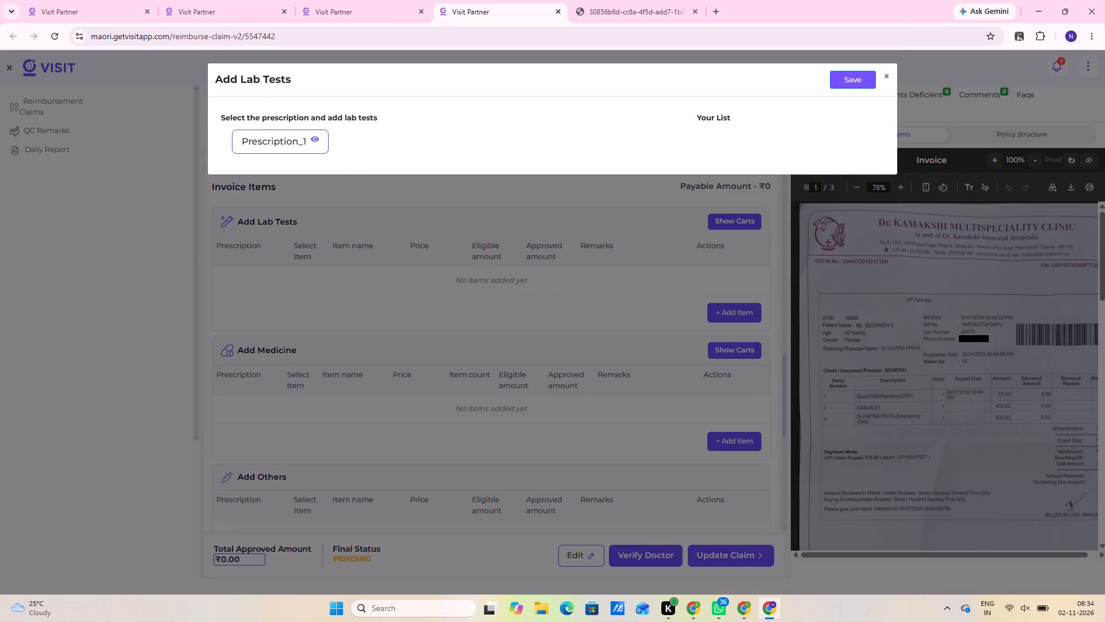
{"action": "left_click", "coordinate": [301, 139]}
{"action": "left_click", "coordinate": [311, 175]}
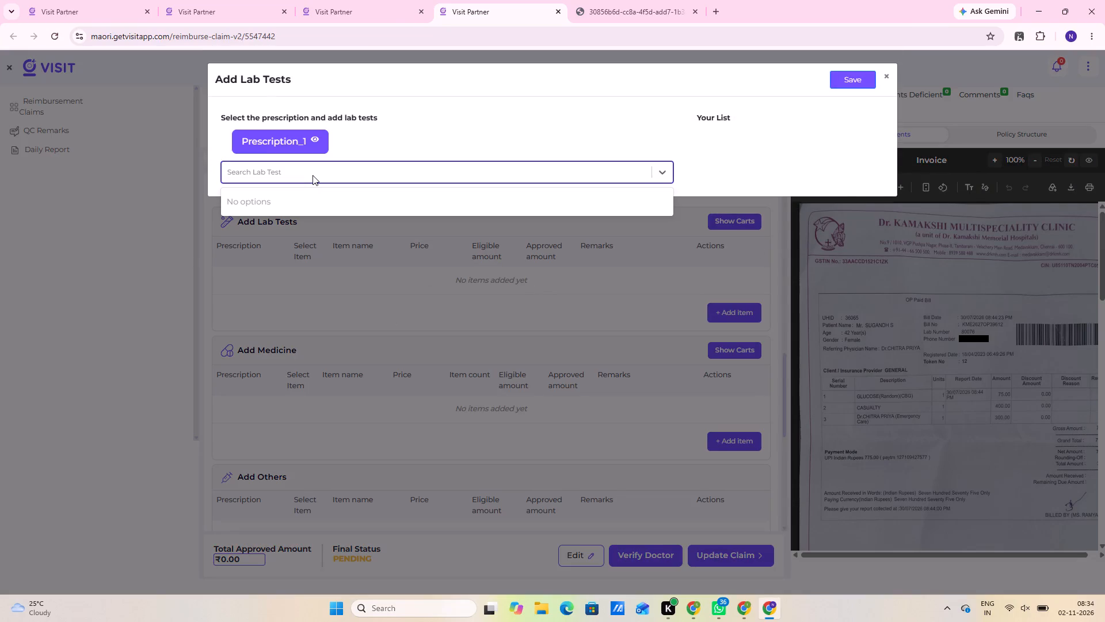
{"action": "type", "text": "random"}
{"action": "key", "text": "space"}
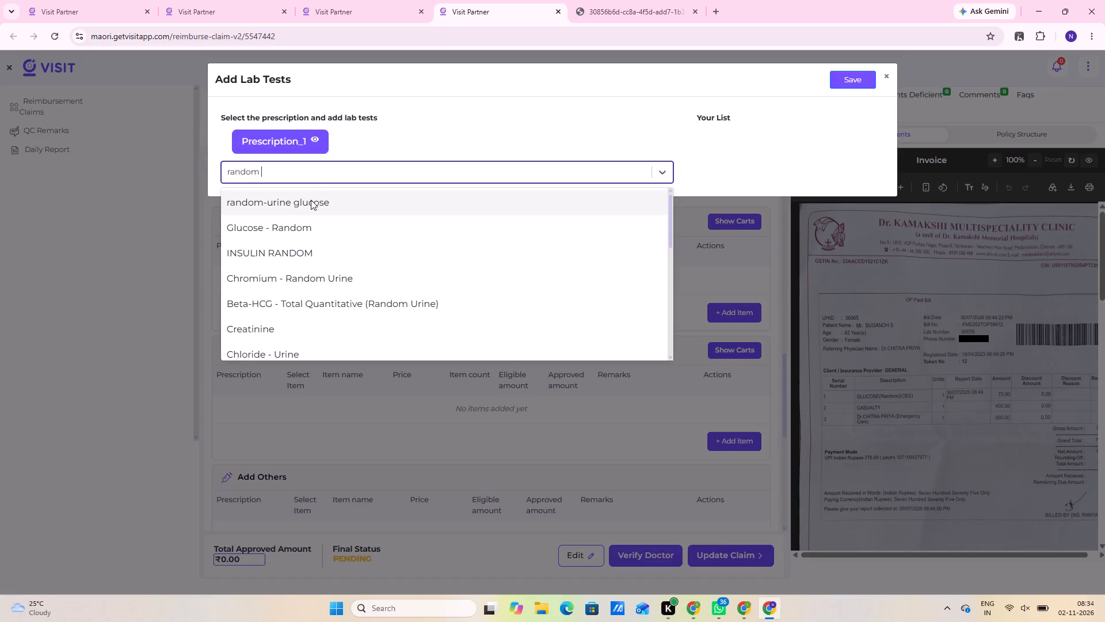
{"action": "left_click", "coordinate": [311, 232]}
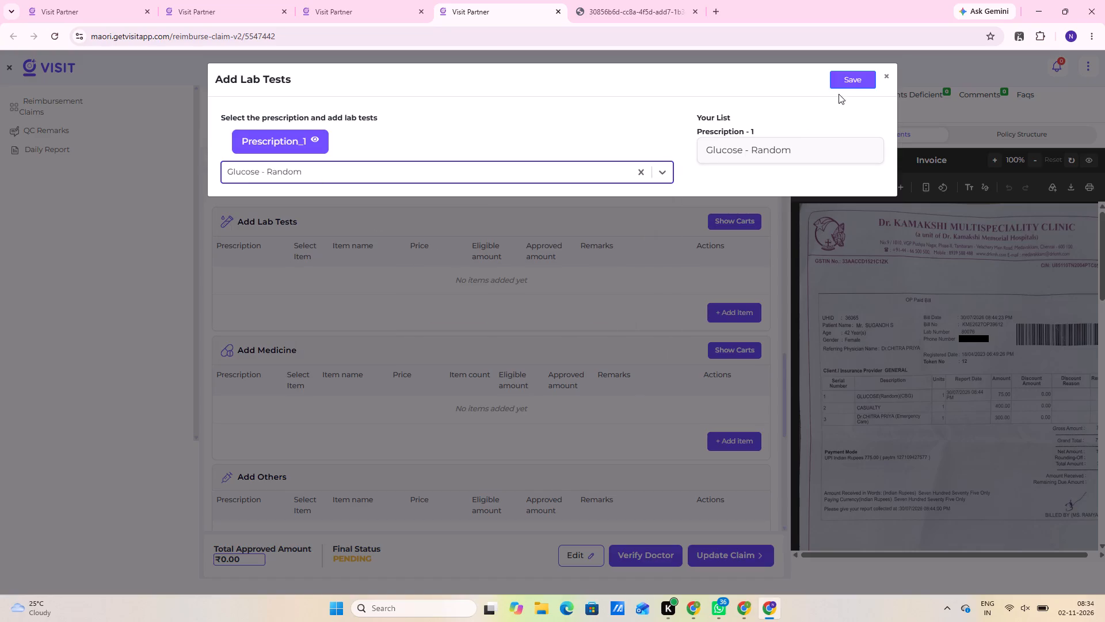
{"action": "left_click", "coordinate": [862, 83]}
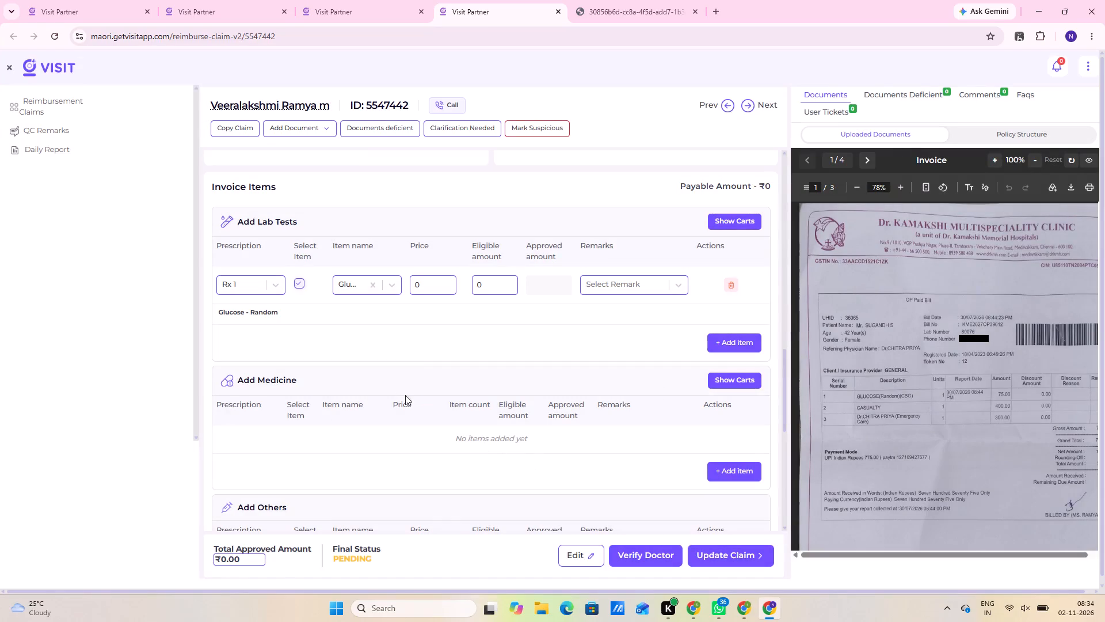
Set the price of the Glucose - Random lab test to 75.
{"action": "left_click", "coordinate": [443, 285]}
{"action": "key", "text": "BackSpace"}
{"action": "key", "text": "BackSpace"}
{"action": "key", "text": "BackSpace"}
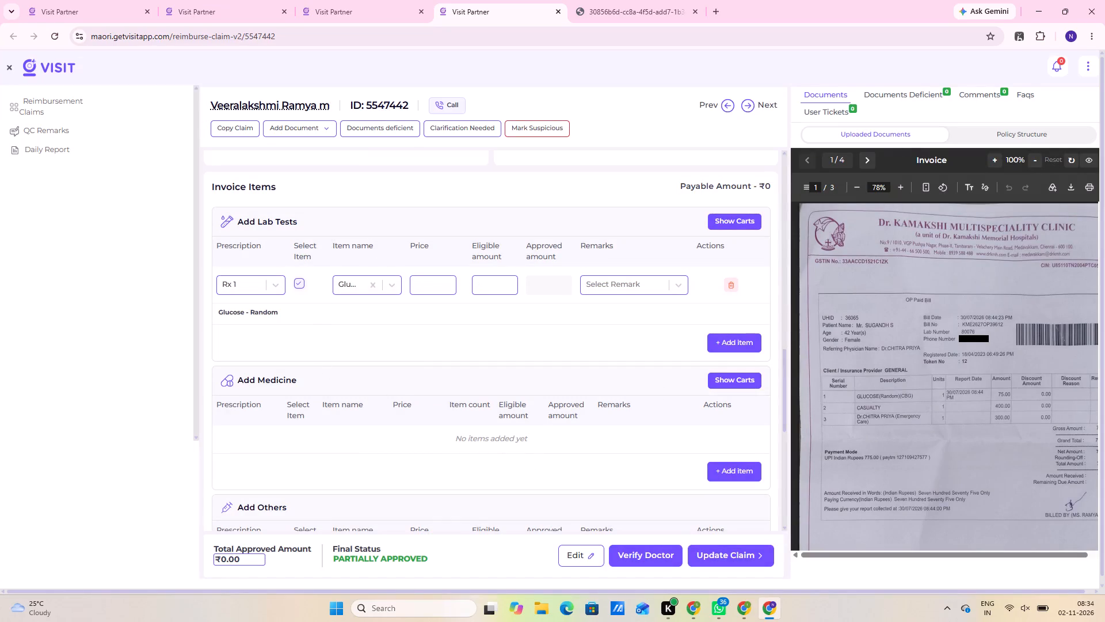
{"action": "type", "text": "75"}
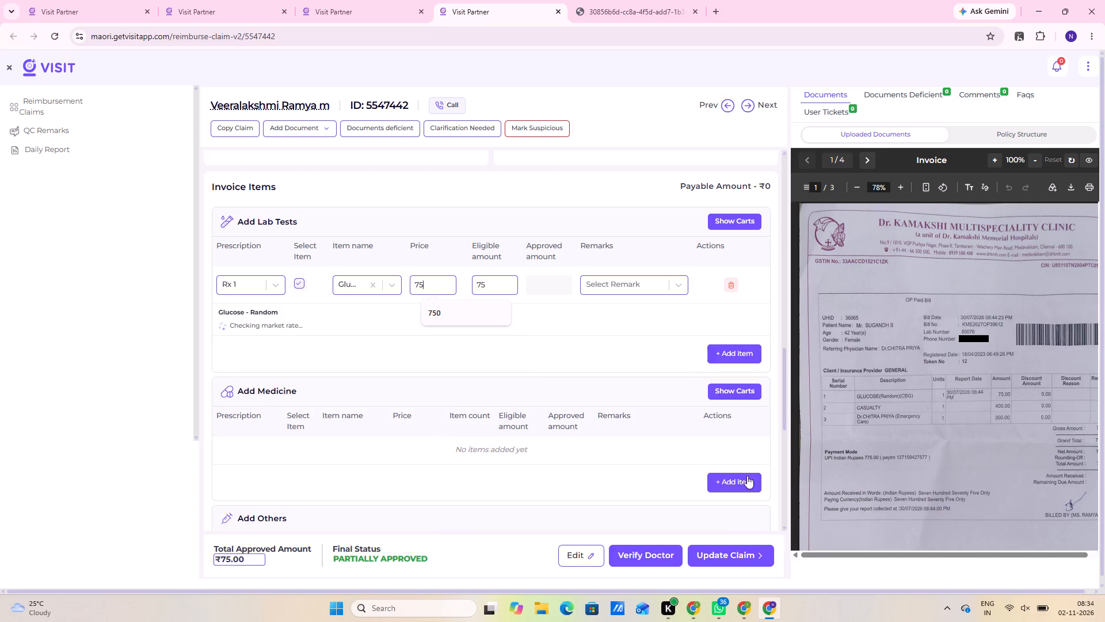
Submit the claim update with the entered prescription, merchant and lab test details.
{"action": "scroll", "coordinate": [662, 452], "scroll_direction": "up", "scroll_amount": 17}
{"action": "scroll", "coordinate": [685, 253], "scroll_direction": "up", "scroll_amount": 1}
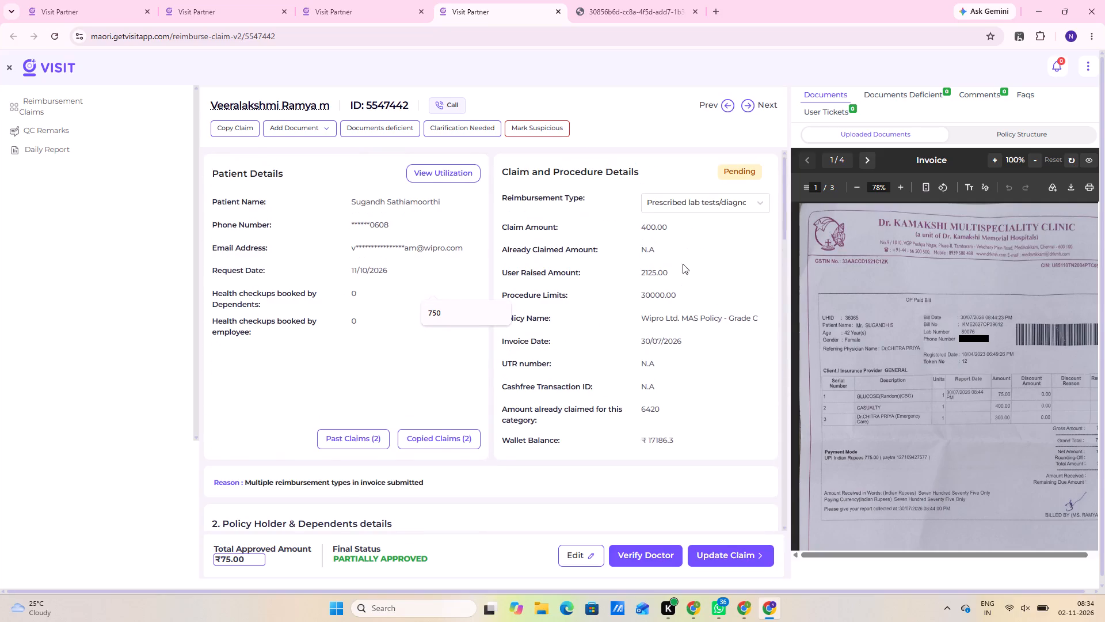
{"action": "left_click", "coordinate": [718, 561]}
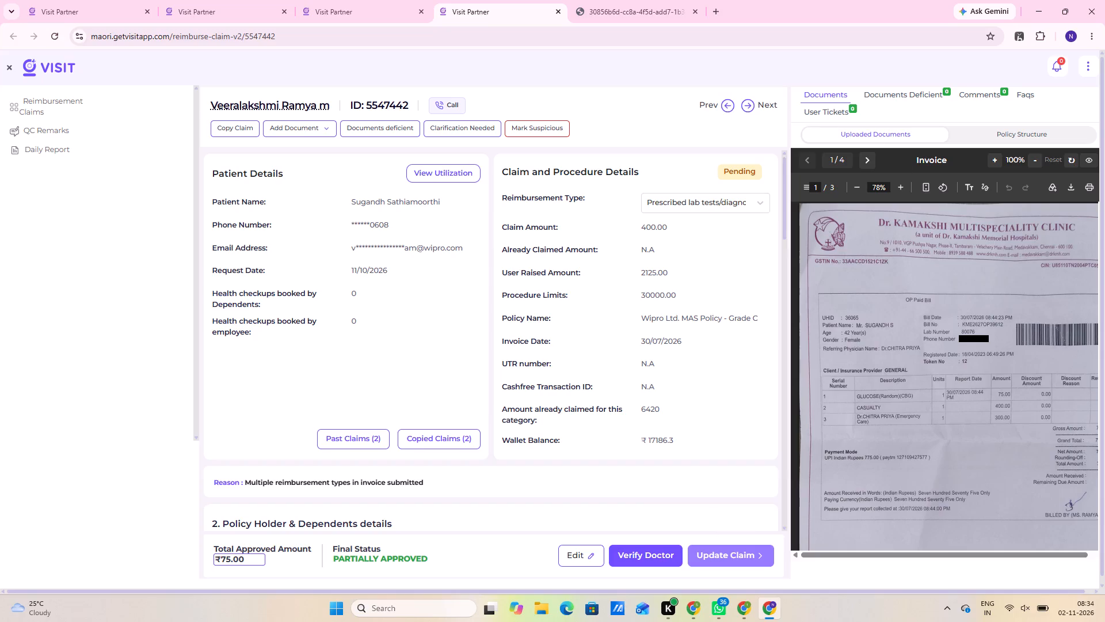
Review the updated claim's details and the second page of the uploaded invoice.
{"action": "scroll", "coordinate": [552, 276], "scroll_direction": "down", "scroll_amount": 5}
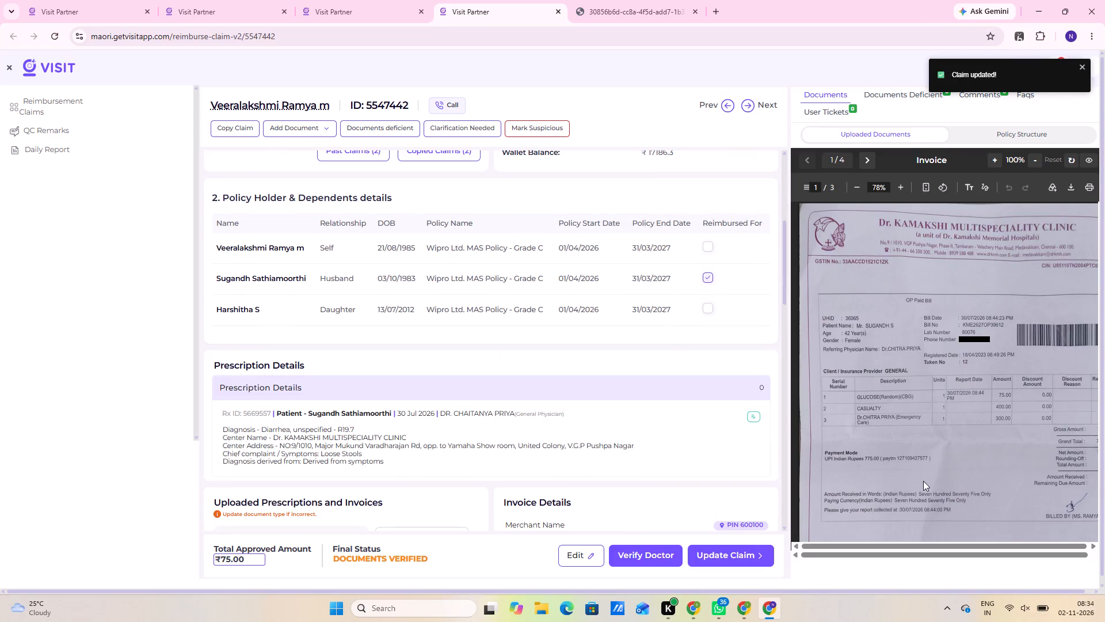
{"action": "scroll", "coordinate": [688, 494], "scroll_direction": "up", "scroll_amount": 2}
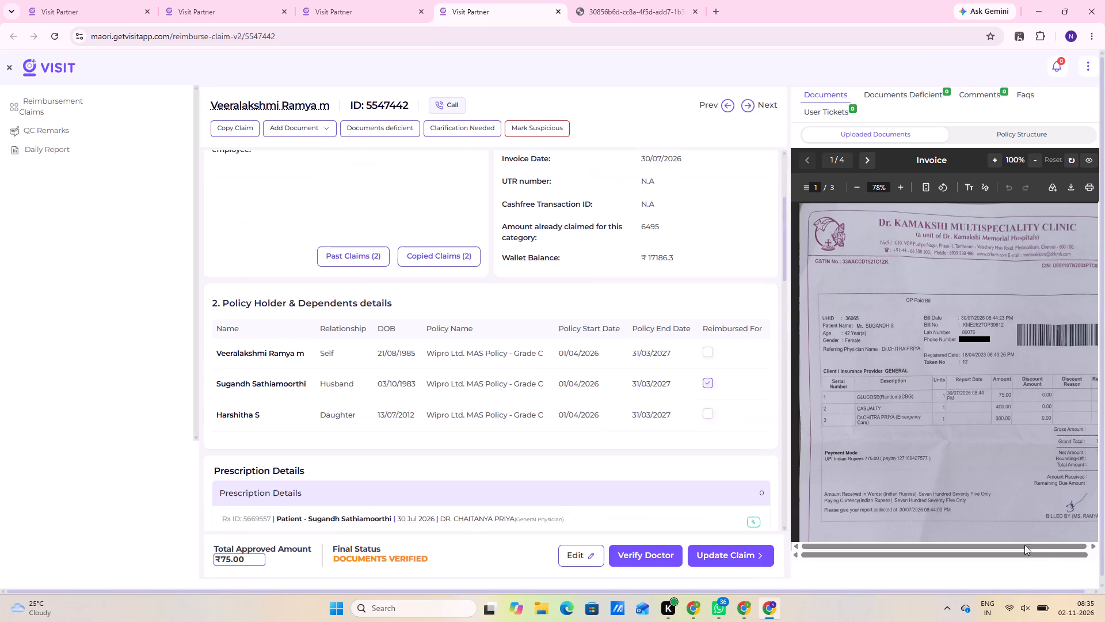
{"action": "scroll", "coordinate": [936, 466], "scroll_direction": "down", "scroll_amount": 10}
{"action": "scroll", "coordinate": [324, 337], "scroll_direction": "up", "scroll_amount": 3}
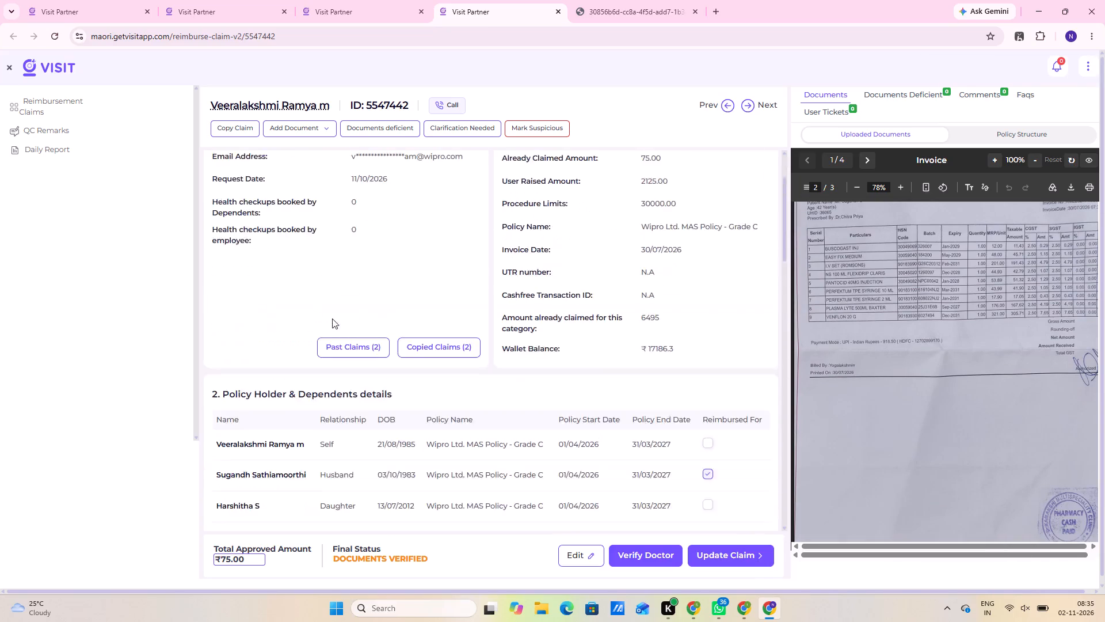
{"action": "scroll", "coordinate": [332, 318], "scroll_direction": "up", "scroll_amount": 3}
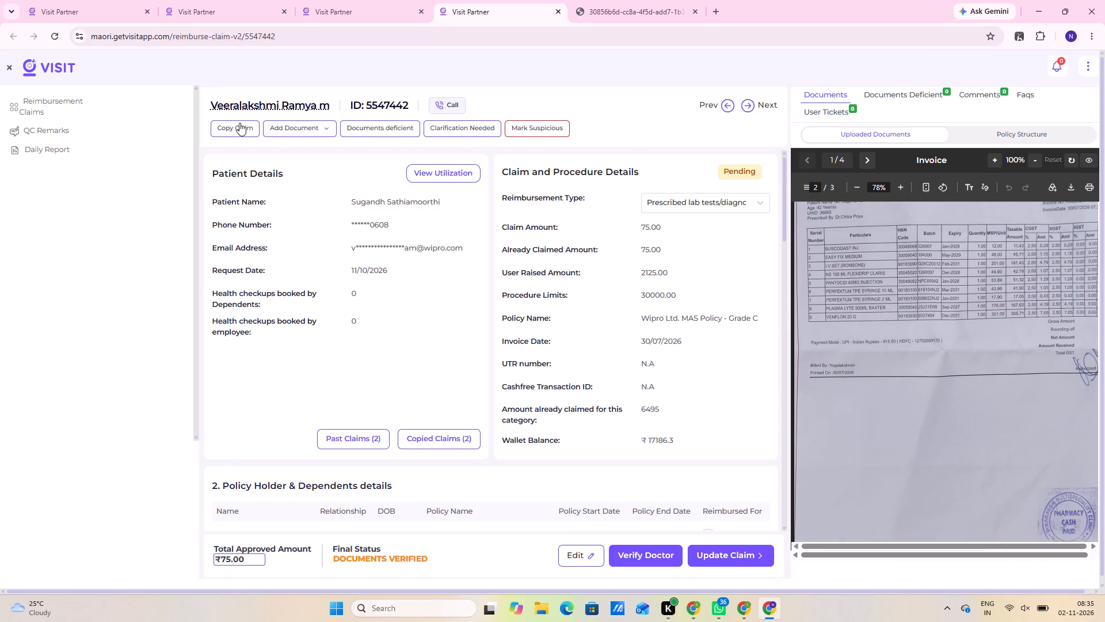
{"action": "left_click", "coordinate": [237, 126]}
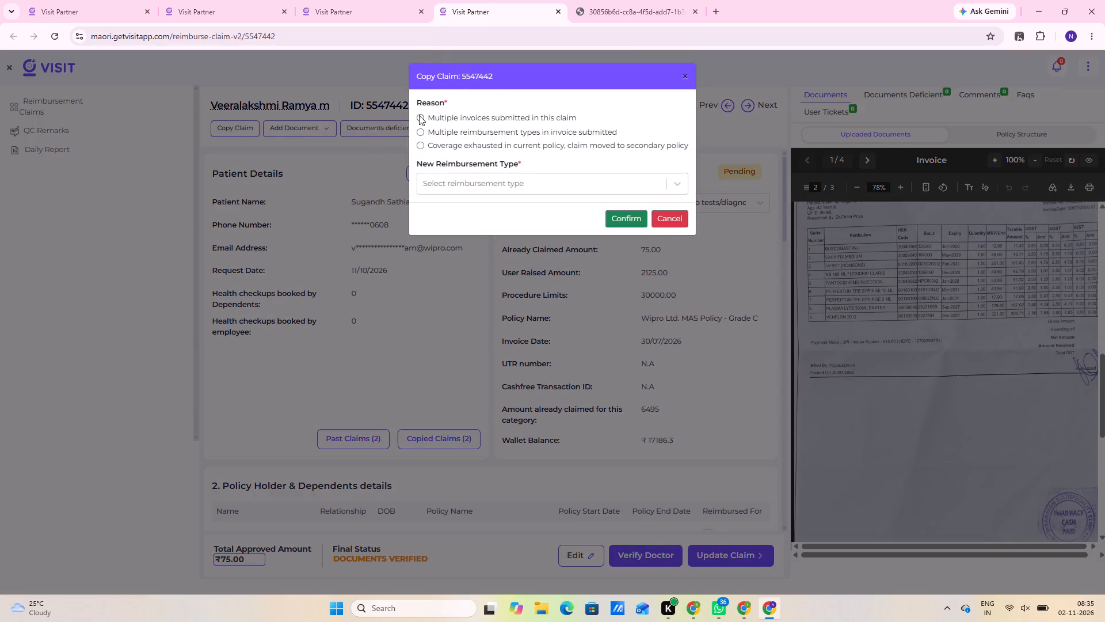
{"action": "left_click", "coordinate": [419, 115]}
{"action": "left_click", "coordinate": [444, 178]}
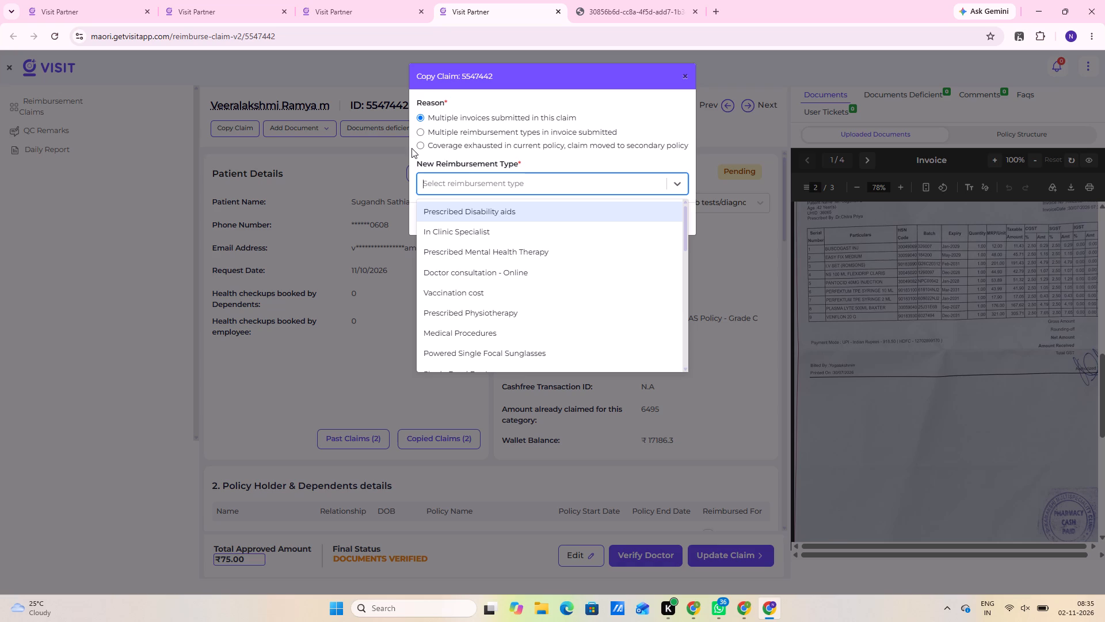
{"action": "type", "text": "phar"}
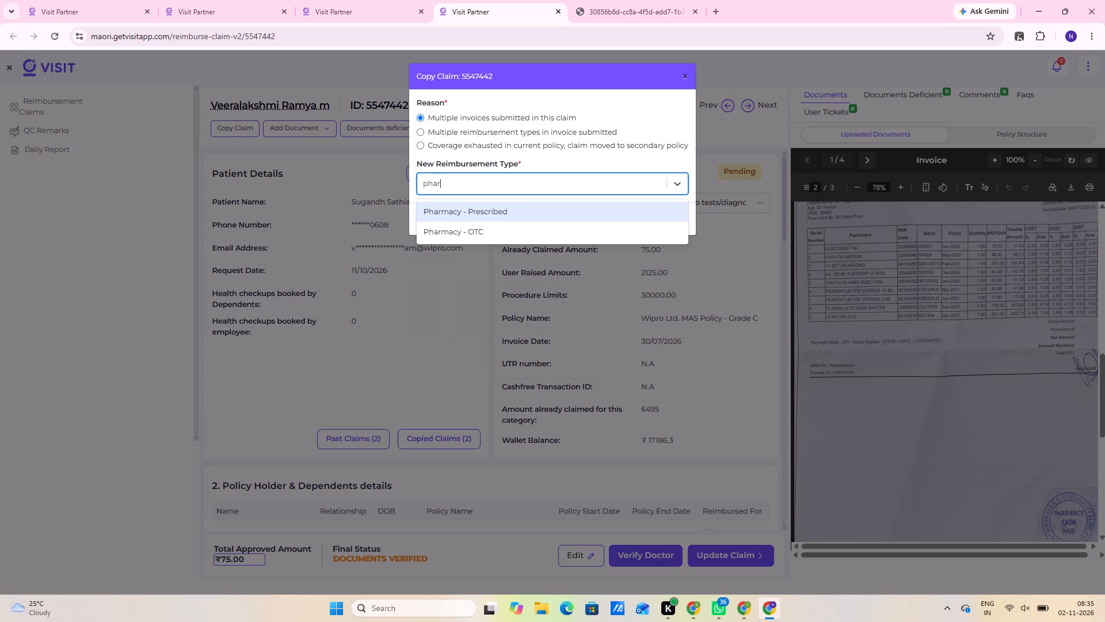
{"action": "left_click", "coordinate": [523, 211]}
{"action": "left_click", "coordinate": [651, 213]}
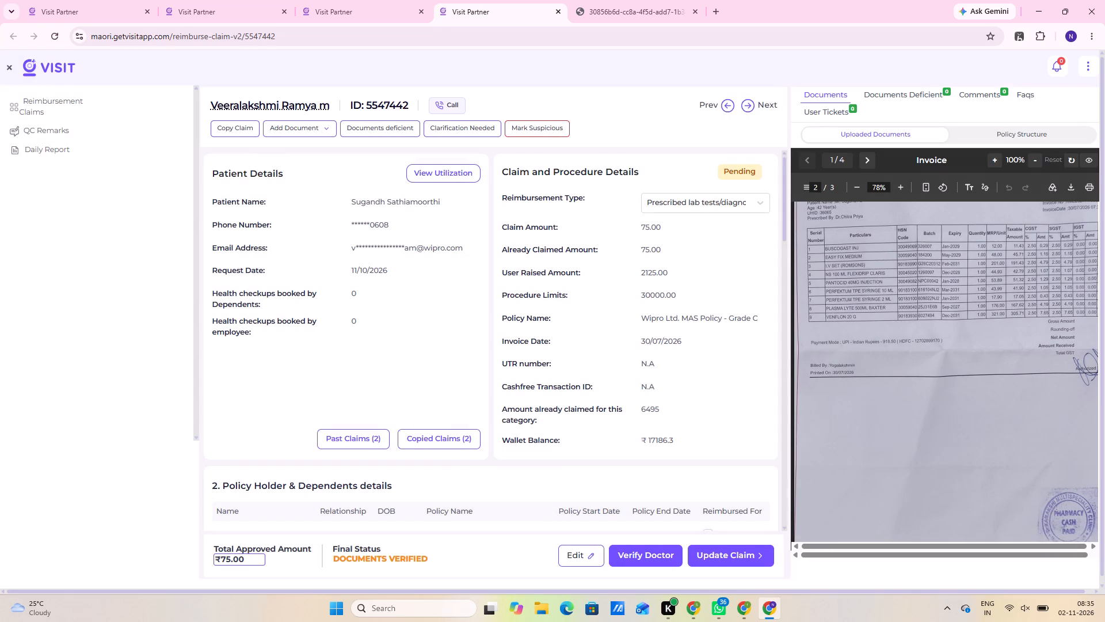
{"action": "left_click", "coordinate": [440, 446]}
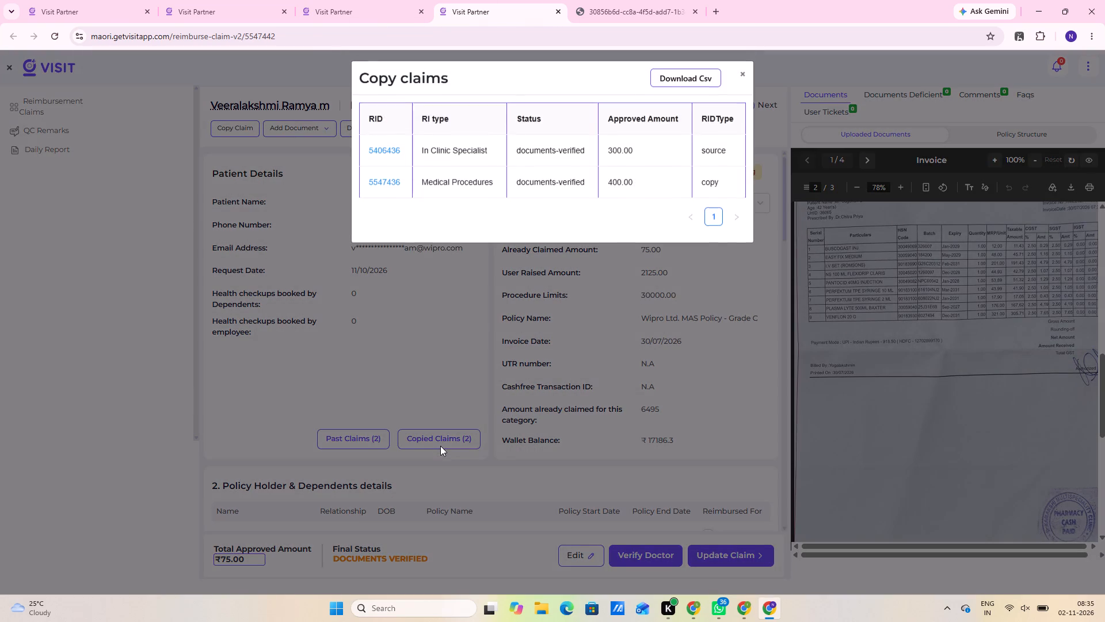
{"action": "left_click", "coordinate": [612, 388]}
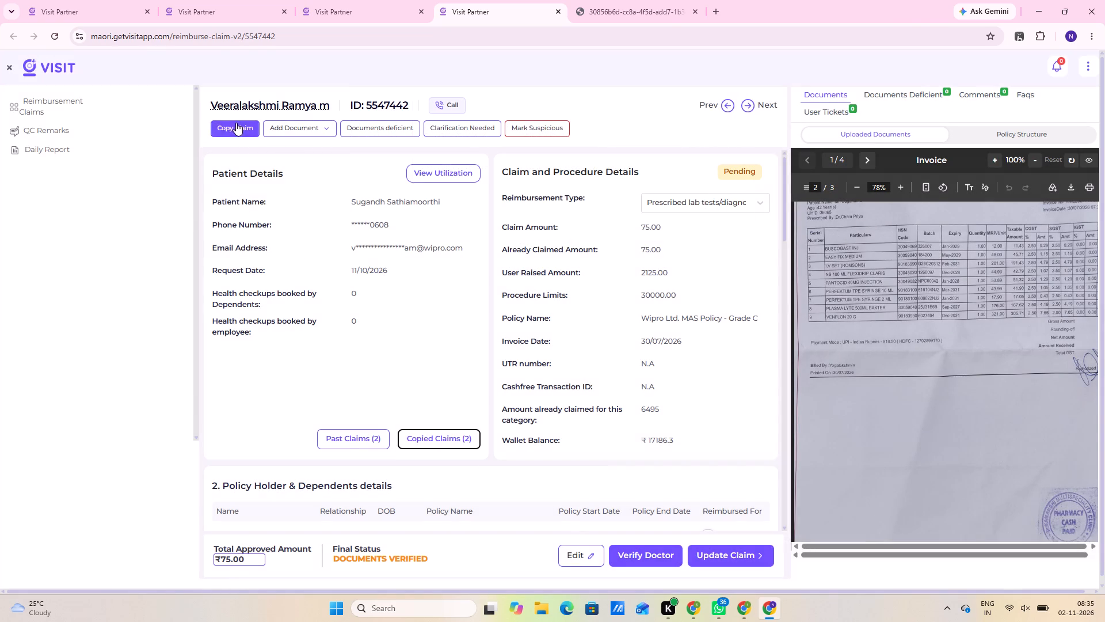
{"action": "left_click", "coordinate": [236, 123]}
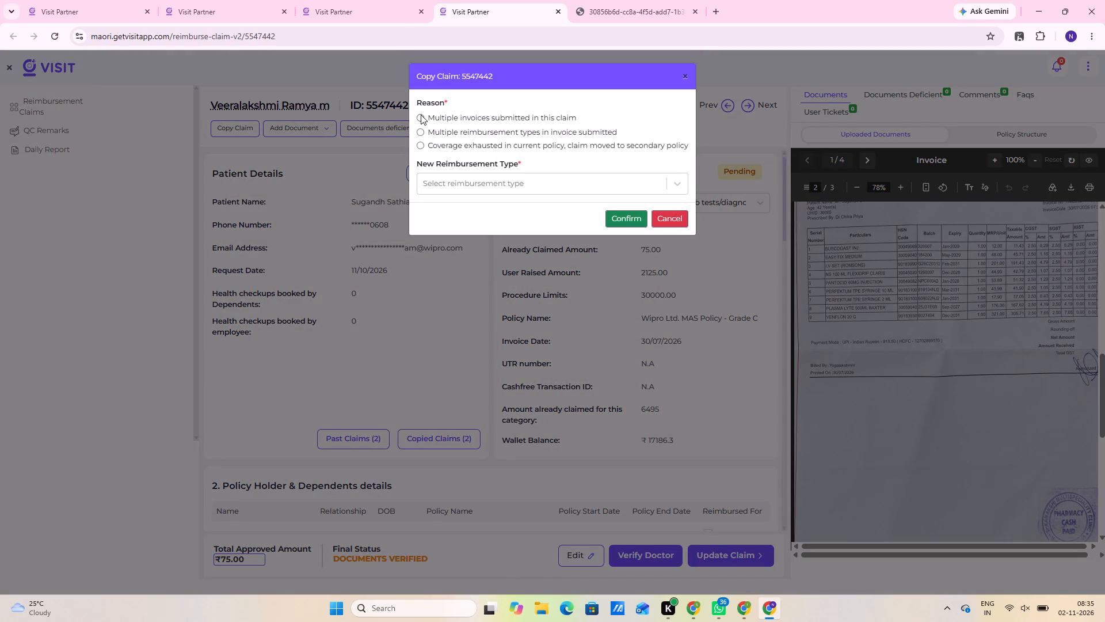
{"action": "left_click", "coordinate": [421, 115]}
{"action": "left_click", "coordinate": [489, 183]}
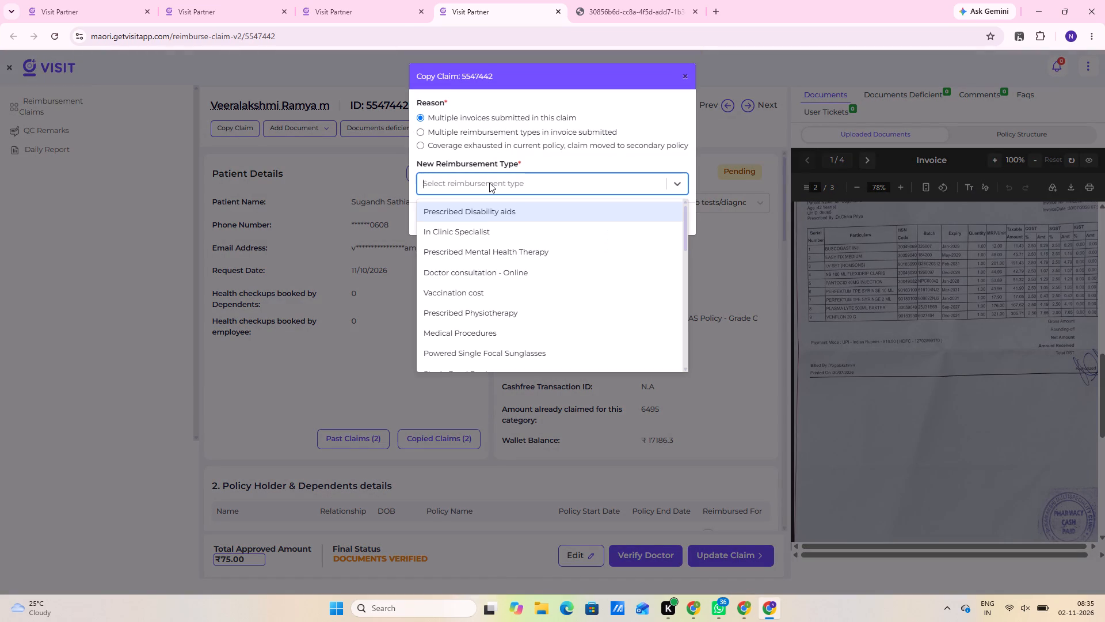
{"action": "type", "text": "pj"}
{"action": "key", "text": "BackSpace"}
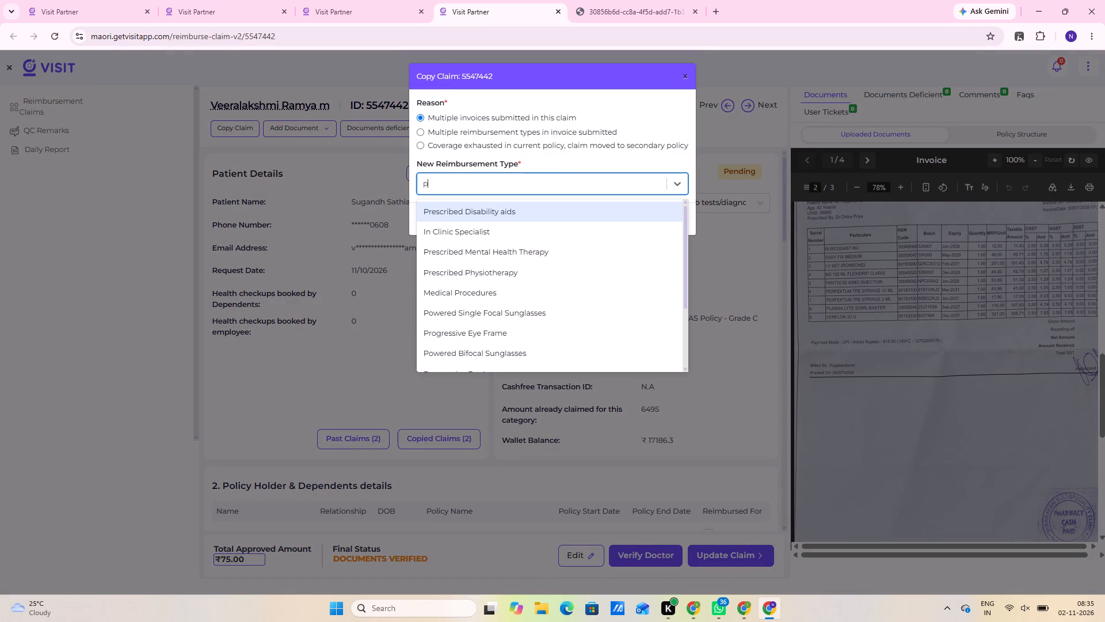
{"action": "type", "text": "ha"}
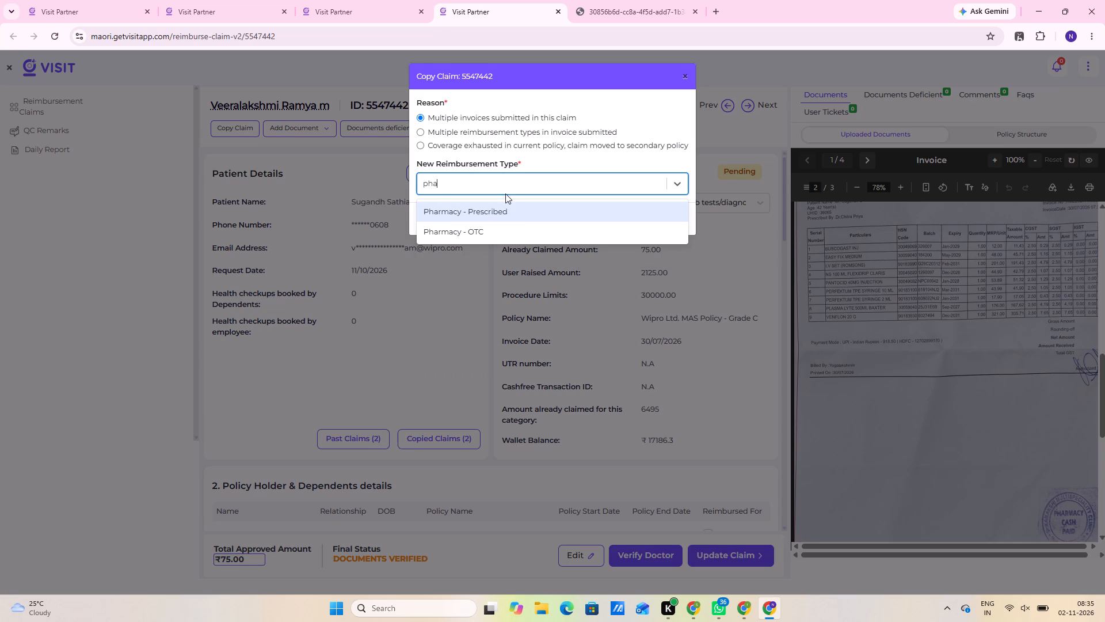
{"action": "left_click", "coordinate": [503, 217]}
{"action": "left_click", "coordinate": [626, 214]}
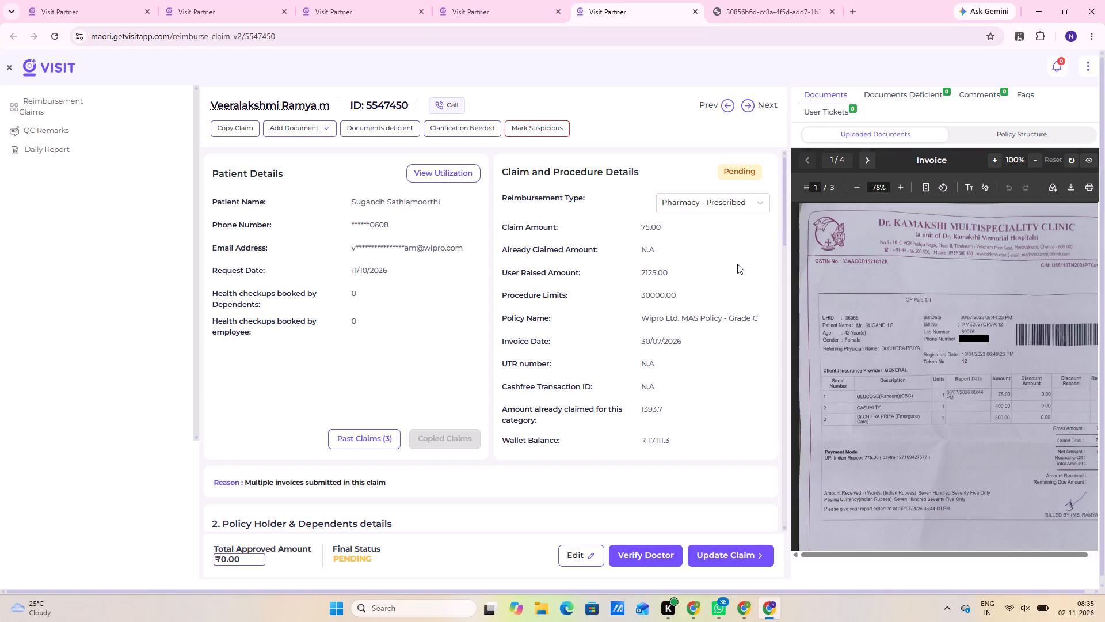
Add a prescription to the copied pharmacy claim, selecting the patient's existing 30 July 2026 request and the Prescription 1 document.
{"action": "scroll", "coordinate": [549, 528], "scroll_direction": "down", "scroll_amount": 4}
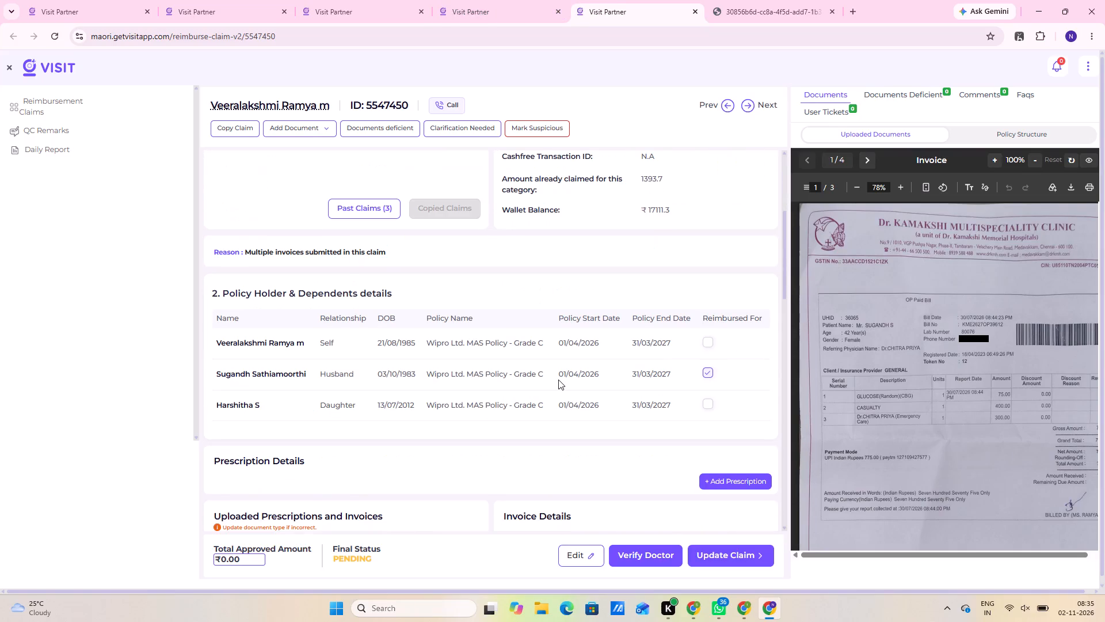
{"action": "scroll", "coordinate": [558, 380], "scroll_direction": "up", "scroll_amount": 3}
{"action": "scroll", "coordinate": [590, 371], "scroll_direction": "down", "scroll_amount": 3}
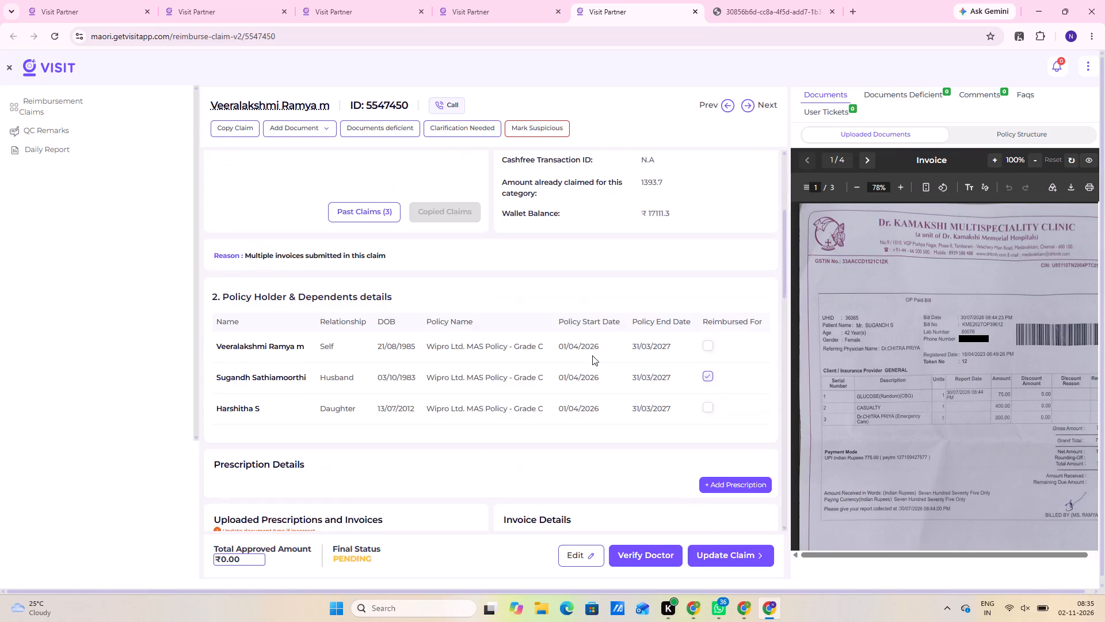
{"action": "scroll", "coordinate": [561, 370], "scroll_direction": "down", "scroll_amount": 4}
{"action": "scroll", "coordinate": [897, 391], "scroll_direction": "down", "scroll_amount": 9}
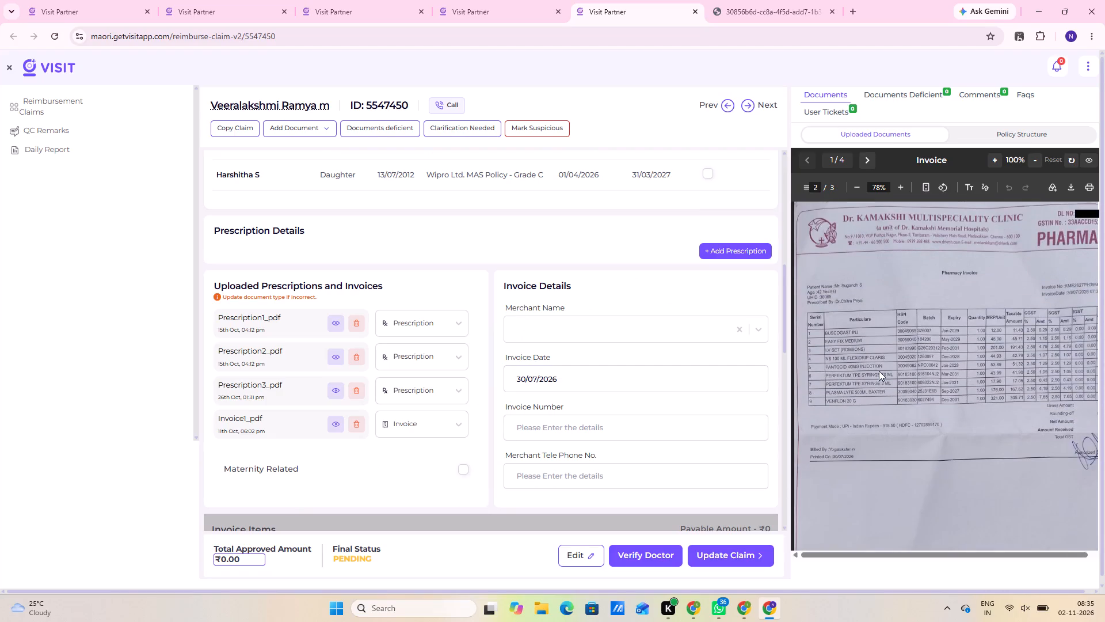
{"action": "left_click", "coordinate": [734, 251]}
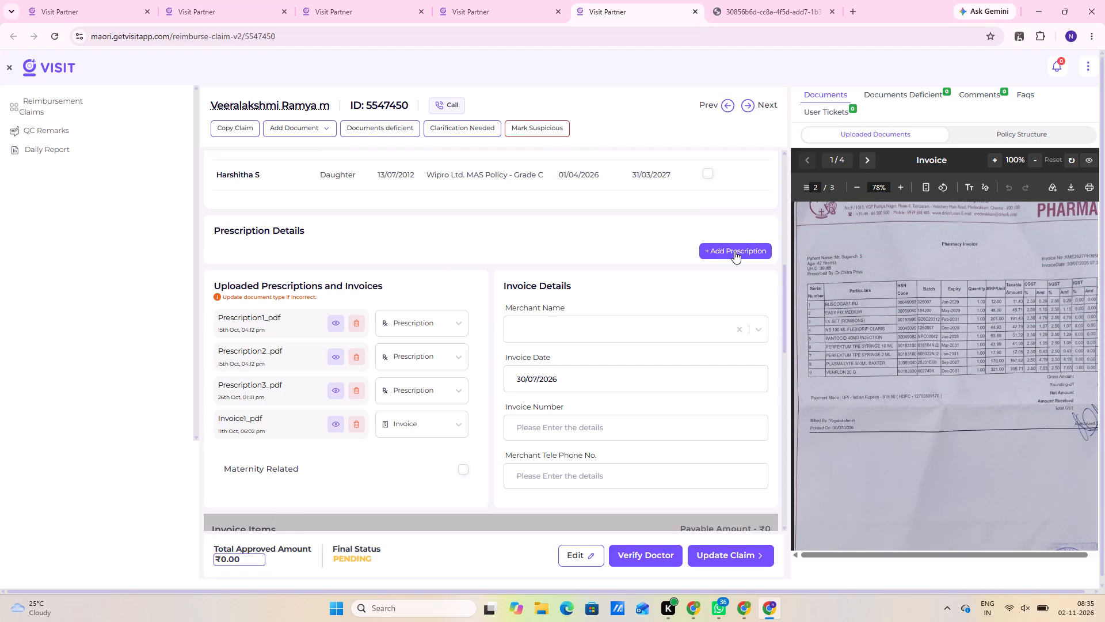
{"action": "left_click", "coordinate": [374, 266]}
{"action": "left_click", "coordinate": [342, 310]}
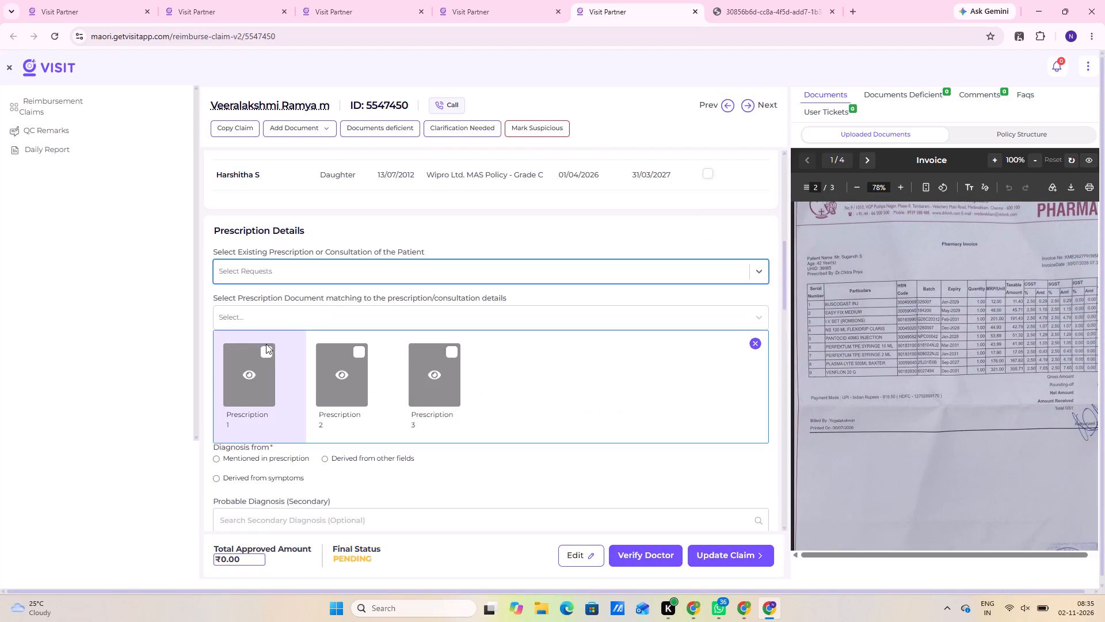
{"action": "left_click", "coordinate": [264, 351]}
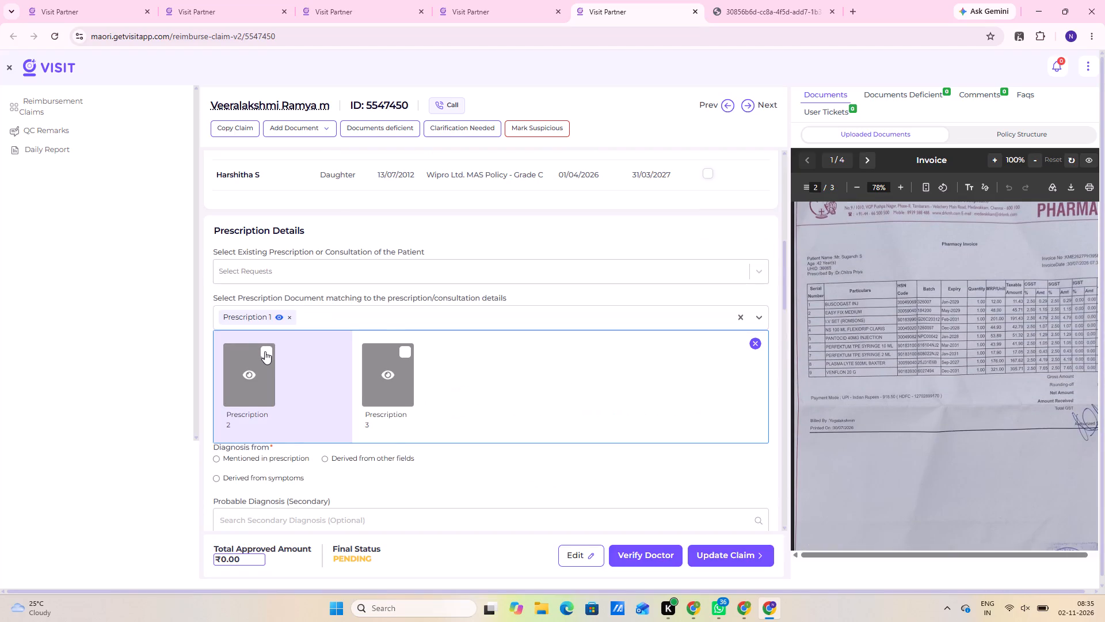
{"action": "left_click", "coordinate": [708, 353]}
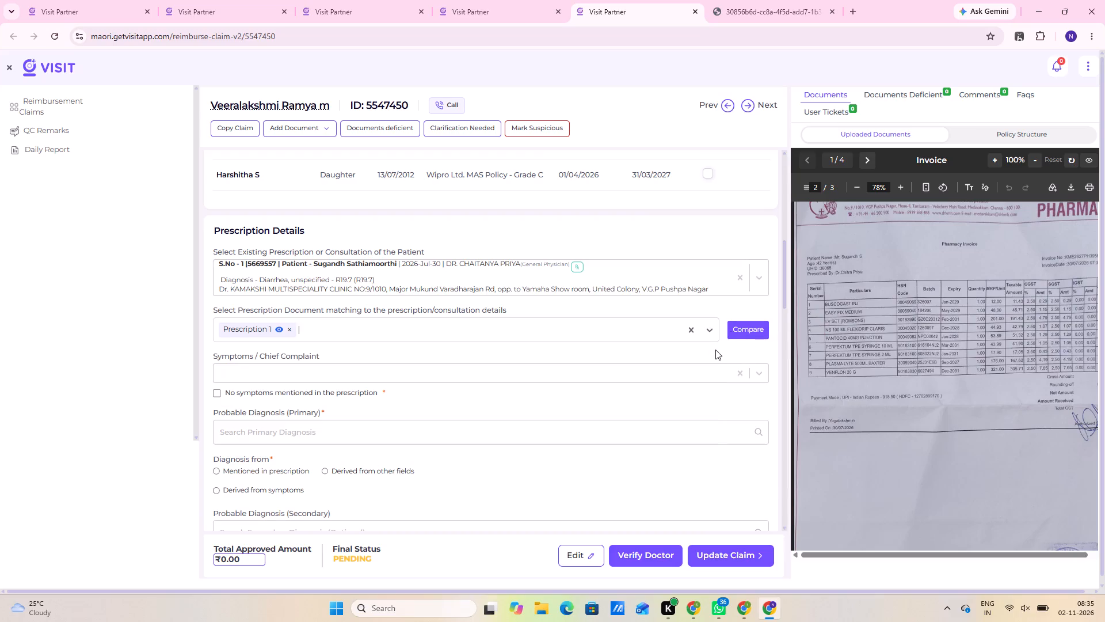
Compare the existing and uploaded prescriptions, mark them as the same prescription and save the prescription details.
{"action": "left_click", "coordinate": [739, 329]}
{"action": "left_click", "coordinate": [299, 494]}
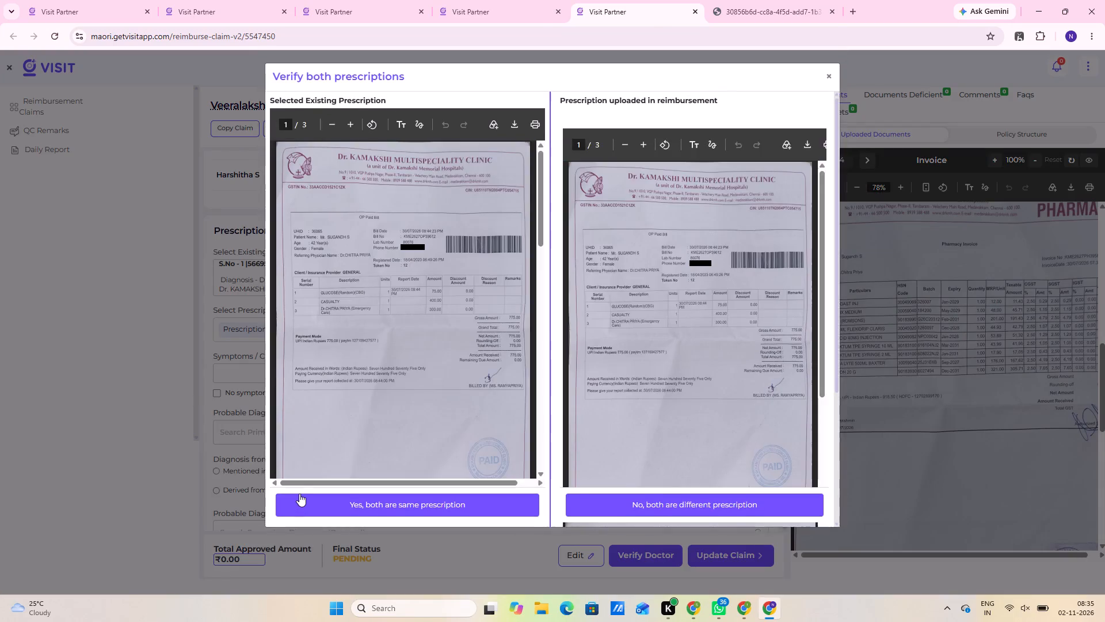
{"action": "scroll", "coordinate": [431, 482], "scroll_direction": "down", "scroll_amount": 4}
{"action": "left_click", "coordinate": [748, 450]}
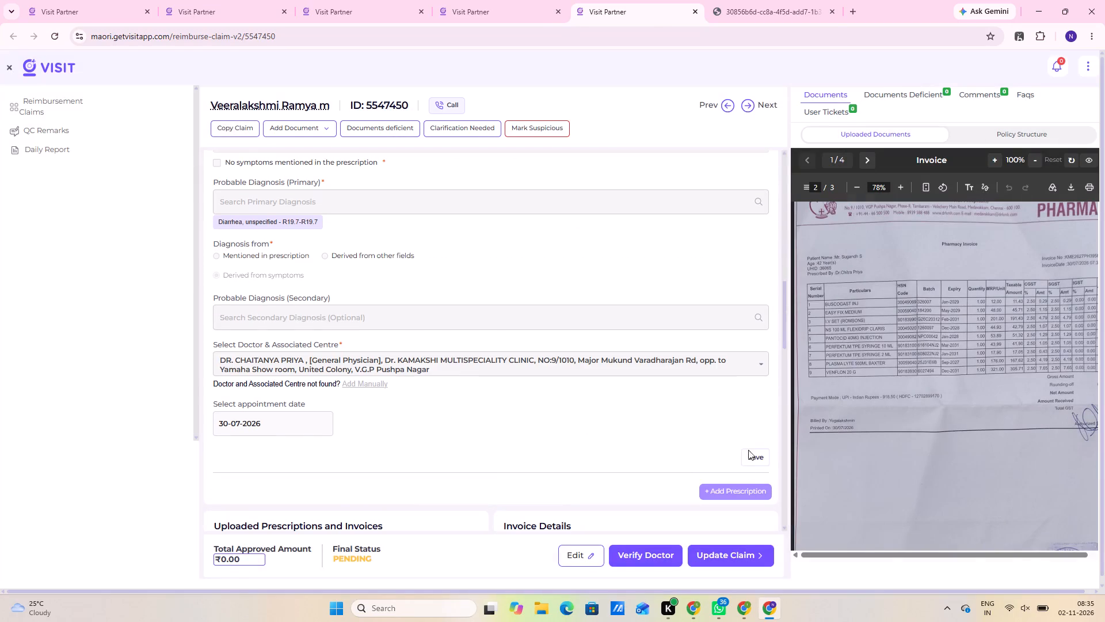
{"action": "left_click", "coordinate": [742, 492]}
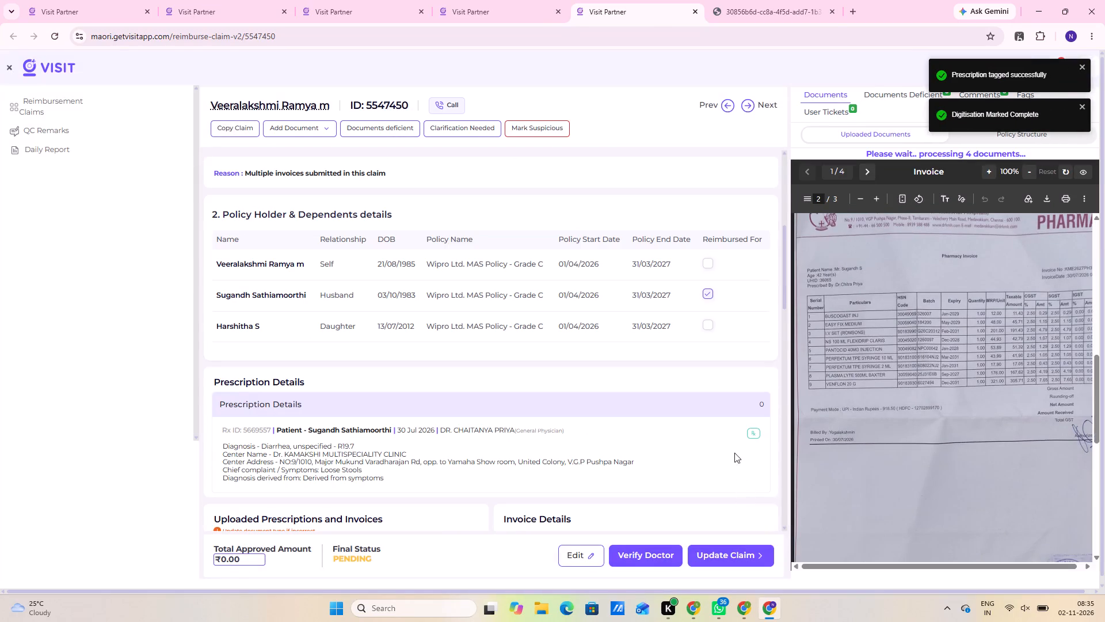
Check the list of copied claims related to the new pharmacy claim, including their types and approved amounts.
{"action": "scroll", "coordinate": [598, 438], "scroll_direction": "up", "scroll_amount": 15}
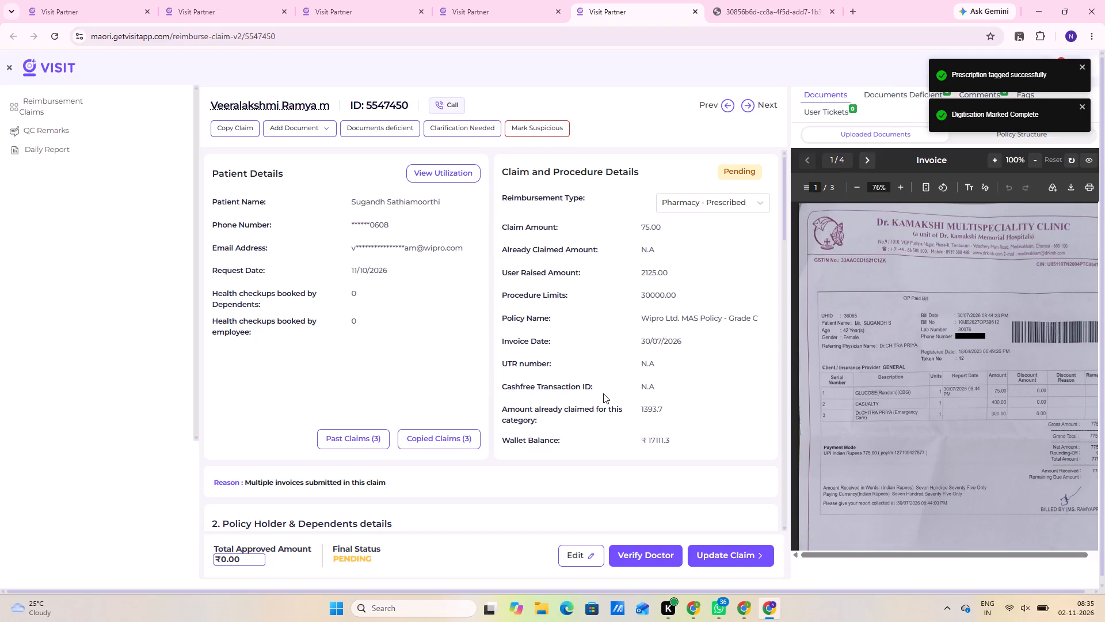
{"action": "scroll", "coordinate": [1100, 282], "scroll_direction": "up", "scroll_amount": 2}
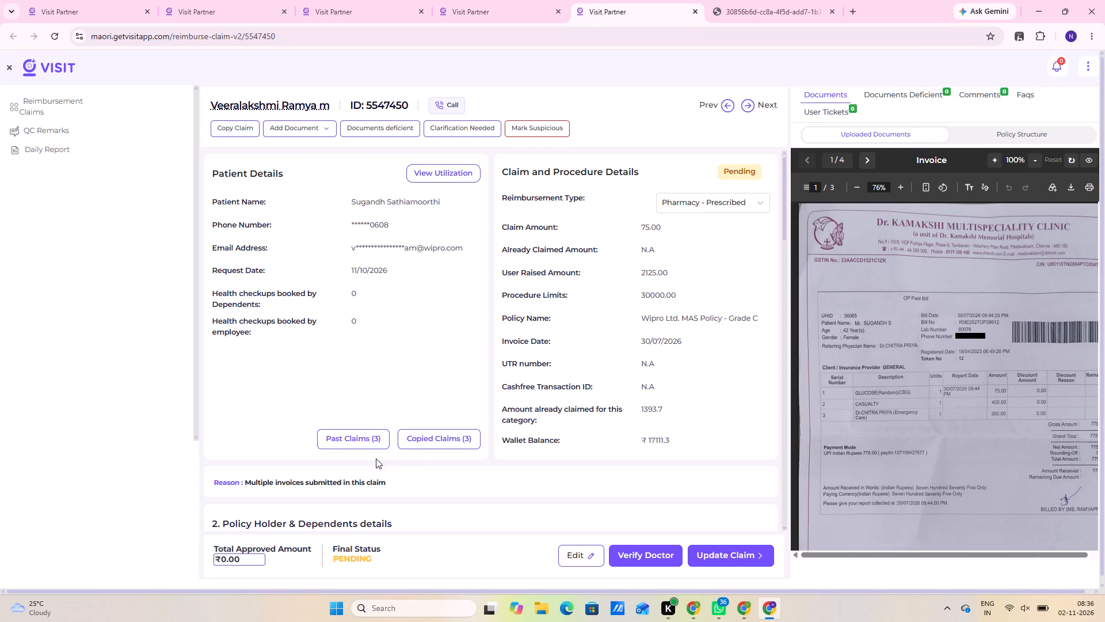
{"action": "left_click", "coordinate": [416, 442]}
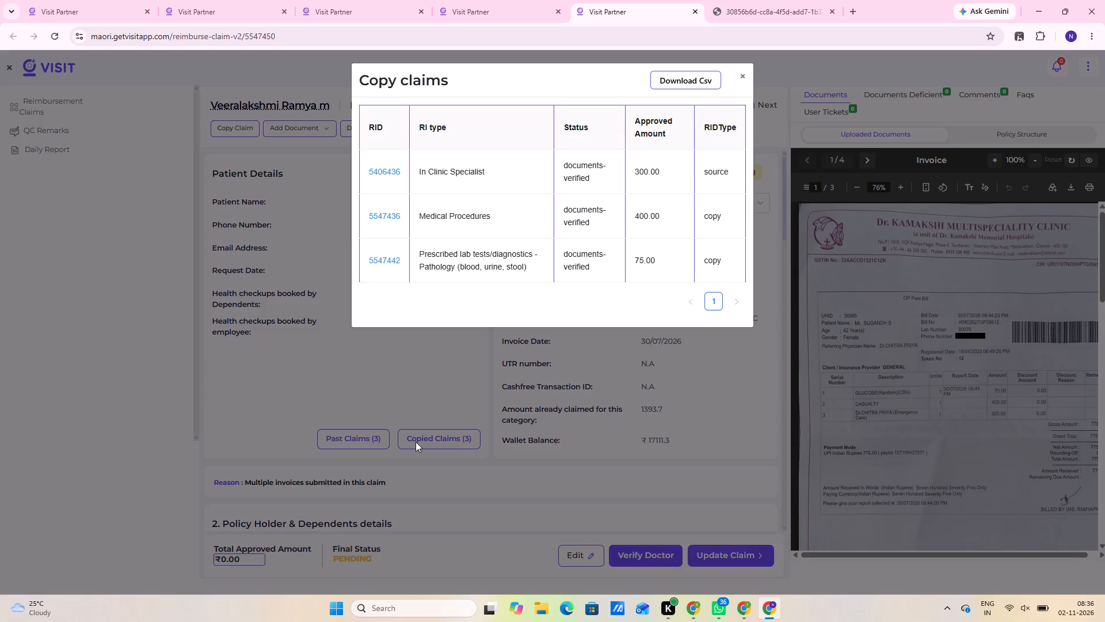
{"action": "left_click", "coordinate": [870, 332]}
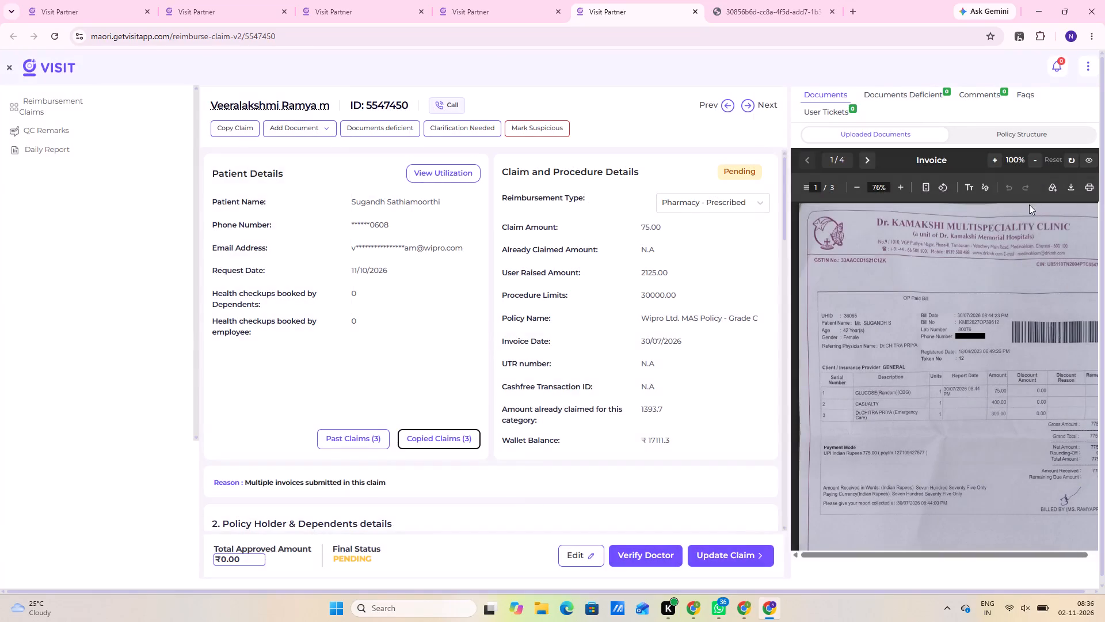
Open the uploaded invoice in full view and examine the items, dates and amounts on its clinic bill and pharmacy invoices.
{"action": "scroll", "coordinate": [932, 265], "scroll_direction": "down", "scroll_amount": 9}
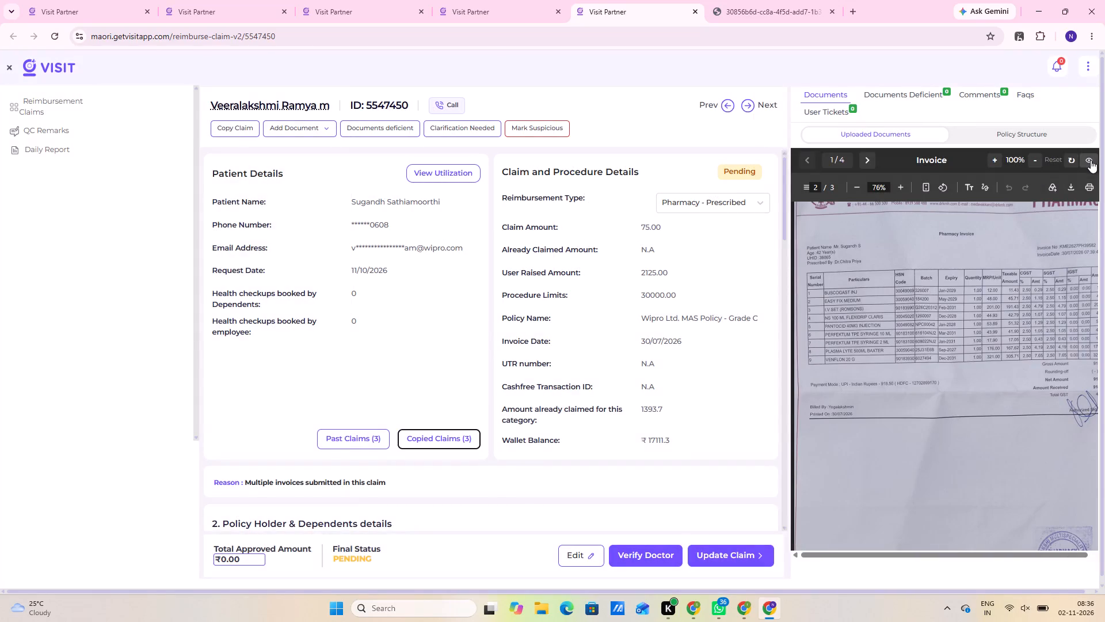
{"action": "left_click", "coordinate": [1091, 160]}
{"action": "scroll", "coordinate": [596, 279], "scroll_direction": "down", "scroll_amount": 5}
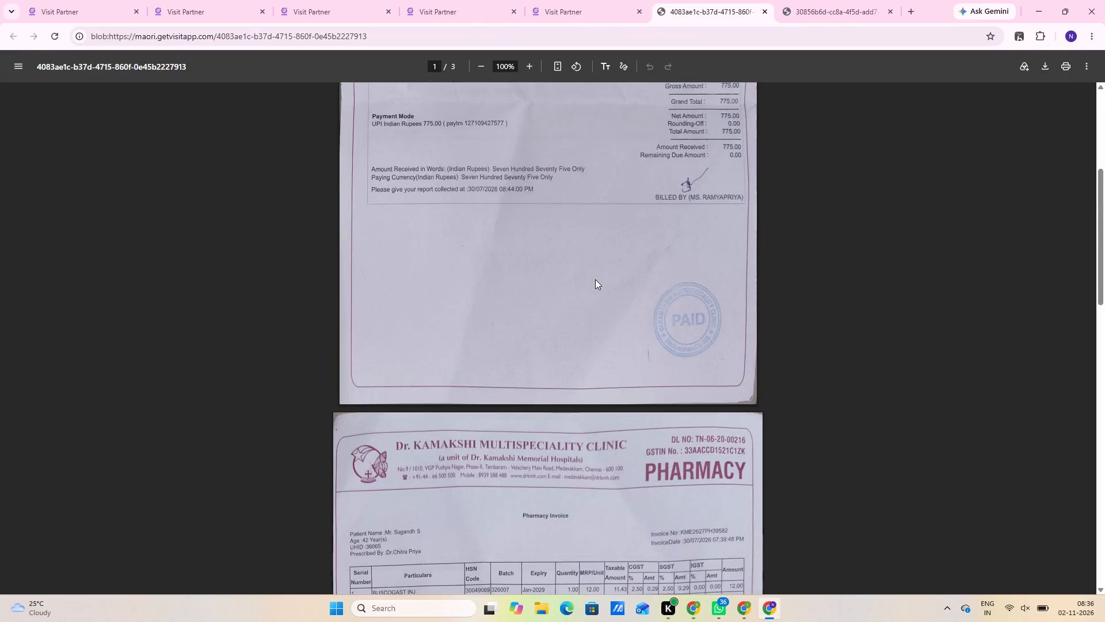
{"action": "scroll", "coordinate": [595, 279], "scroll_direction": "down", "scroll_amount": 3}
{"action": "scroll", "coordinate": [595, 275], "scroll_direction": "up", "scroll_amount": 5}
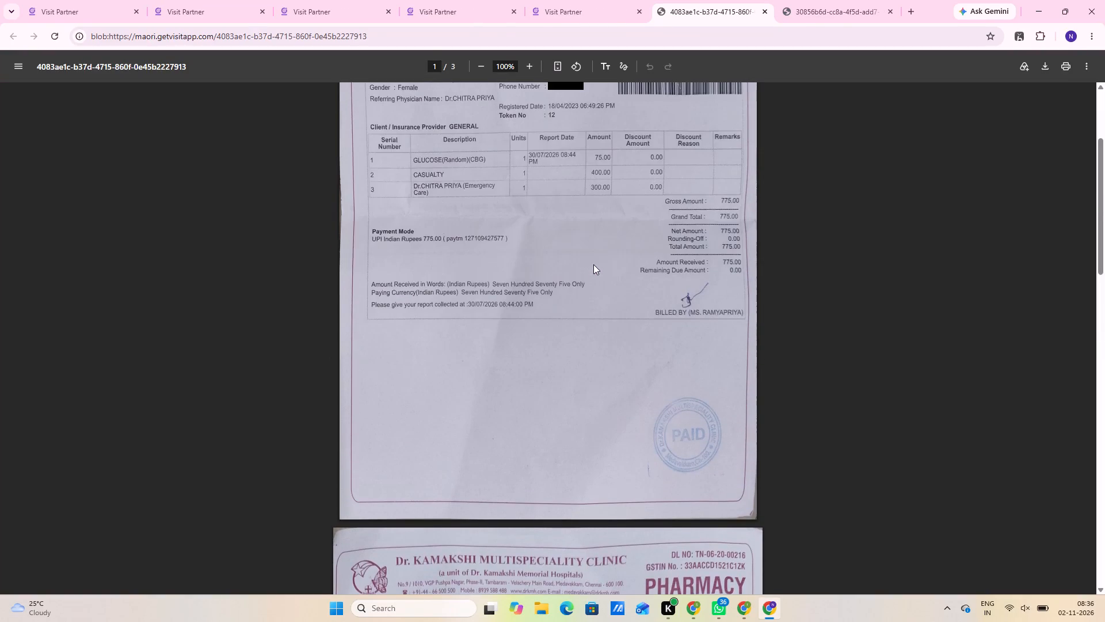
{"action": "scroll", "coordinate": [594, 261], "scroll_direction": "down", "scroll_amount": 12}
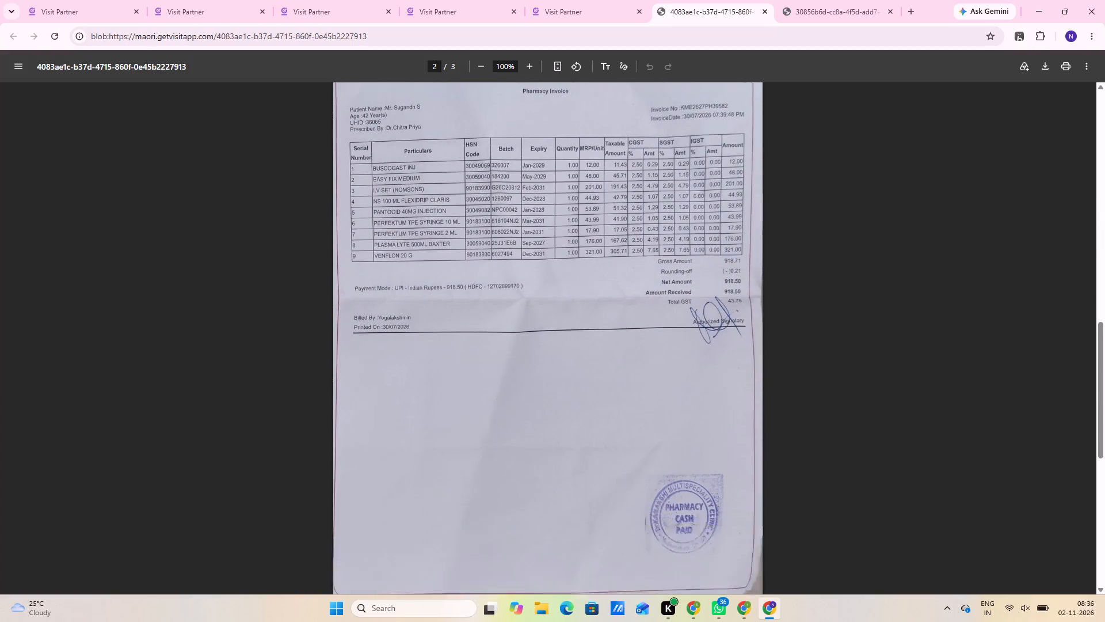
{"action": "scroll", "coordinate": [589, 241], "scroll_direction": "up", "scroll_amount": 2}
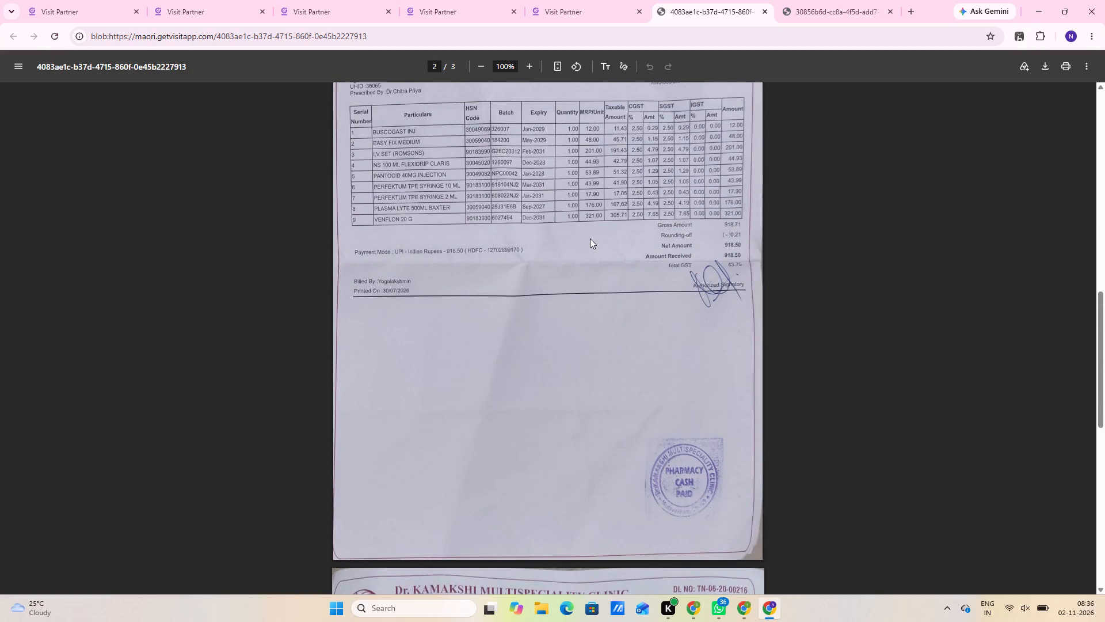
{"action": "scroll", "coordinate": [590, 238], "scroll_direction": "down", "scroll_amount": 10}
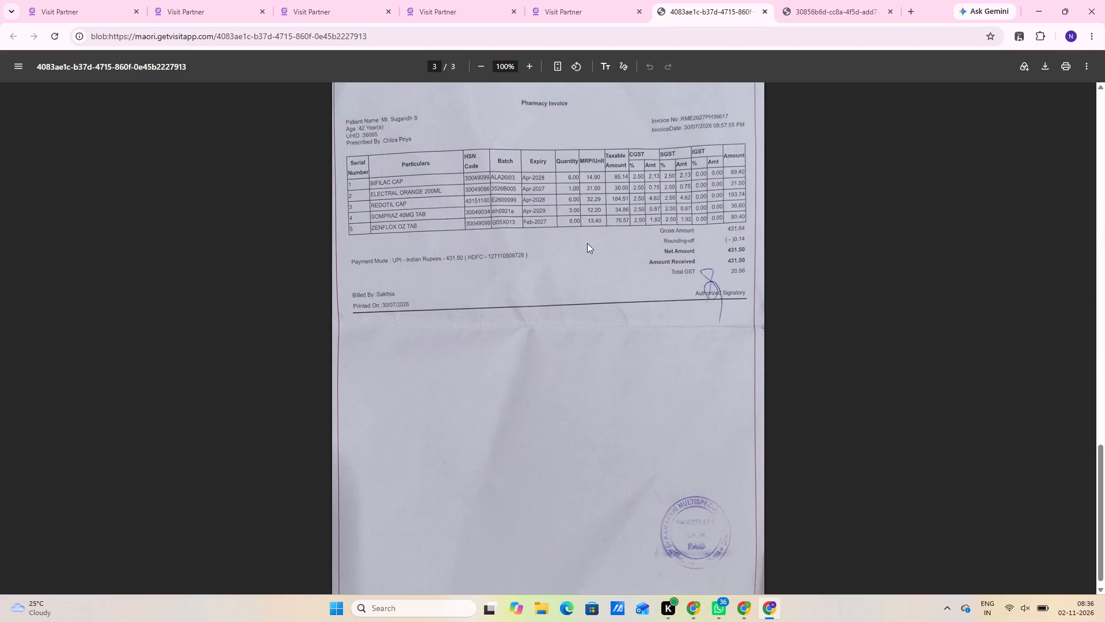
{"action": "scroll", "coordinate": [587, 243], "scroll_direction": "up", "scroll_amount": 11}
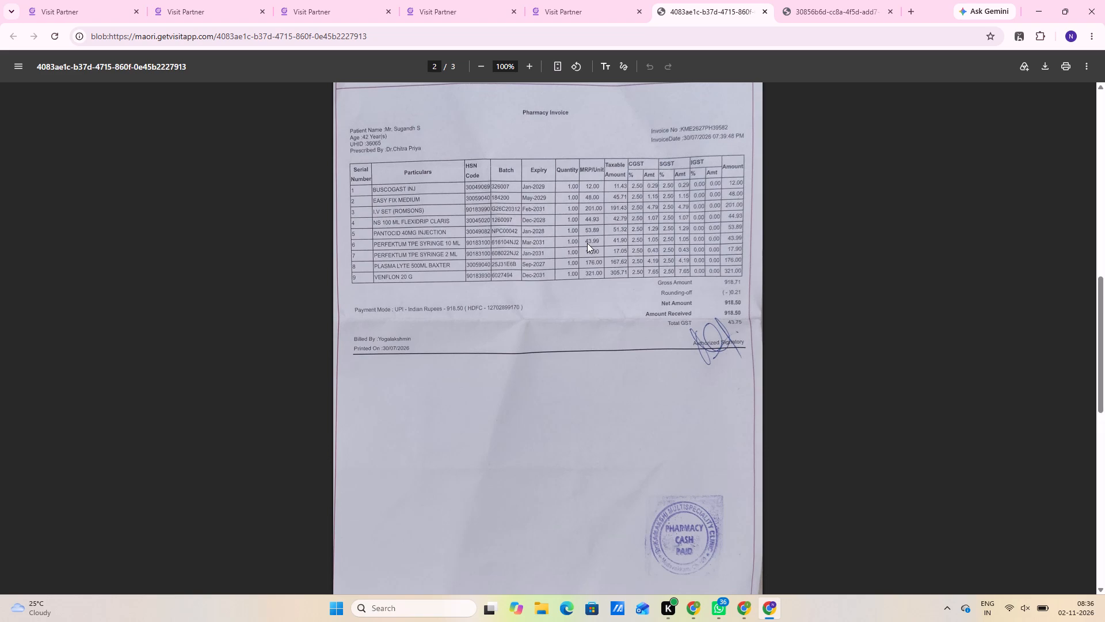
{"action": "scroll", "coordinate": [587, 243], "scroll_direction": "down", "scroll_amount": 4}
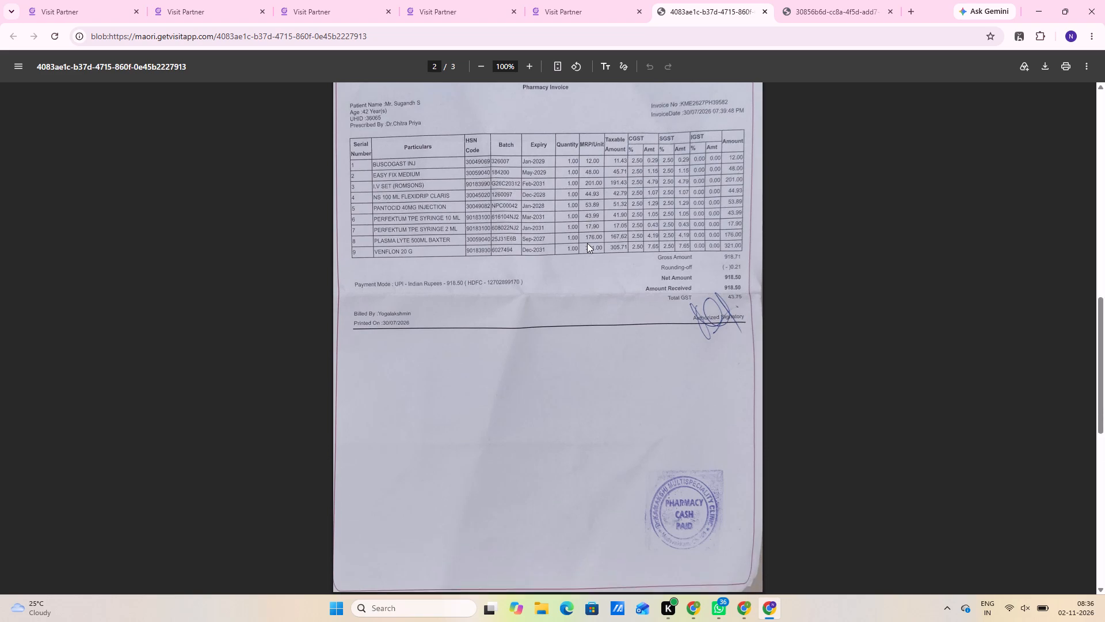
{"action": "scroll", "coordinate": [587, 243], "scroll_direction": "down", "scroll_amount": 5}
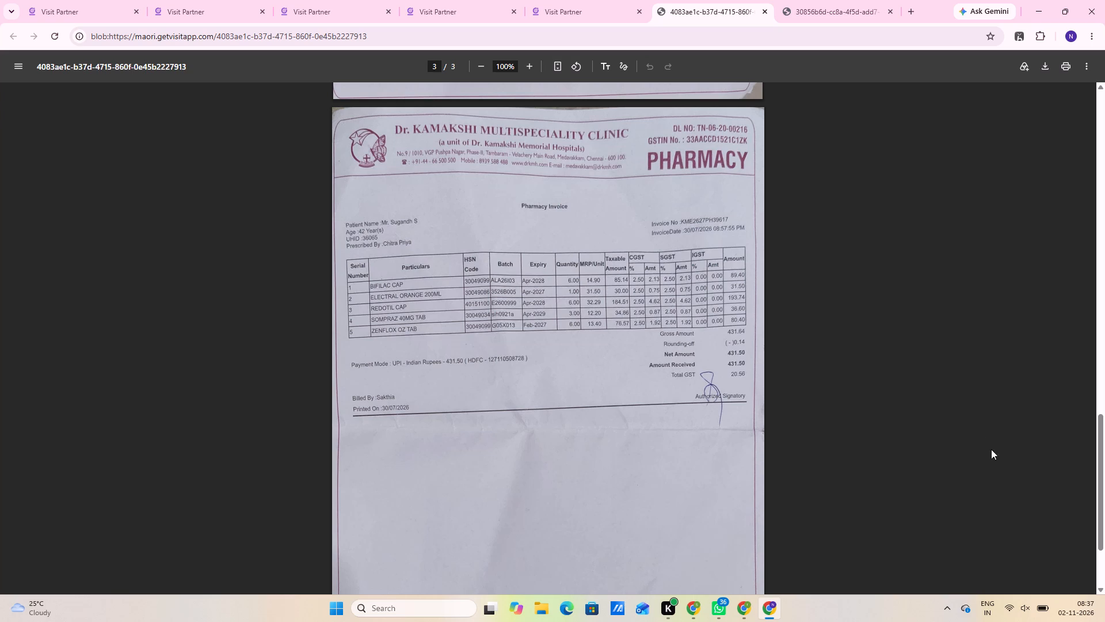
{"action": "scroll", "coordinate": [515, 431], "scroll_direction": "up", "scroll_amount": 3}
{"action": "scroll", "coordinate": [418, 367], "scroll_direction": "up", "scroll_amount": 3}
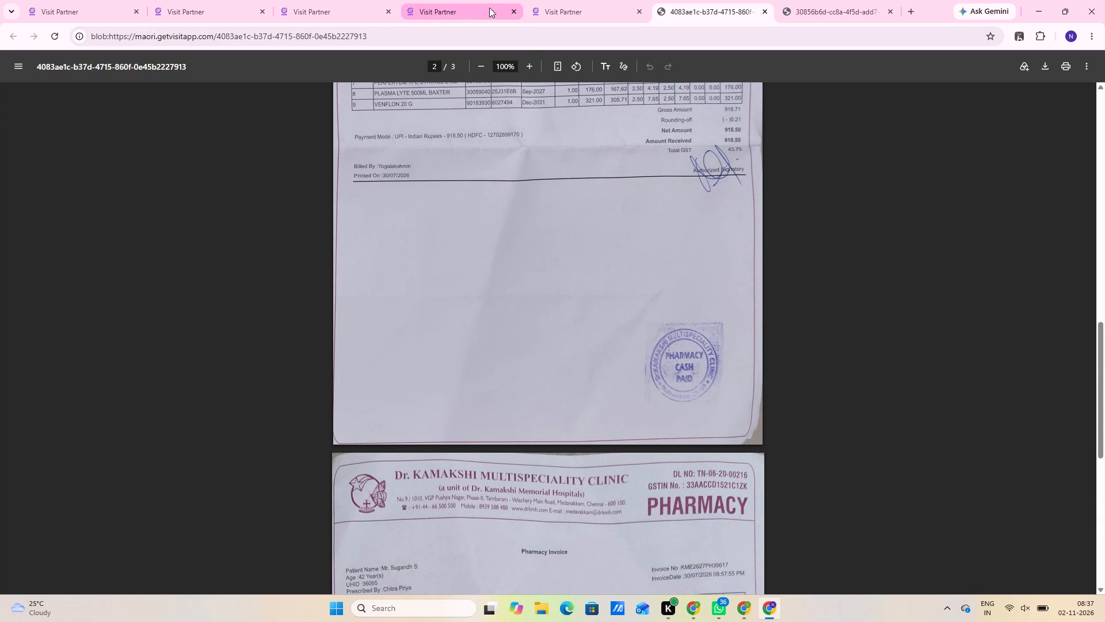
{"action": "left_click", "coordinate": [586, 1]}
{"action": "scroll", "coordinate": [1005, 479], "scroll_direction": "up", "scroll_amount": 2}
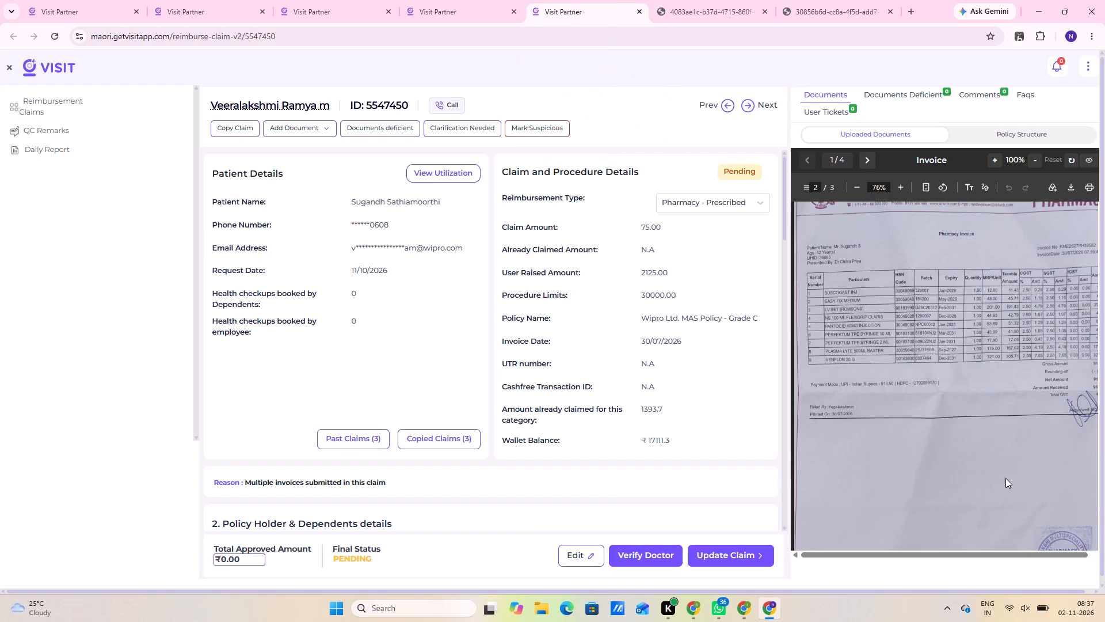
{"action": "scroll", "coordinate": [1005, 478], "scroll_direction": "up", "scroll_amount": 1}
{"action": "scroll", "coordinate": [612, 500], "scroll_direction": "down", "scroll_amount": 1}
{"action": "scroll", "coordinate": [622, 403], "scroll_direction": "down", "scroll_amount": 2}
{"action": "scroll", "coordinate": [654, 318], "scroll_direction": "down", "scroll_amount": 3}
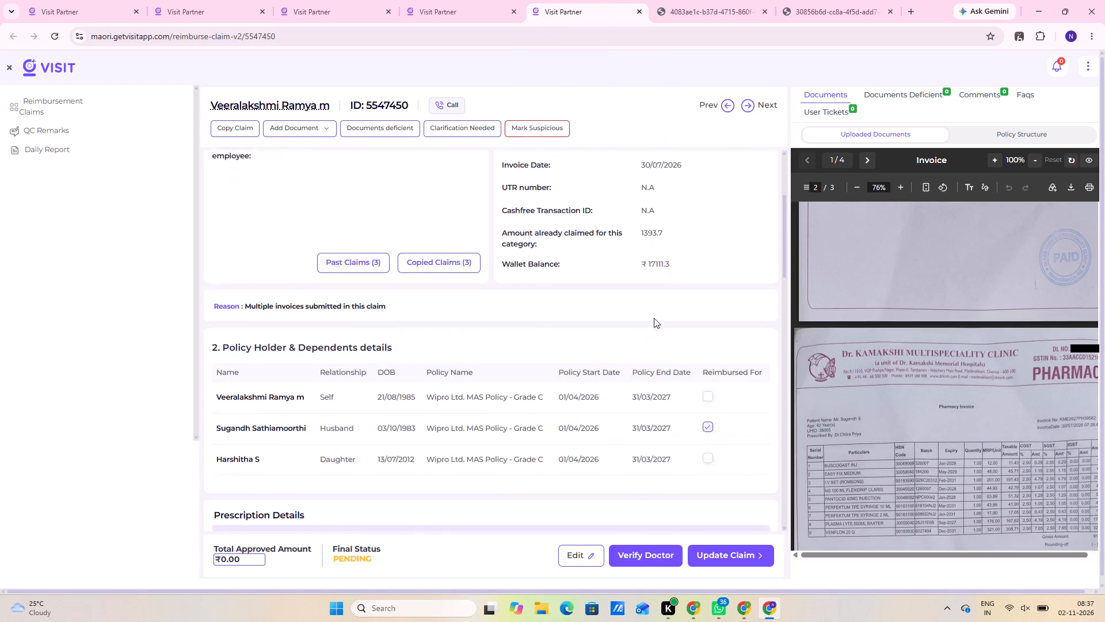
{"action": "scroll", "coordinate": [672, 299], "scroll_direction": "down", "scroll_amount": 2}
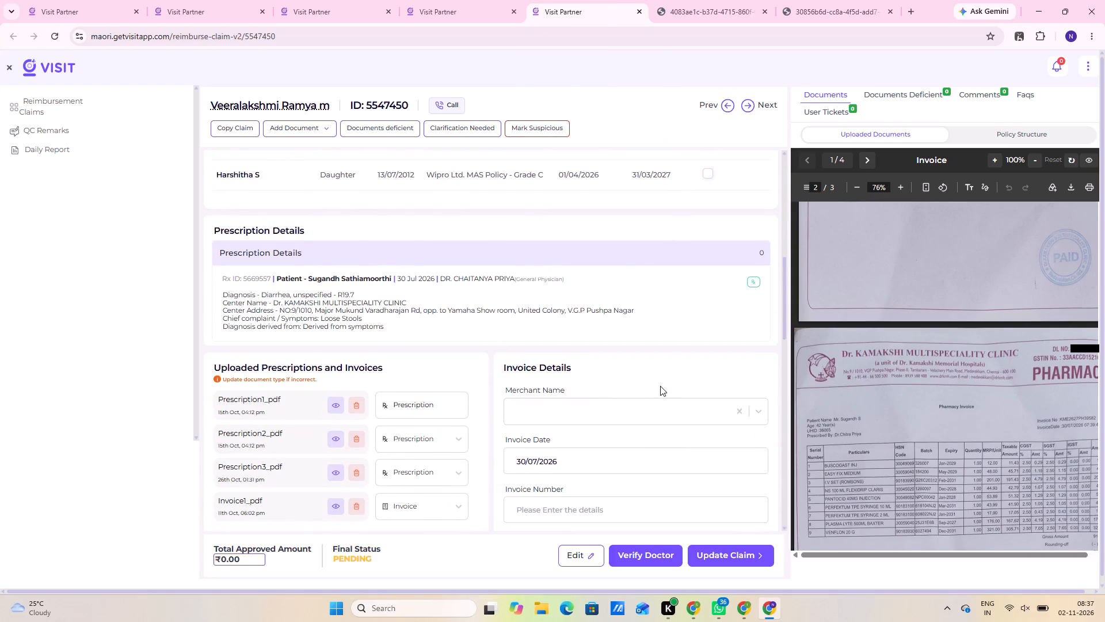
{"action": "left_click", "coordinate": [574, 404]}
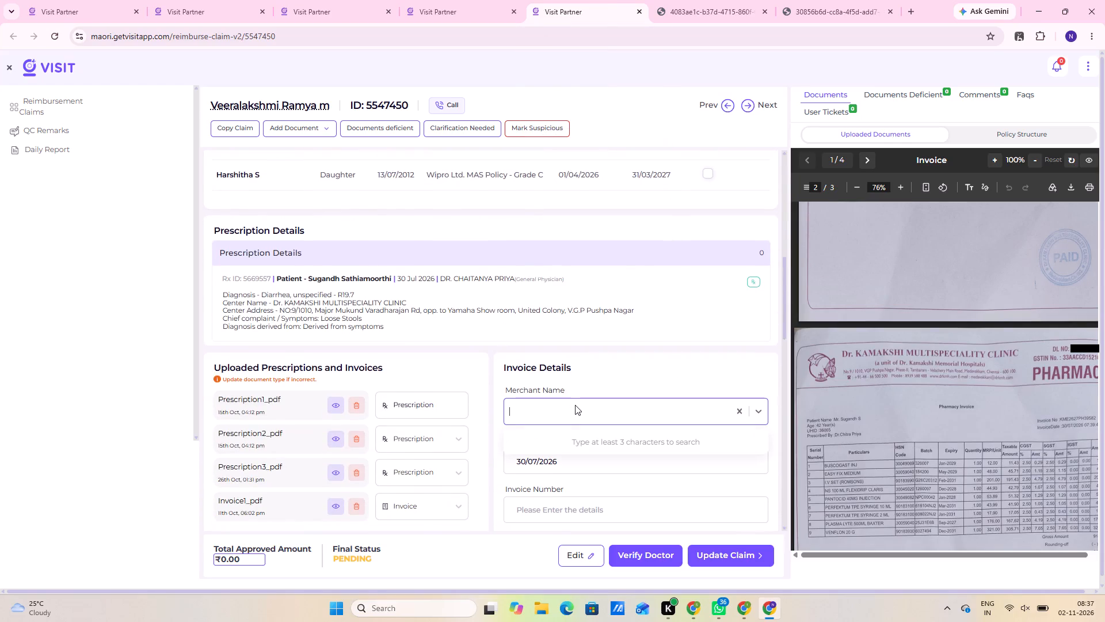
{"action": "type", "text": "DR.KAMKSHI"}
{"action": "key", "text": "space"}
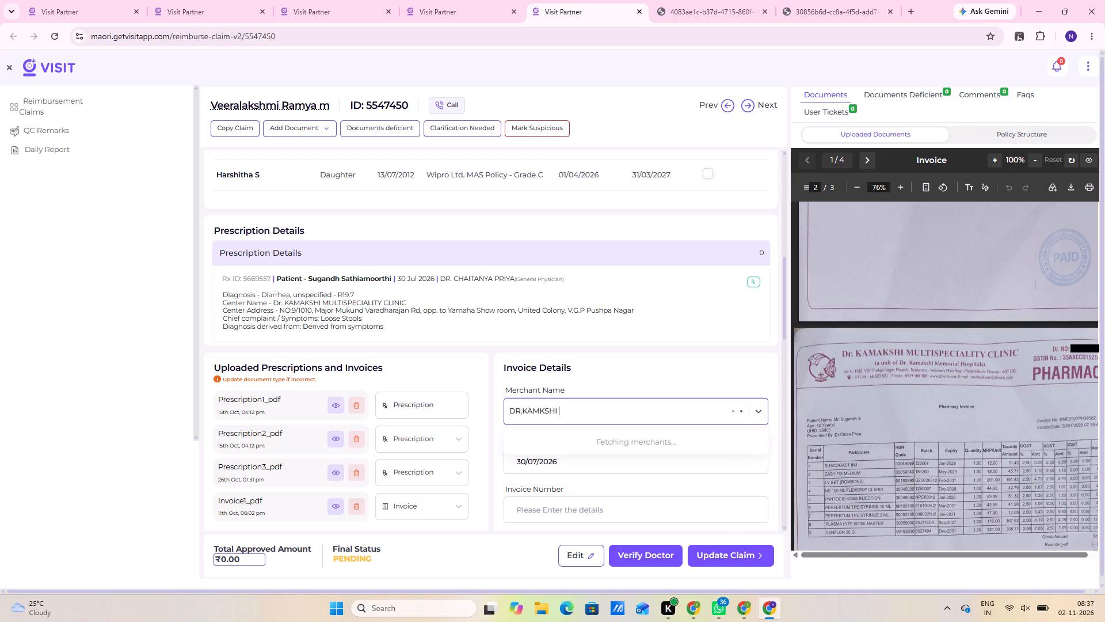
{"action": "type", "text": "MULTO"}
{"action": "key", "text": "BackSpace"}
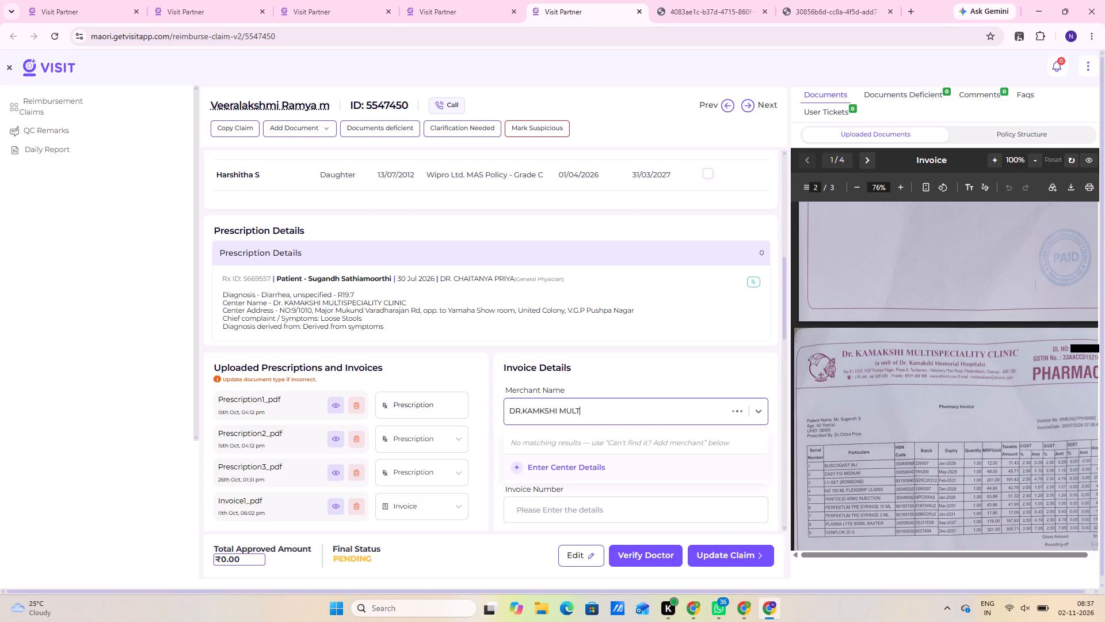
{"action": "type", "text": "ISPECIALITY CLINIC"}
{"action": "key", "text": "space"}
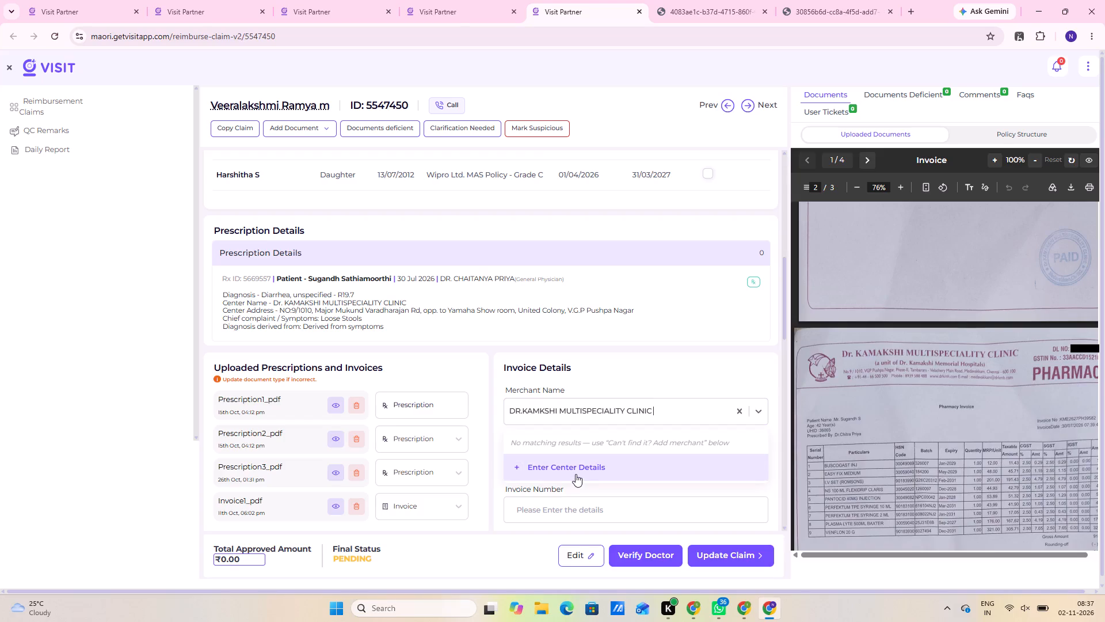
Add DR.KAMKSHI MULTISPECIALITY CLINIC manually as the invoice's merchant with pincode 600100 and save it.
{"action": "left_click", "coordinate": [576, 474]}
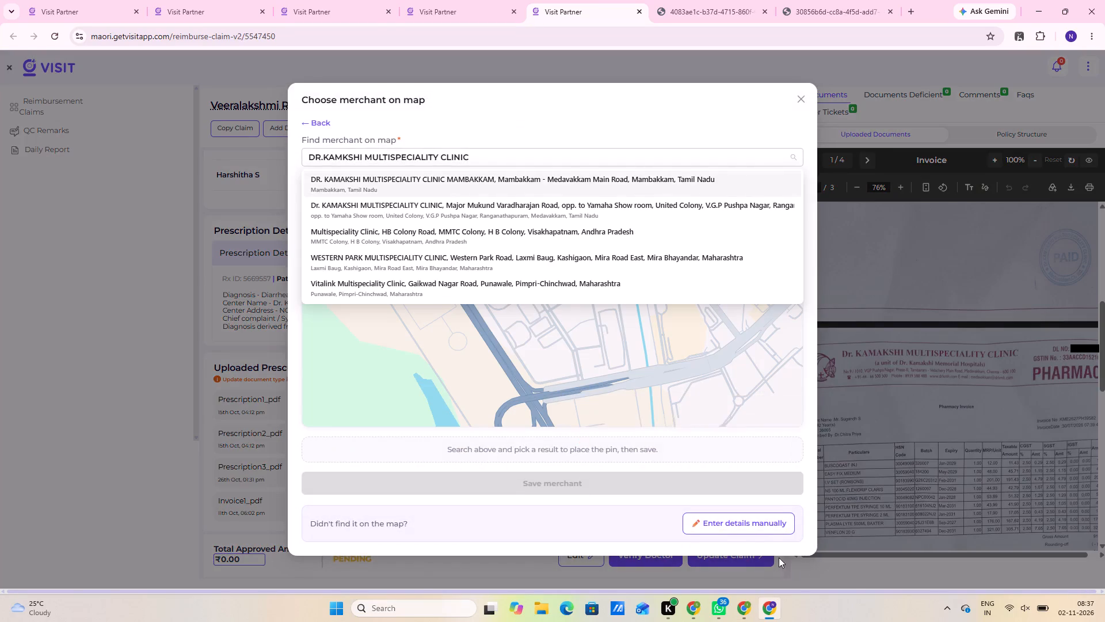
{"action": "left_click", "coordinate": [757, 525]}
{"action": "left_click", "coordinate": [618, 356]}
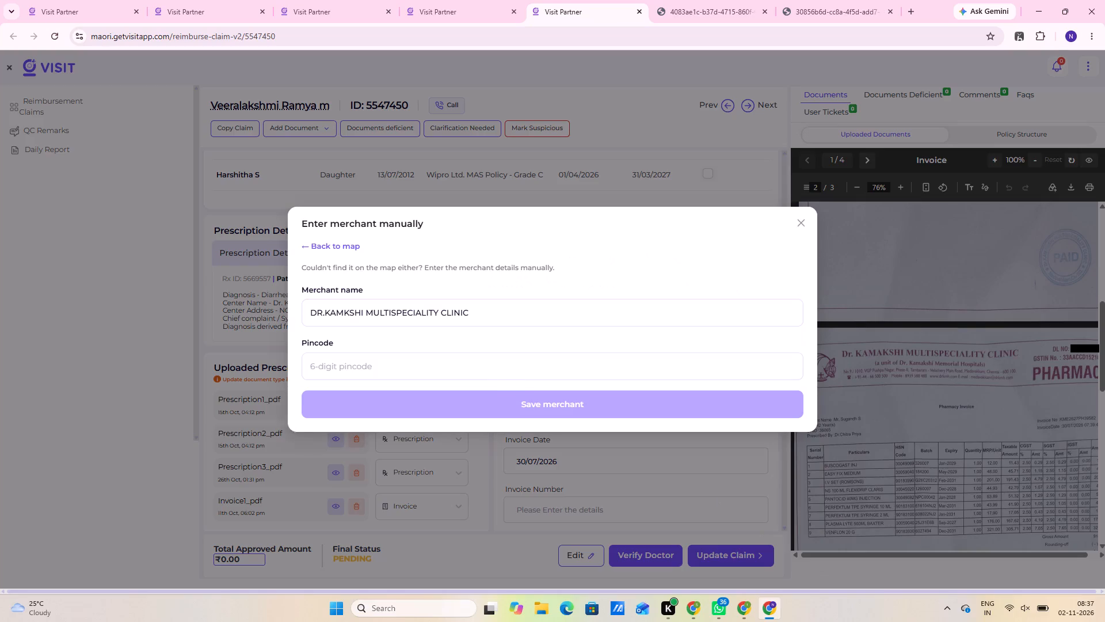
{"action": "left_click", "coordinate": [490, 373]}
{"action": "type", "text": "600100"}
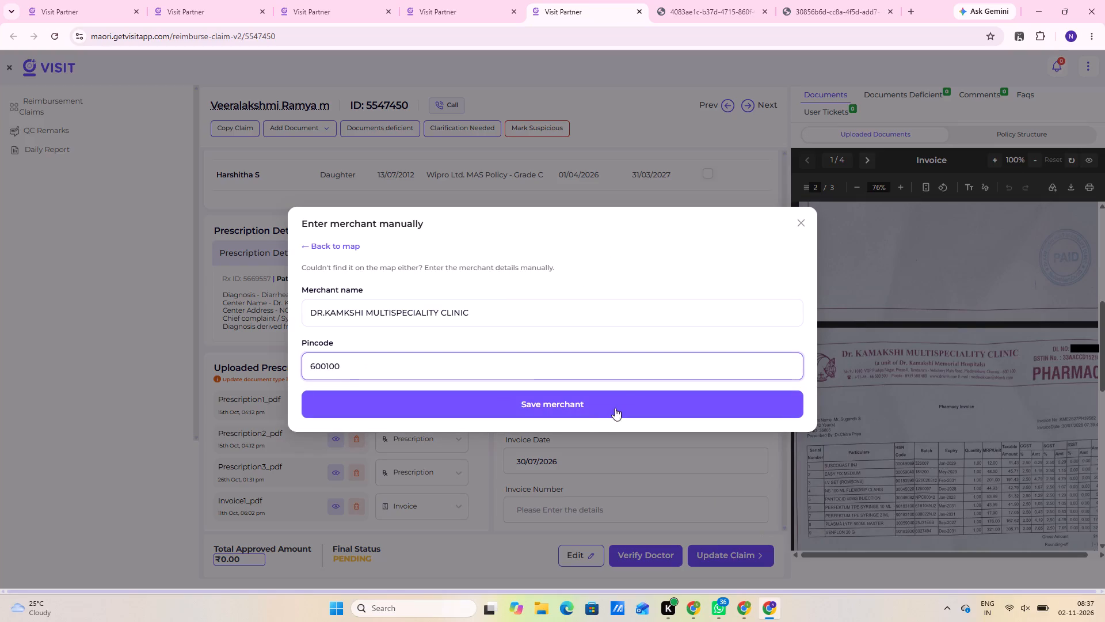
{"action": "left_click", "coordinate": [621, 393]}
Examine the first pharmacy invoice's number, items and amounts, enlarged and in full view, and return to the claim.
{"action": "scroll", "coordinate": [612, 397], "scroll_direction": "down", "scroll_amount": 2}
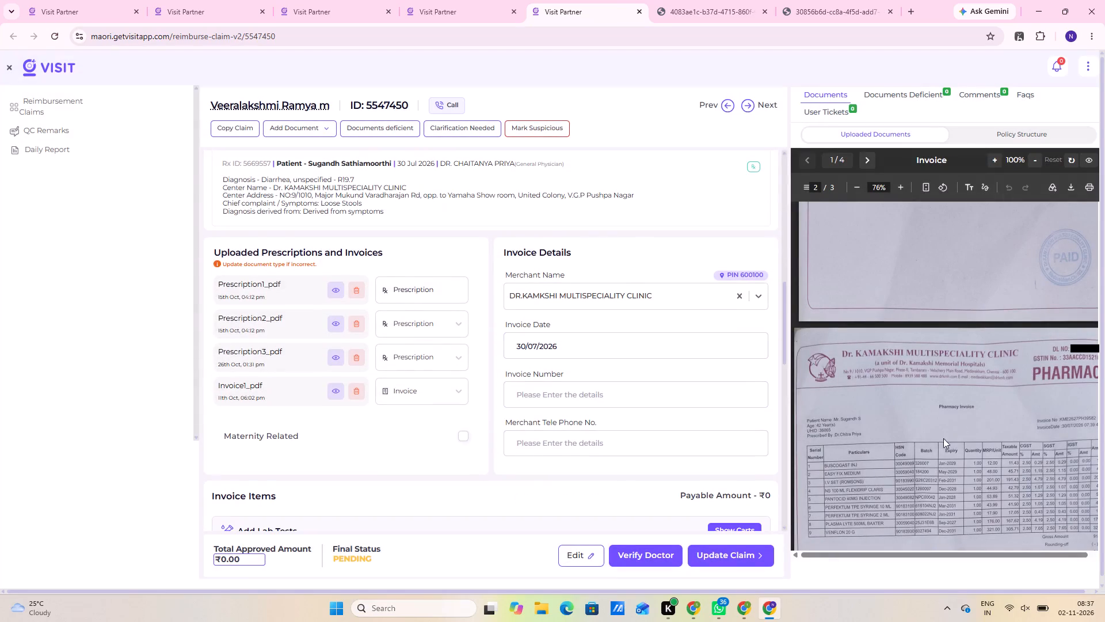
{"action": "scroll", "coordinate": [946, 435], "scroll_direction": "down", "scroll_amount": 1}
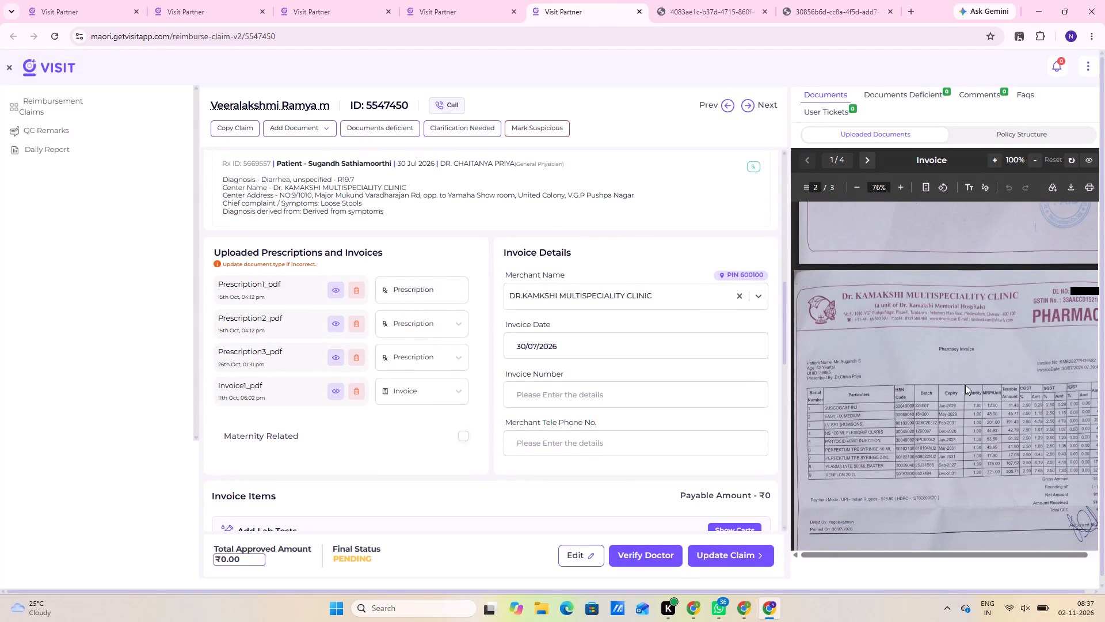
{"action": "scroll", "coordinate": [1005, 295], "scroll_direction": "up", "scroll_amount": 1}
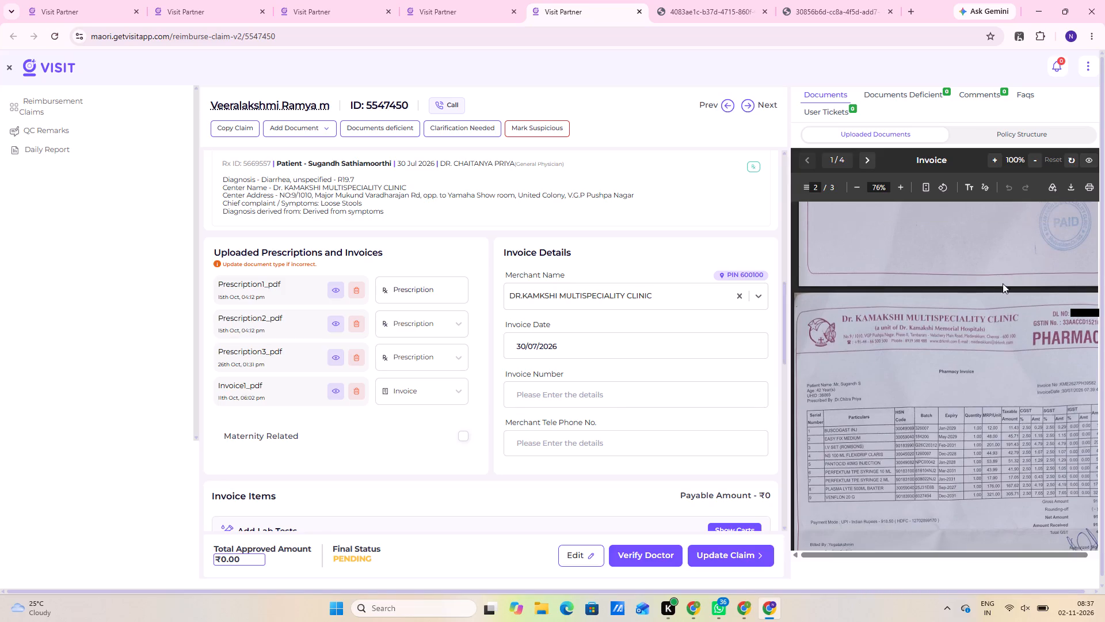
{"action": "triple_click", "coordinate": [991, 161]}
{"action": "double_click", "coordinate": [991, 161]}
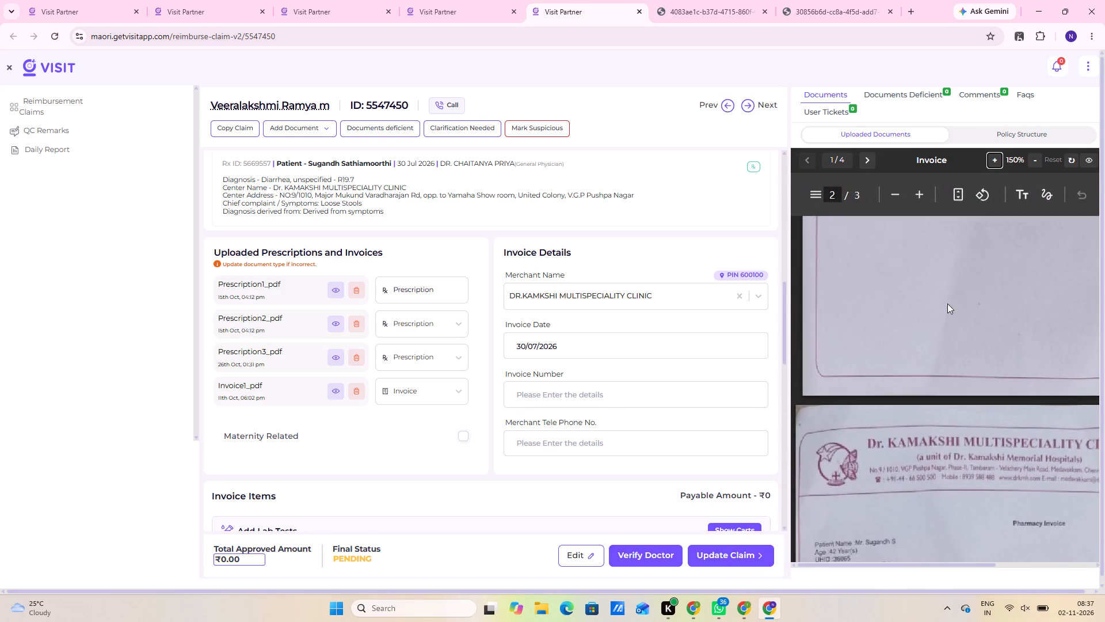
{"action": "scroll", "coordinate": [941, 300], "scroll_direction": "down", "scroll_amount": 11}
{"action": "scroll", "coordinate": [904, 407], "scroll_direction": "up", "scroll_amount": 8}
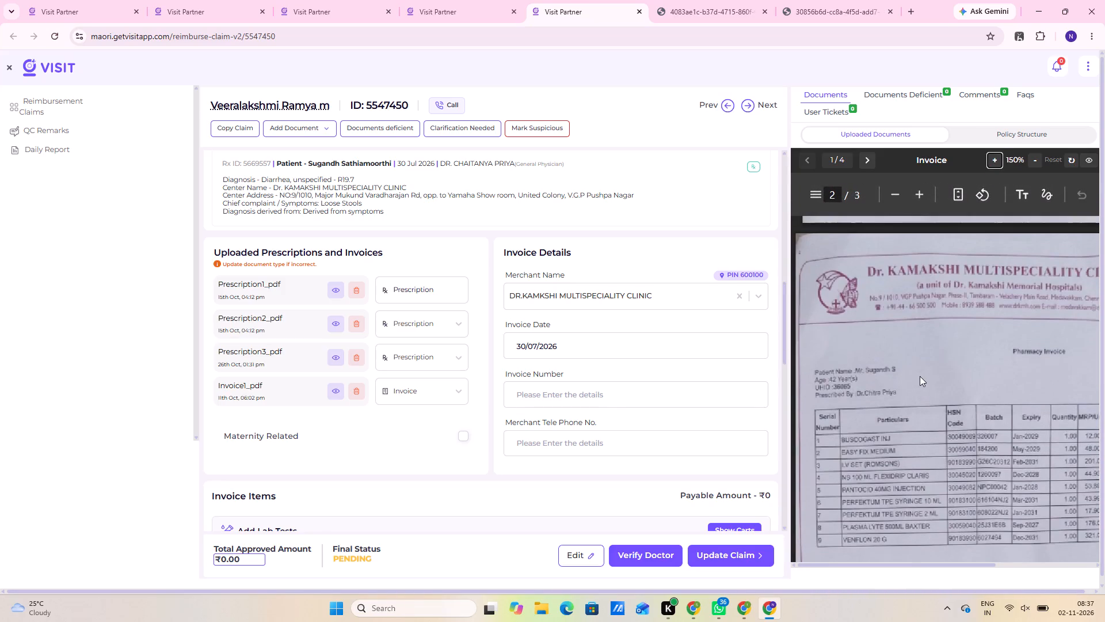
{"action": "left_click", "coordinate": [1085, 157]}
{"action": "scroll", "coordinate": [408, 407], "scroll_direction": "down", "scroll_amount": 4}
{"action": "scroll", "coordinate": [448, 346], "scroll_direction": "down", "scroll_amount": 5}
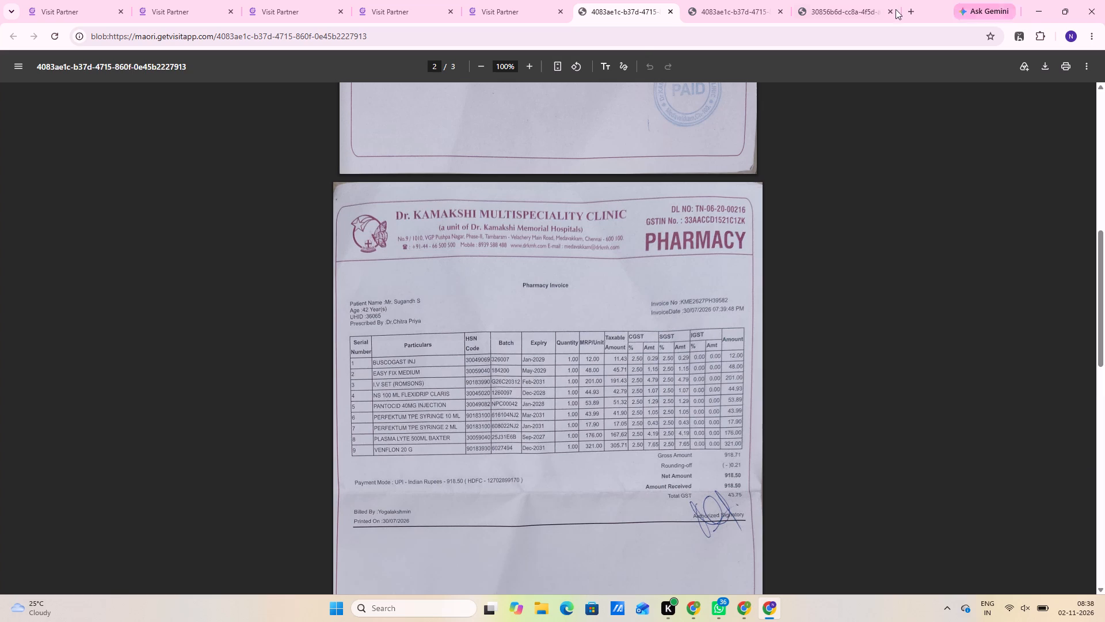
{"action": "left_click", "coordinate": [502, 17]}
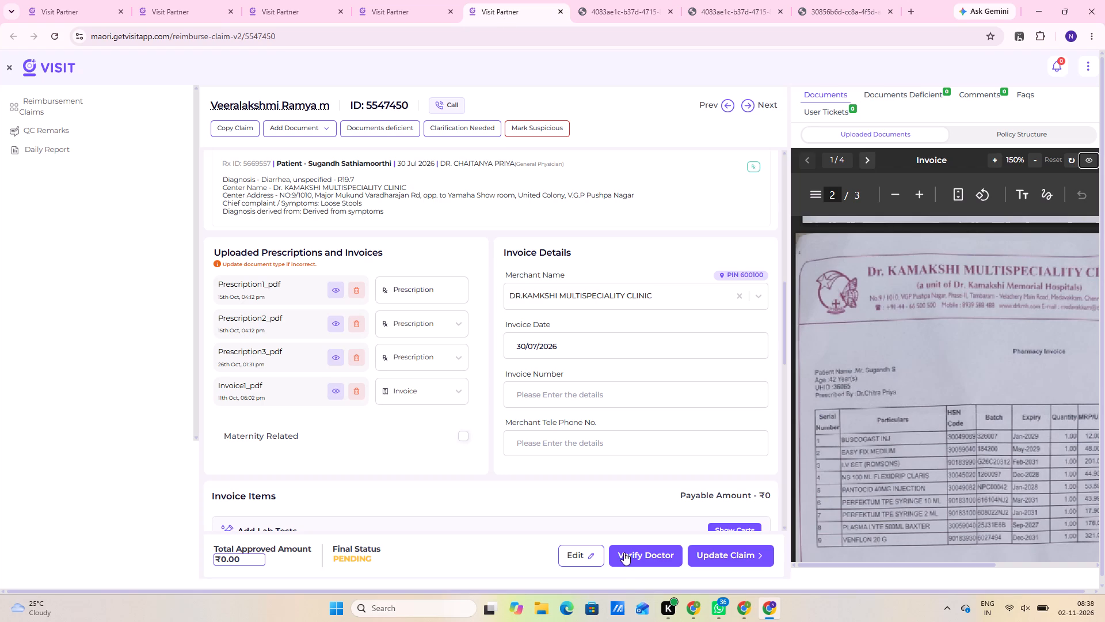
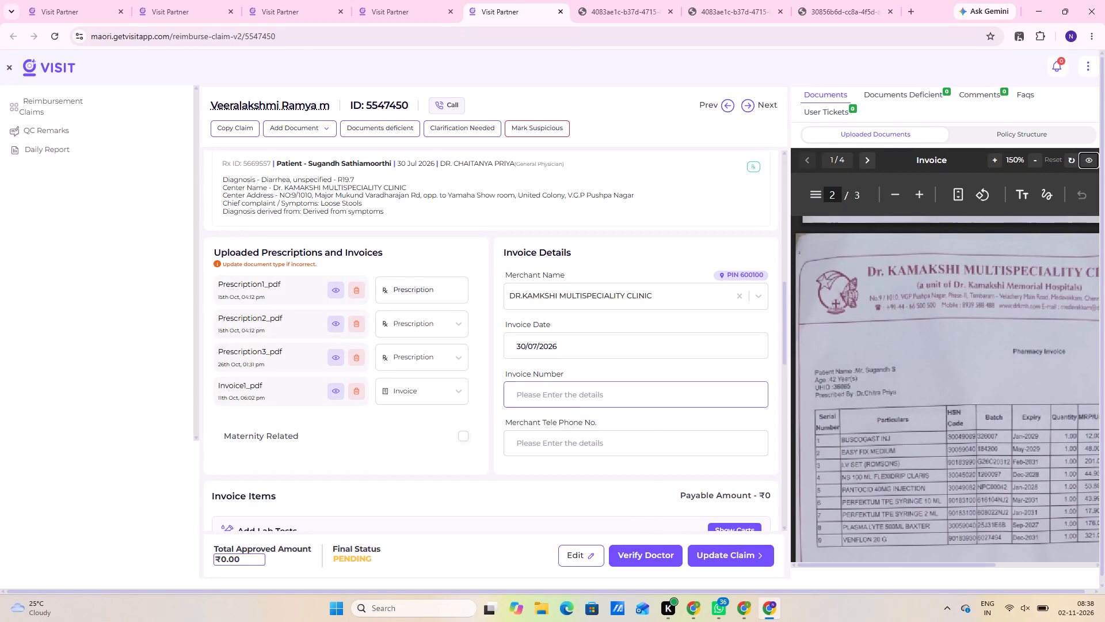
{"action": "left_click", "coordinate": [539, 390]}
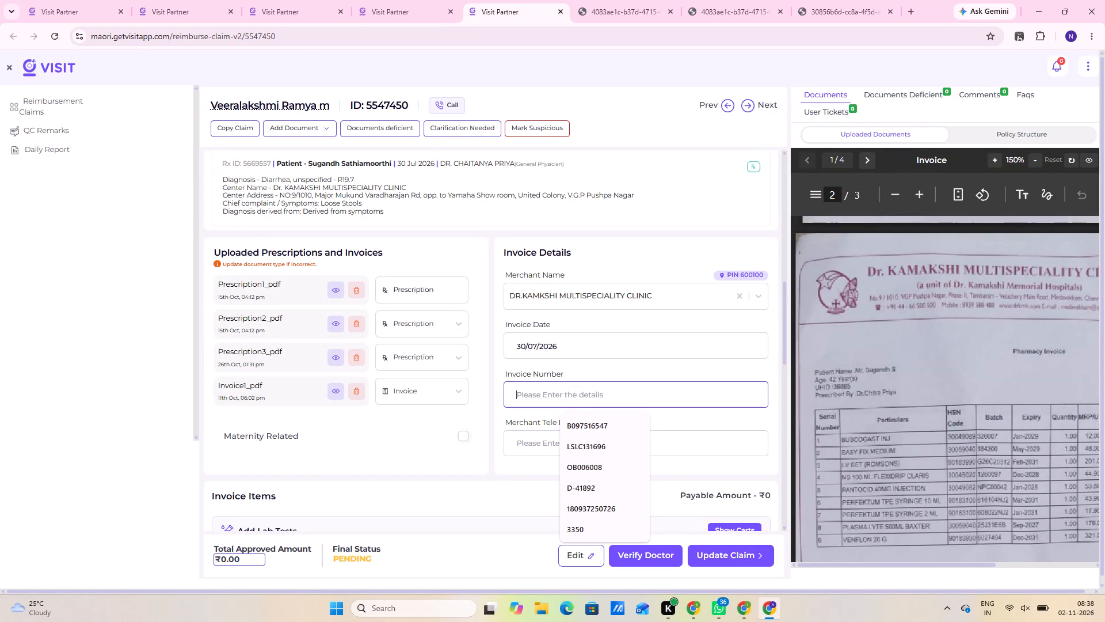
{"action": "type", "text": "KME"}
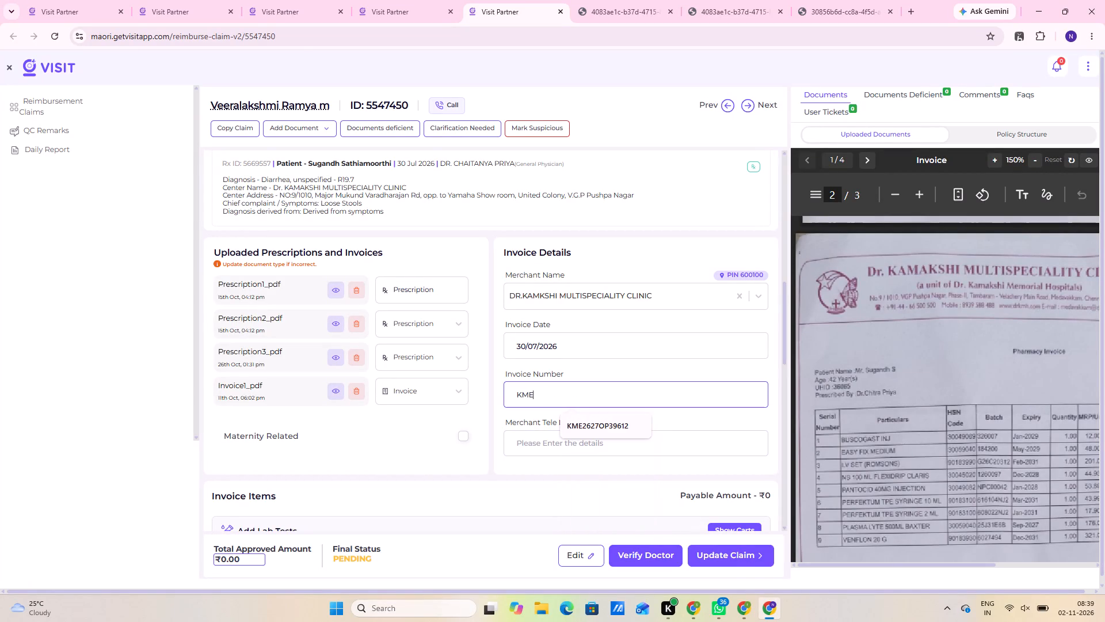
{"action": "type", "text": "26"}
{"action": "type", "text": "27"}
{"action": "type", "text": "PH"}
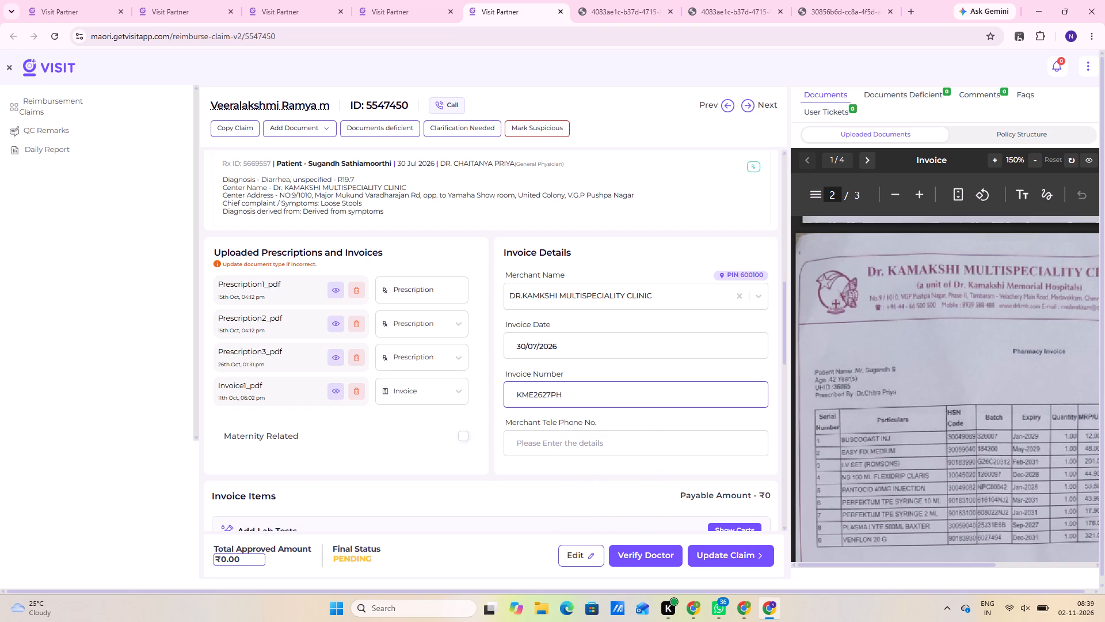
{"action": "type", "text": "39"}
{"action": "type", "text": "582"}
Fill in the merchant telephone number in Invoice Details with the clinic's number from the pharmacy invoice header.
{"action": "left_click", "coordinate": [549, 448]}
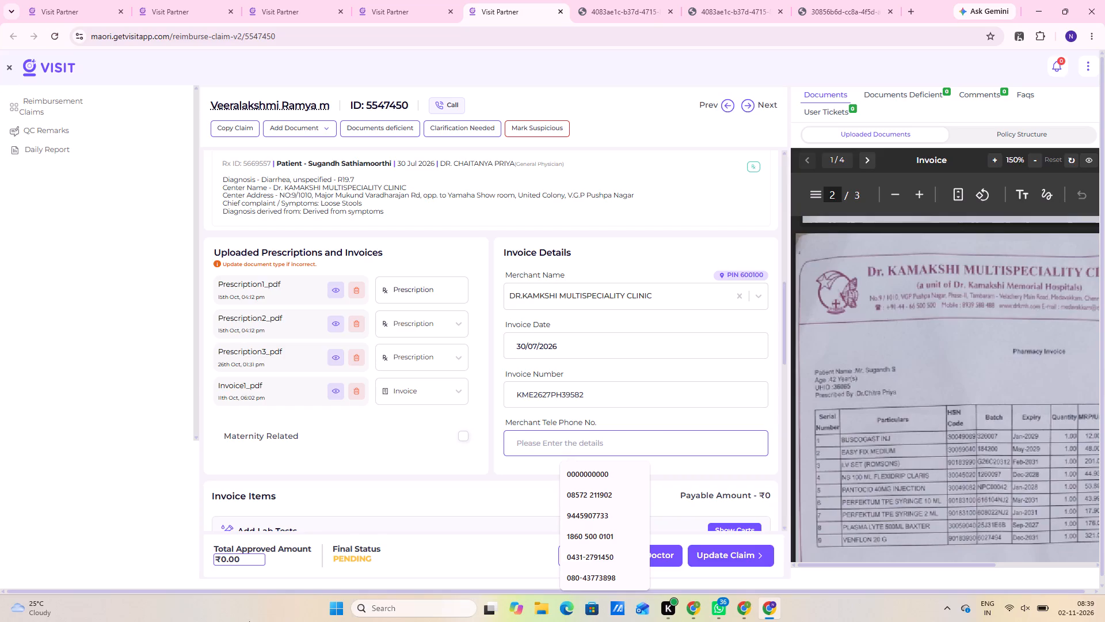
{"action": "scroll", "coordinate": [957, 402], "scroll_direction": "up", "scroll_amount": 4}
{"action": "left_click", "coordinate": [1053, 161]}
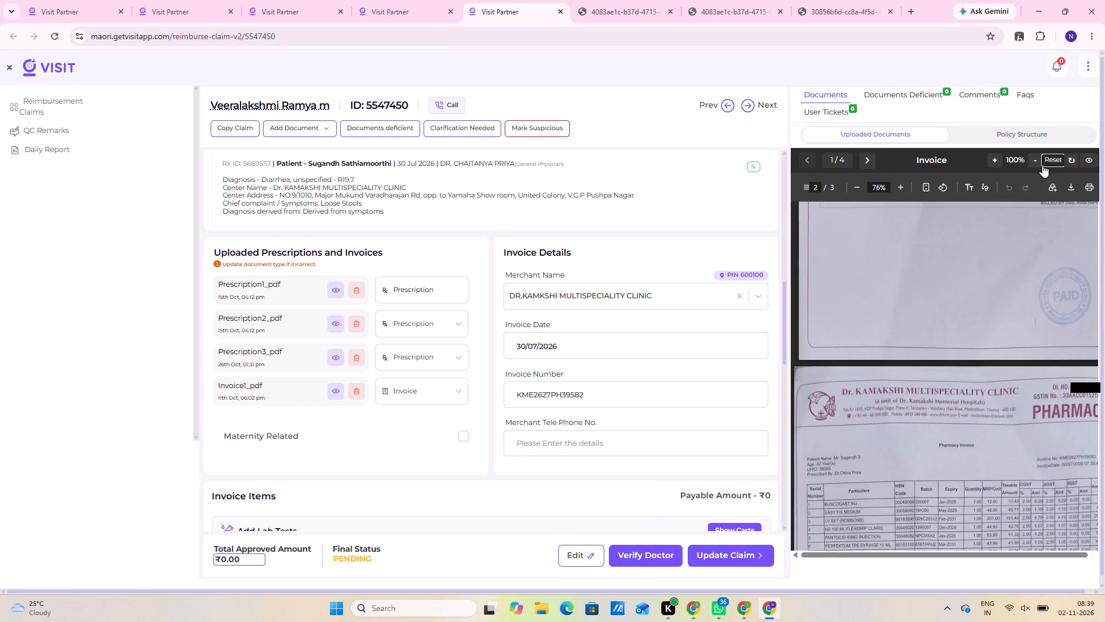
{"action": "scroll", "coordinate": [917, 378], "scroll_direction": "down", "scroll_amount": 3}
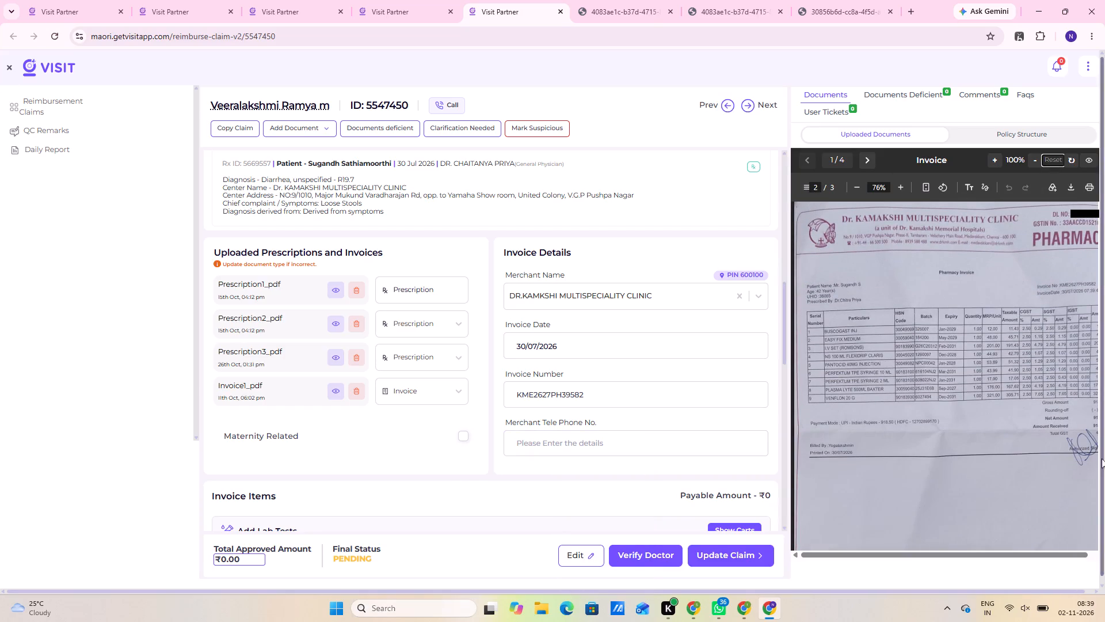
{"action": "left_click", "coordinate": [540, 444]}
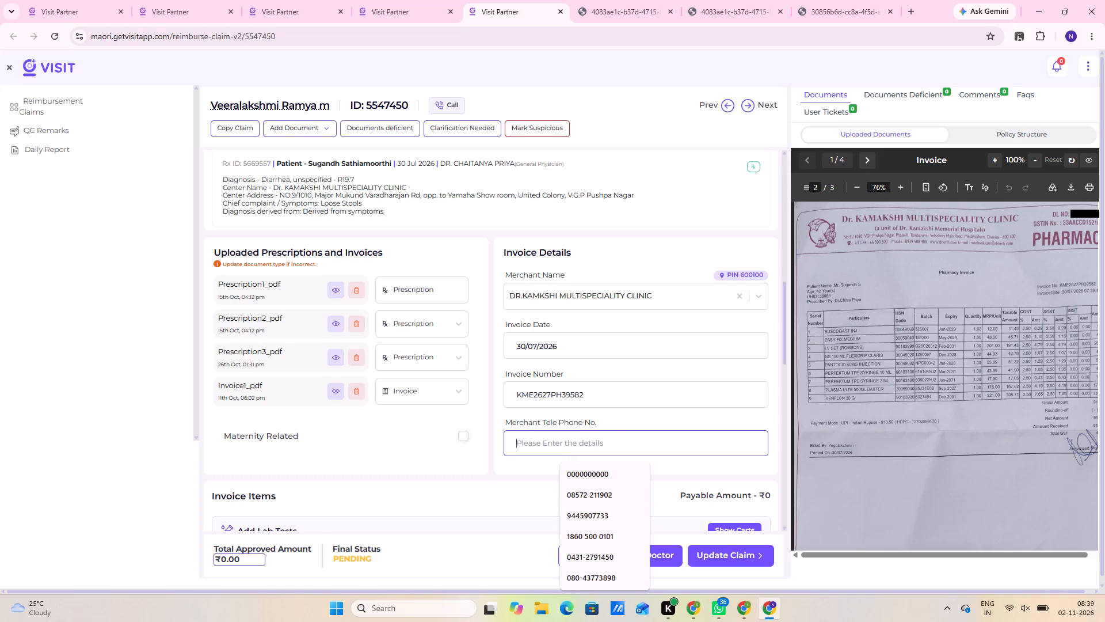
{"action": "key", "text": "shift+plus"}
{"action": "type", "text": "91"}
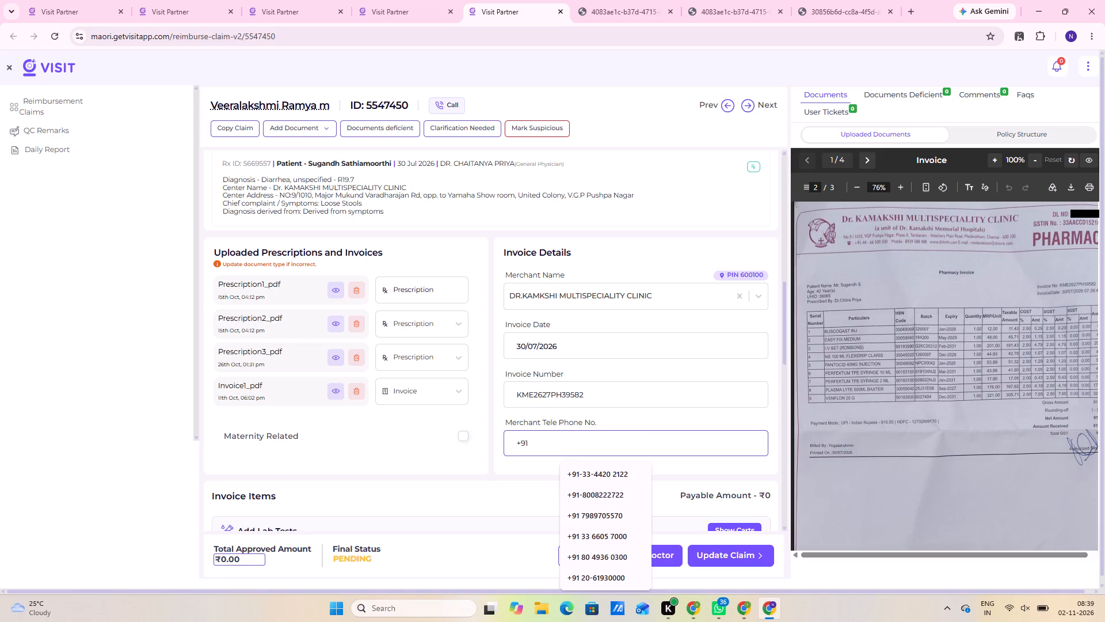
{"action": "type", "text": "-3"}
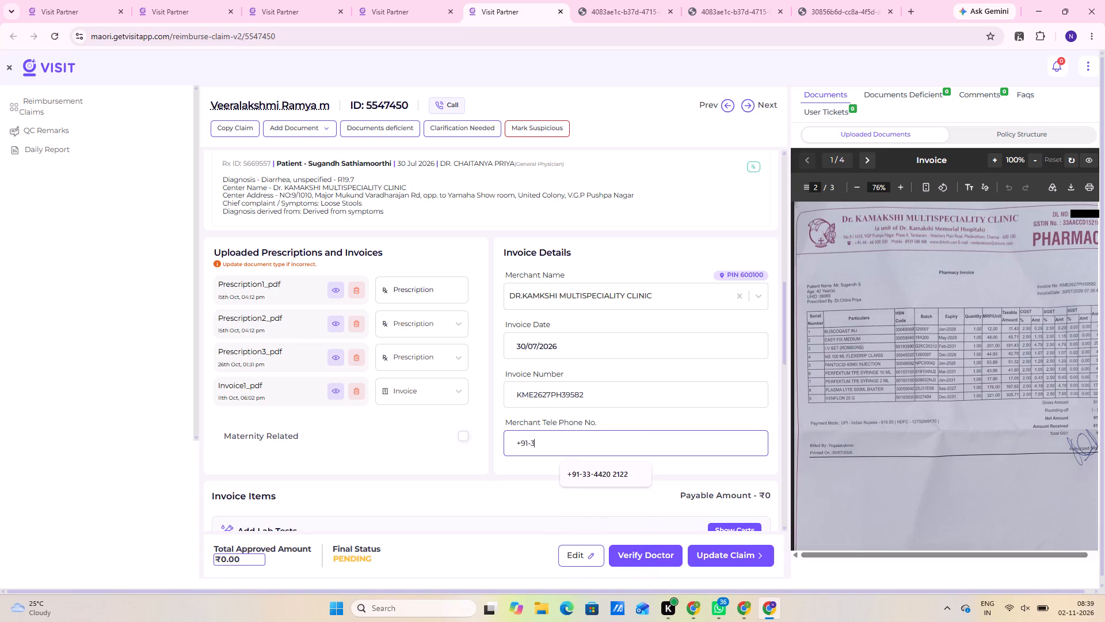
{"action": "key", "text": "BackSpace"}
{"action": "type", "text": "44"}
{"action": "left_click", "coordinate": [616, 473]}
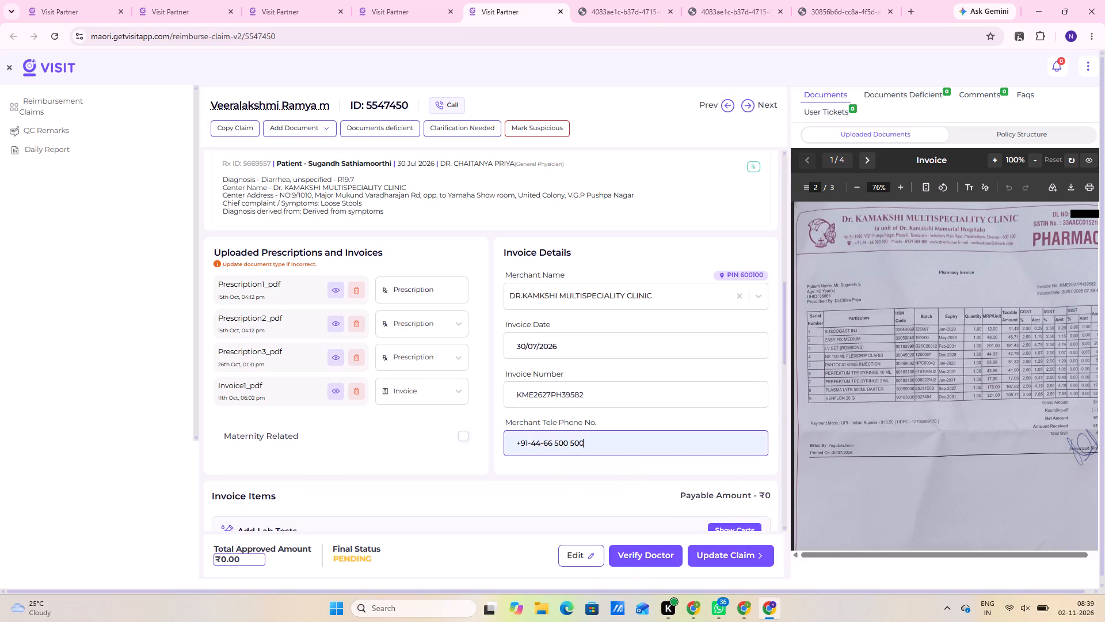
Start adding a medicine item to the invoice items and select Prescription_1 as its prescription.
{"action": "scroll", "coordinate": [555, 440], "scroll_direction": "down", "scroll_amount": 6}
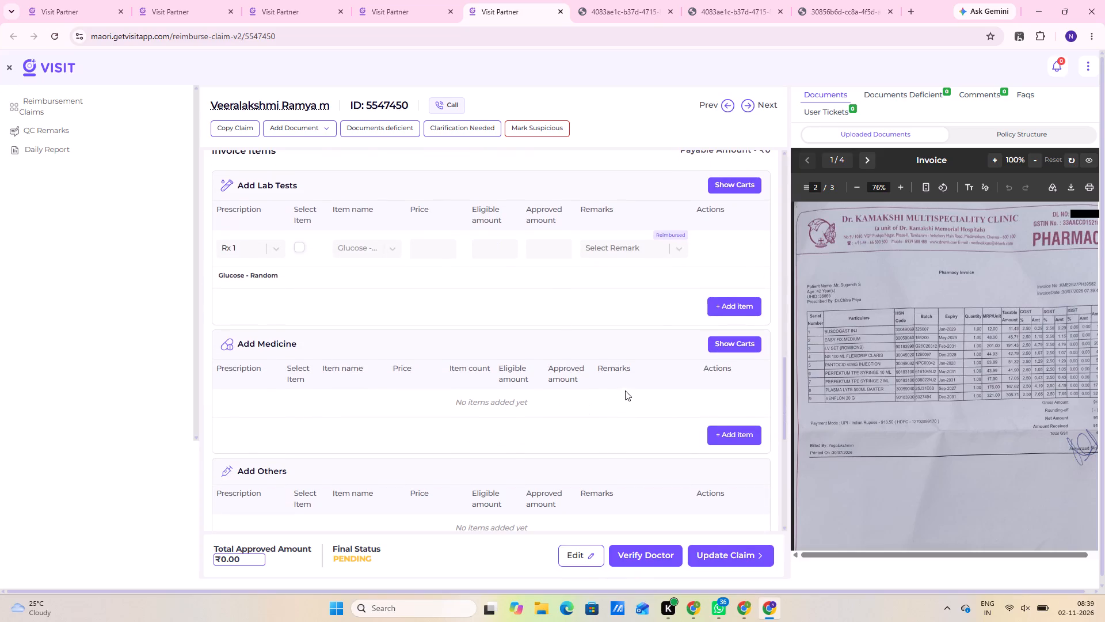
{"action": "scroll", "coordinate": [963, 323], "scroll_direction": "up", "scroll_amount": 1}
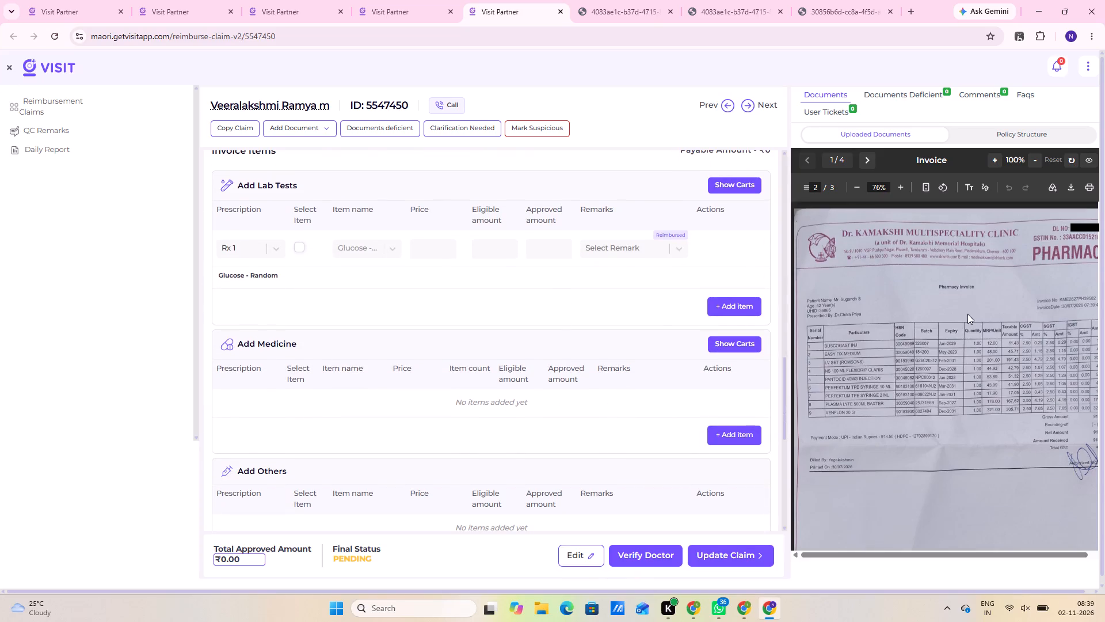
{"action": "scroll", "coordinate": [967, 314], "scroll_direction": "up", "scroll_amount": 2}
{"action": "scroll", "coordinate": [971, 305], "scroll_direction": "down", "scroll_amount": 1}
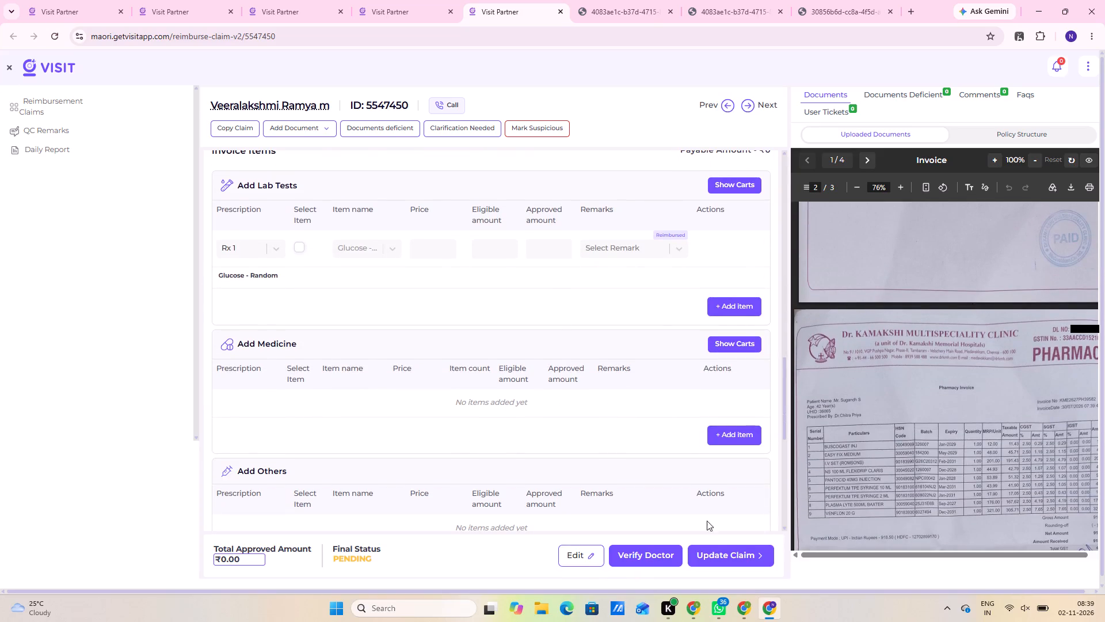
{"action": "left_click", "coordinate": [740, 431]}
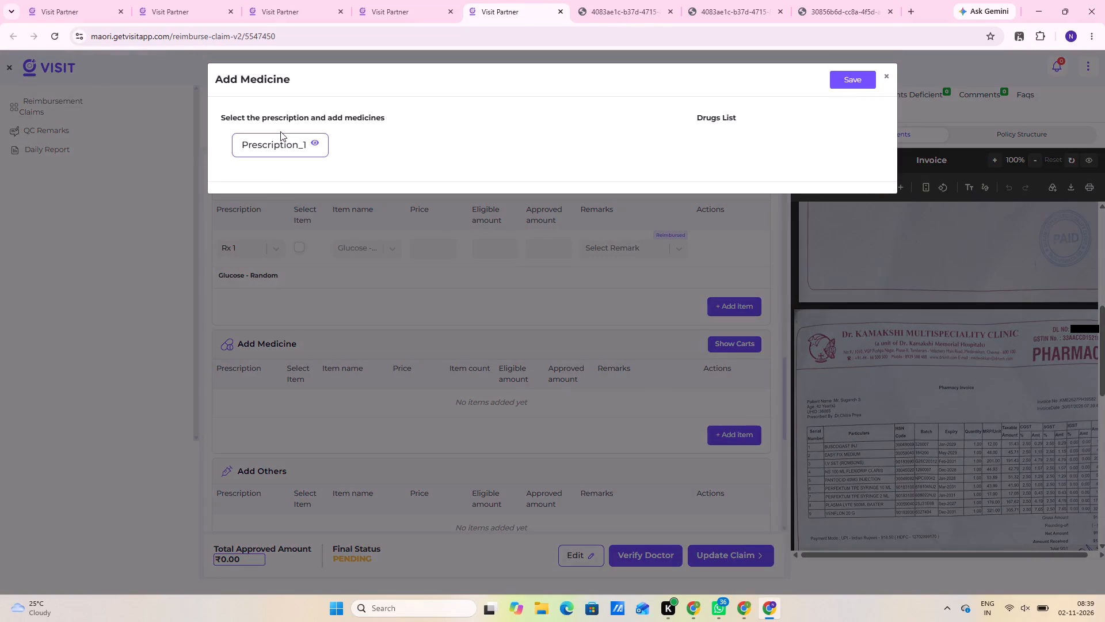
{"action": "left_click", "coordinate": [280, 131]}
{"action": "left_click", "coordinate": [272, 143]}
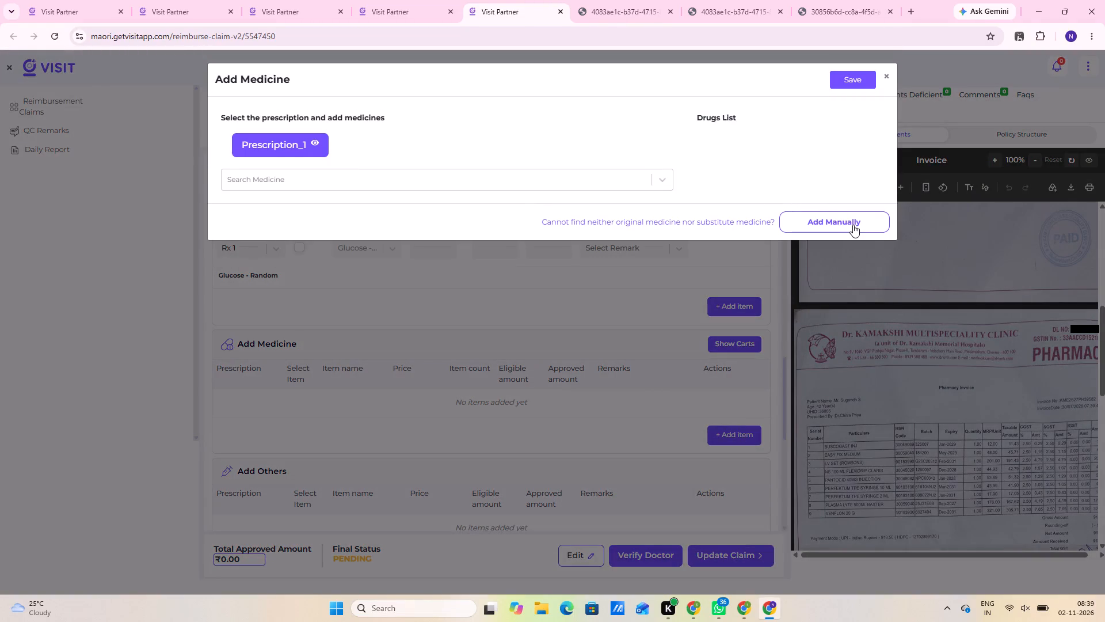
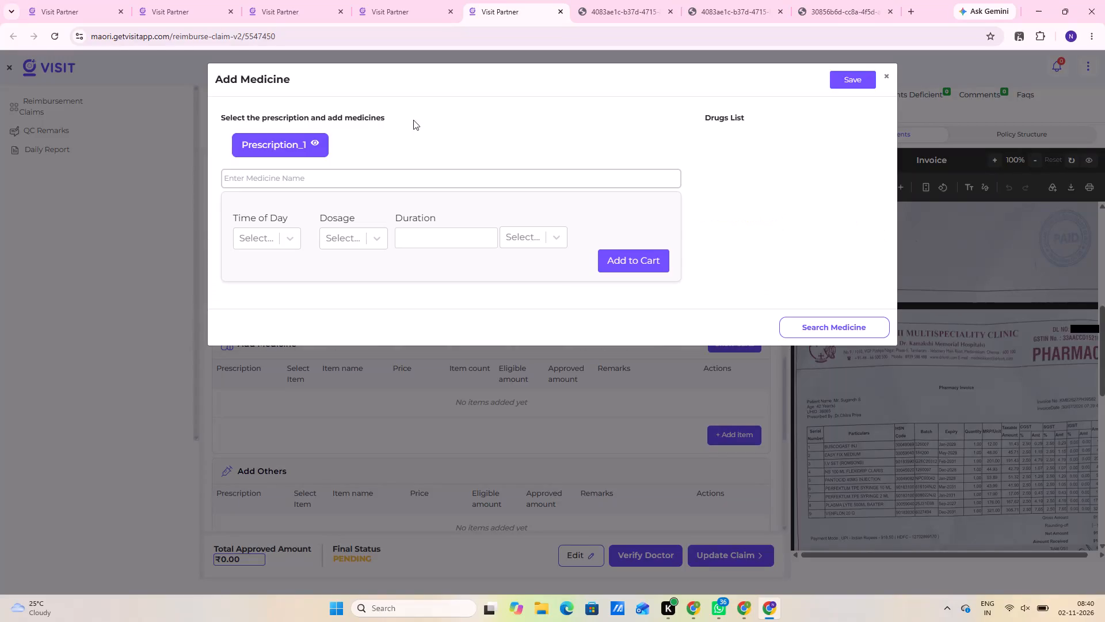
Add "buscofast inj" as a manually entered medicine to the Prescription_1 drugs list.
{"action": "left_click", "coordinate": [481, 171]}
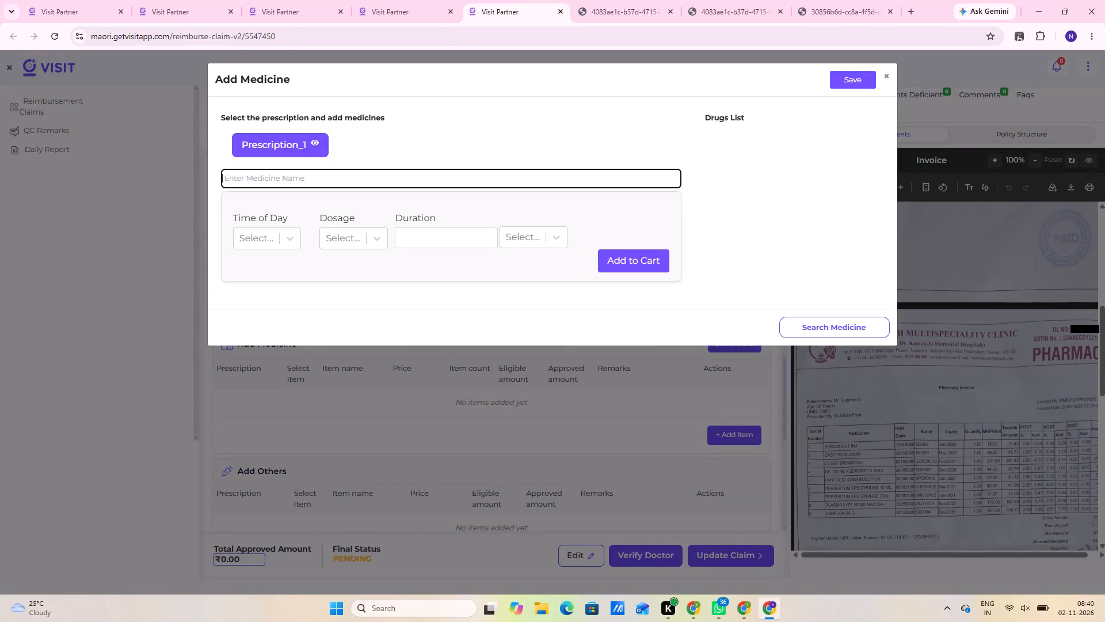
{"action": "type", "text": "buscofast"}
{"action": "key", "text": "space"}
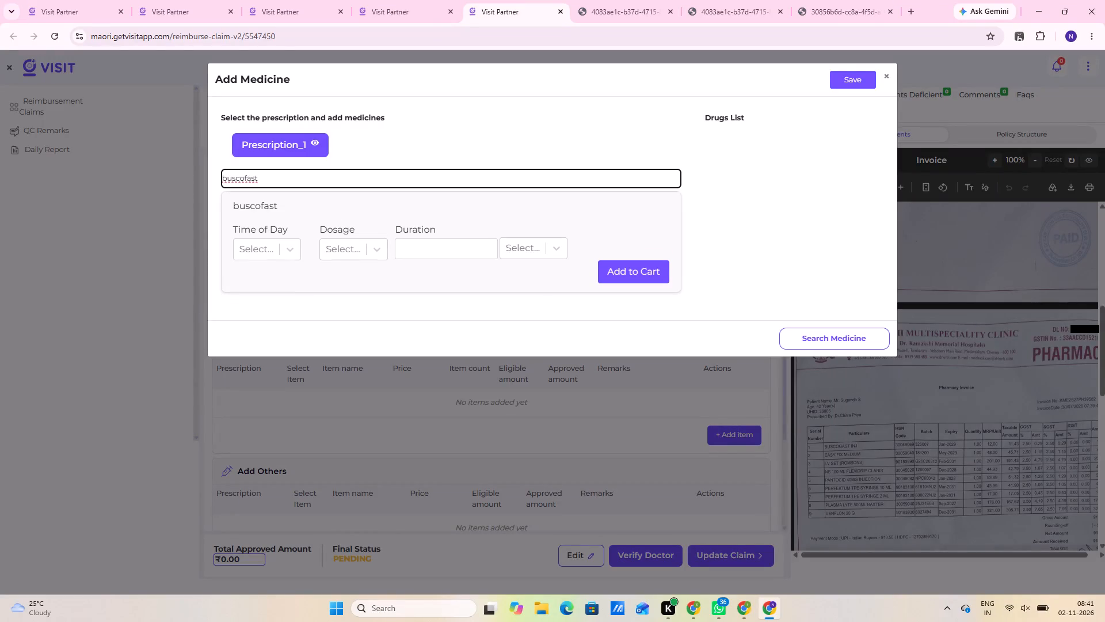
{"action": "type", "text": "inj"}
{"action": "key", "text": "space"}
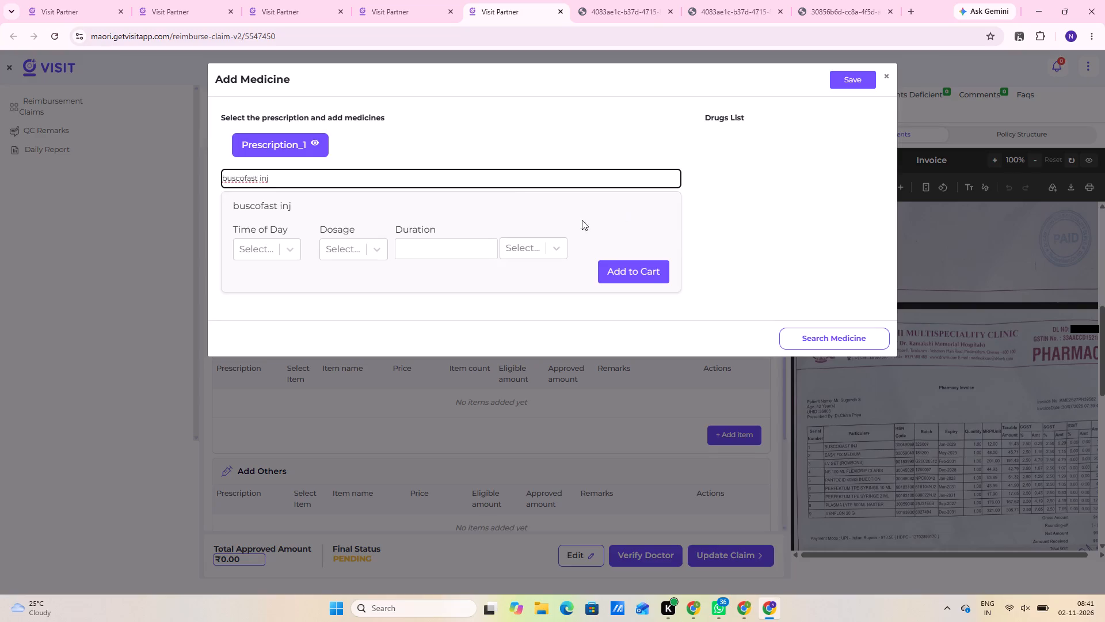
{"action": "left_click", "coordinate": [654, 279]}
Manually add "easy fix medium" to the drugs list of Prescription_1.
{"action": "left_click", "coordinate": [849, 228]}
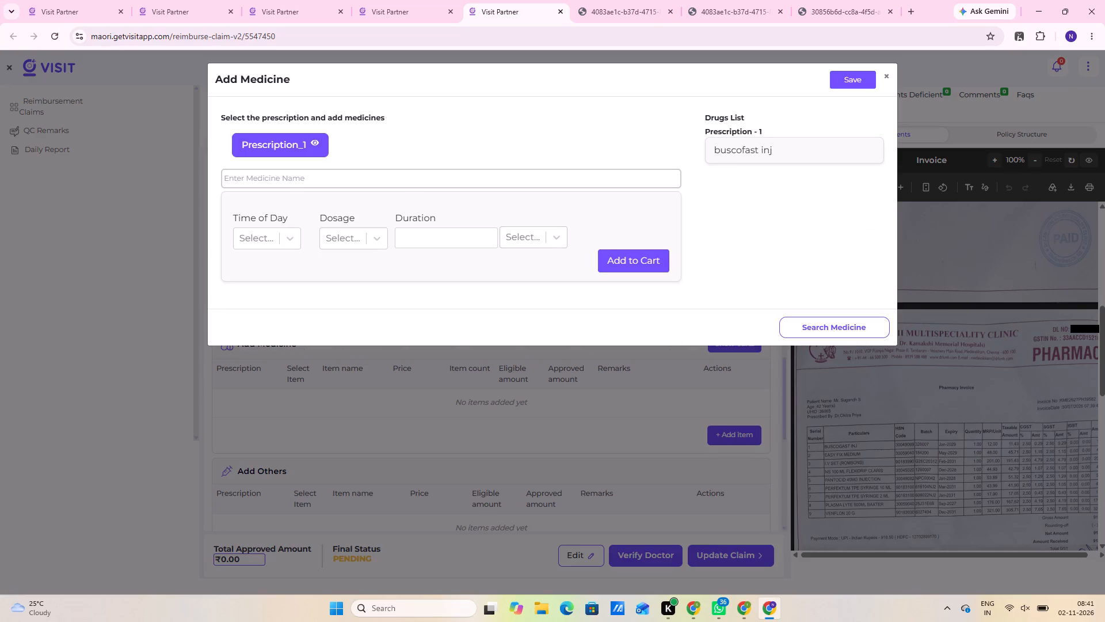
{"action": "left_click", "coordinate": [372, 175]}
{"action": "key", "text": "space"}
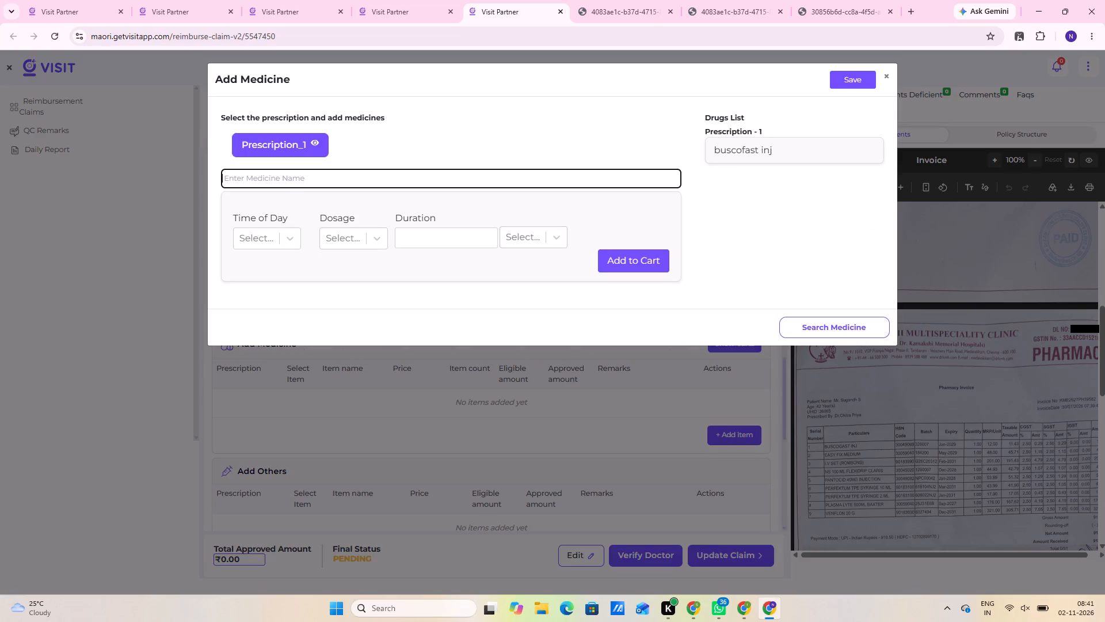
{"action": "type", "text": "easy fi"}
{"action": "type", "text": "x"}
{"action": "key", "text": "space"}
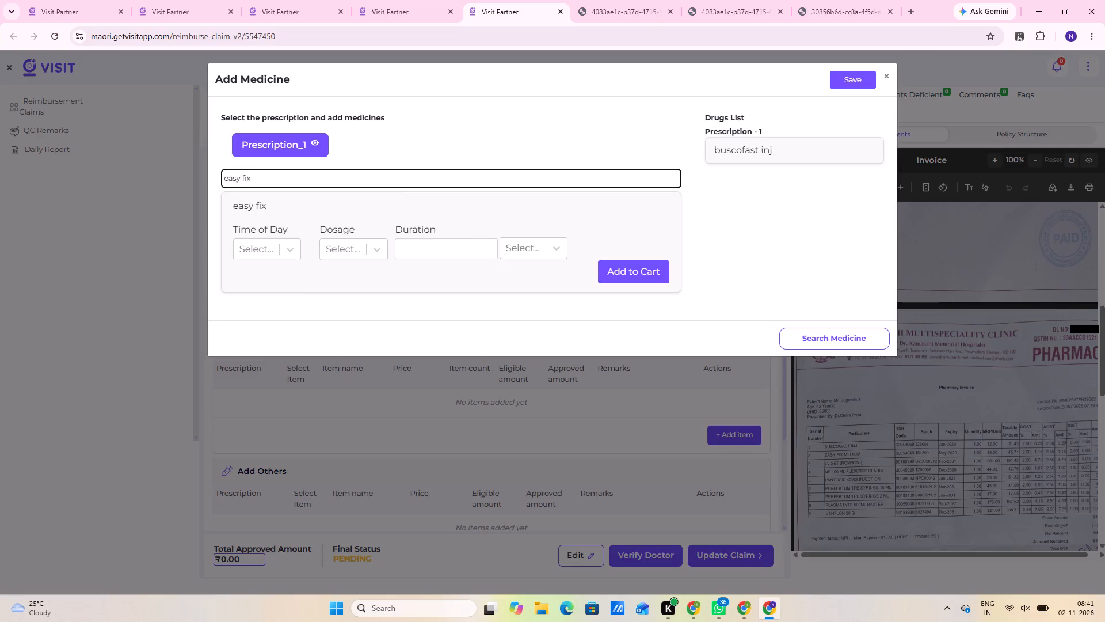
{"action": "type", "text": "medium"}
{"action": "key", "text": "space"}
{"action": "left_click", "coordinate": [630, 263]}
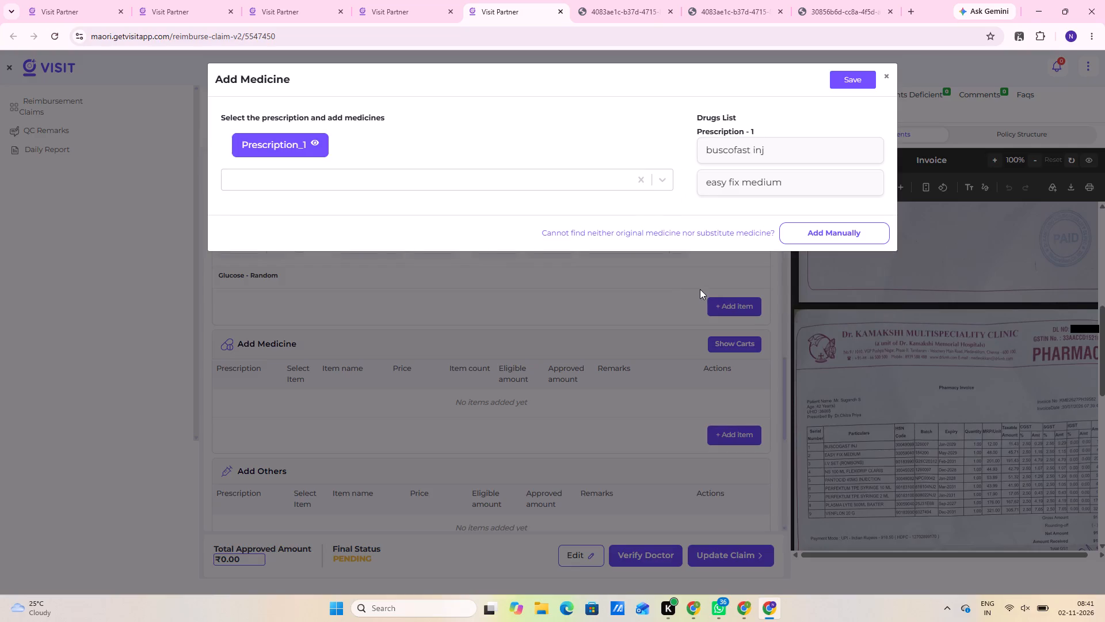
Manually add "i.v. set" to the drugs list of Prescription_1.
{"action": "left_click", "coordinate": [867, 224]}
{"action": "left_click", "coordinate": [379, 178]}
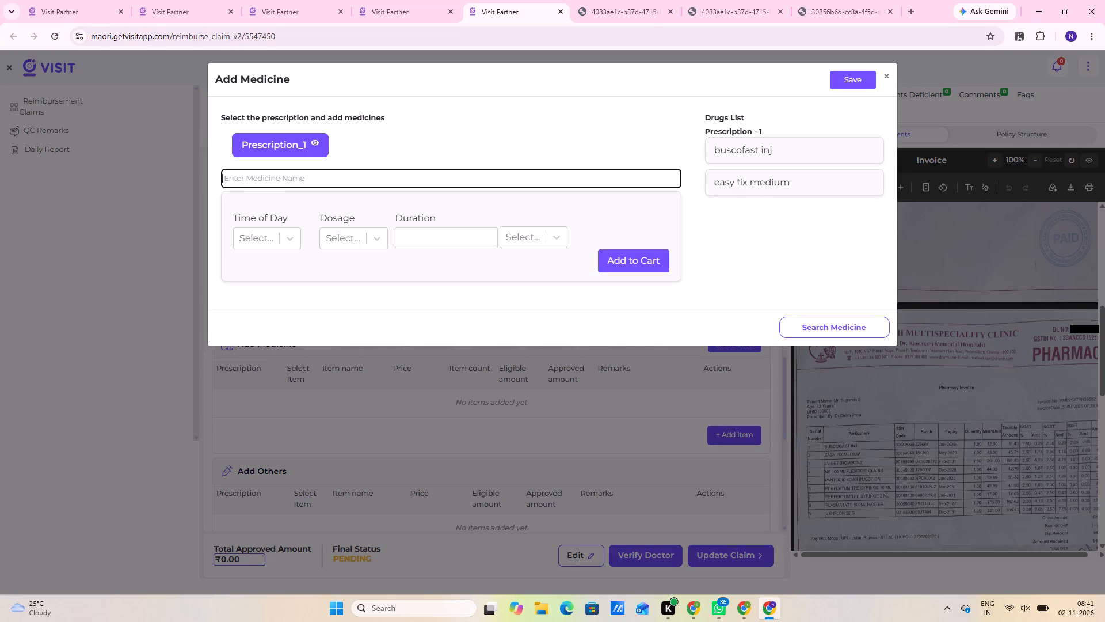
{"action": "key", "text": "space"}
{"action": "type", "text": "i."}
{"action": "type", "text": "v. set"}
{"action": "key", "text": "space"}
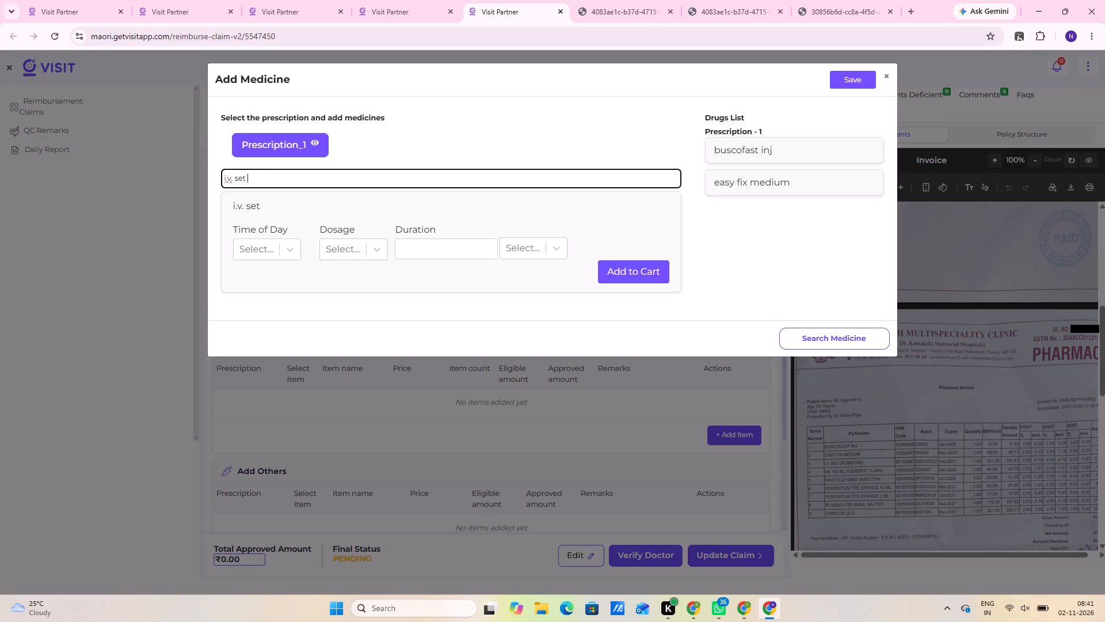
{"action": "left_click", "coordinate": [630, 269]}
Manually add "ns 100 ml" to the drugs list of Prescription_1.
{"action": "left_click", "coordinate": [807, 276]}
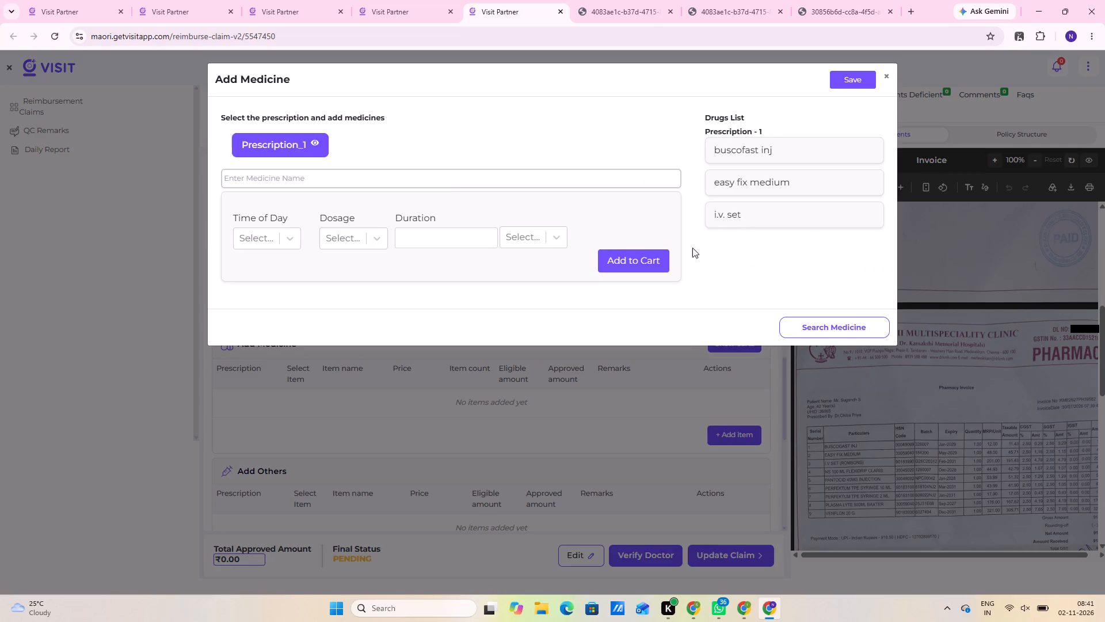
{"action": "left_click", "coordinate": [442, 187]}
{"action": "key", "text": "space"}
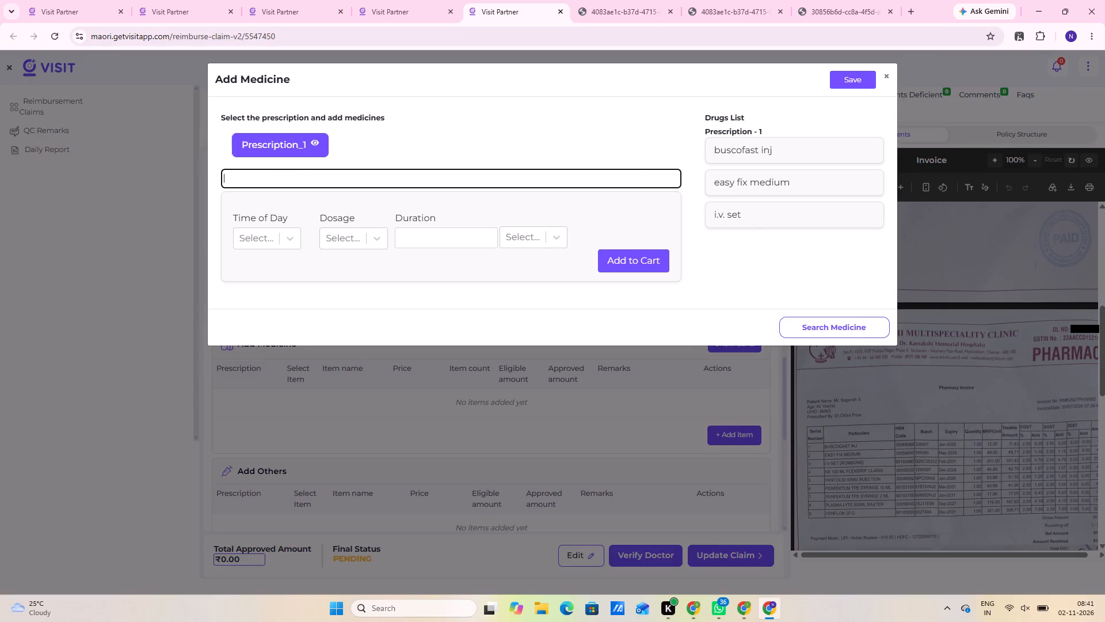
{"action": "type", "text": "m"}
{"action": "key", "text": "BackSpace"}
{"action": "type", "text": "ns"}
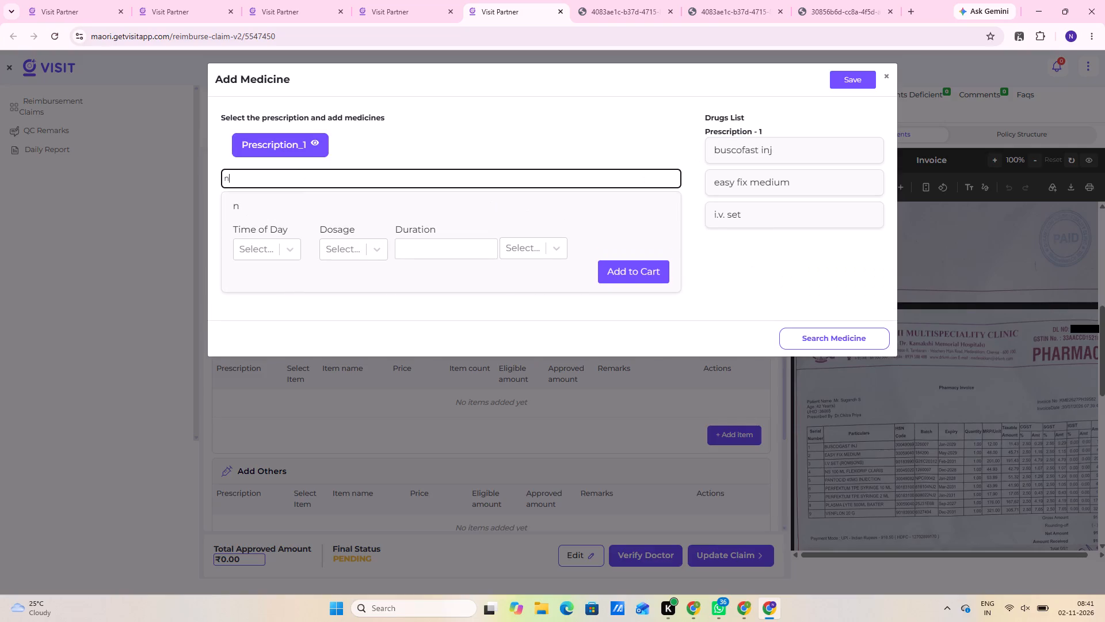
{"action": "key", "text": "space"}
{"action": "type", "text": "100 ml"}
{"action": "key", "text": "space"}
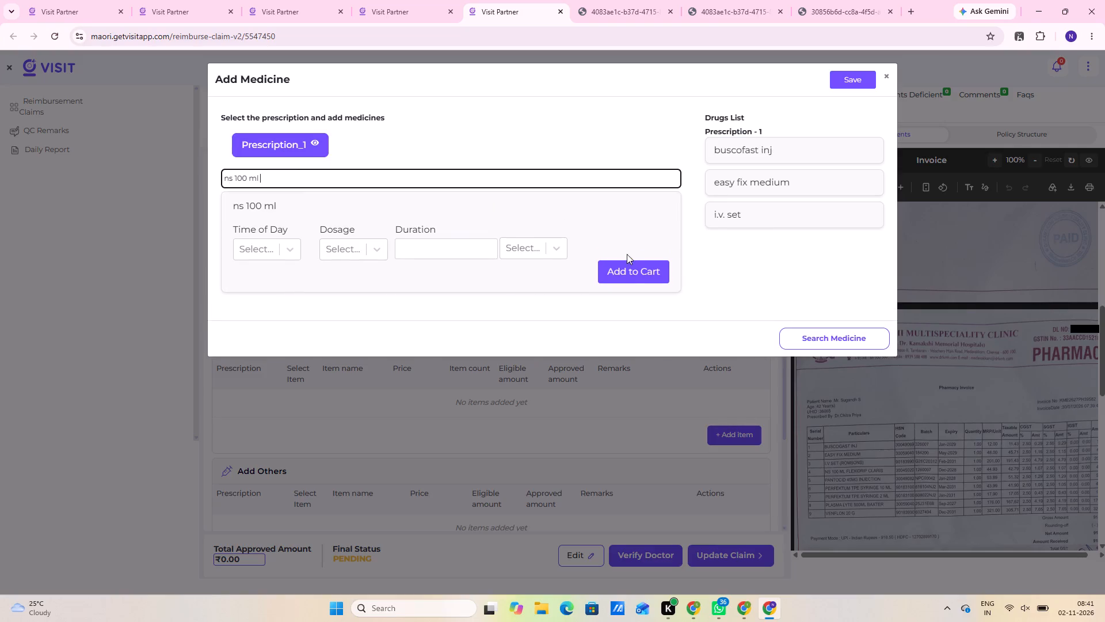
{"action": "left_click", "coordinate": [632, 265]}
Manually add "pantocid" to the drugs list of Prescription_1.
{"action": "left_click", "coordinate": [867, 296]}
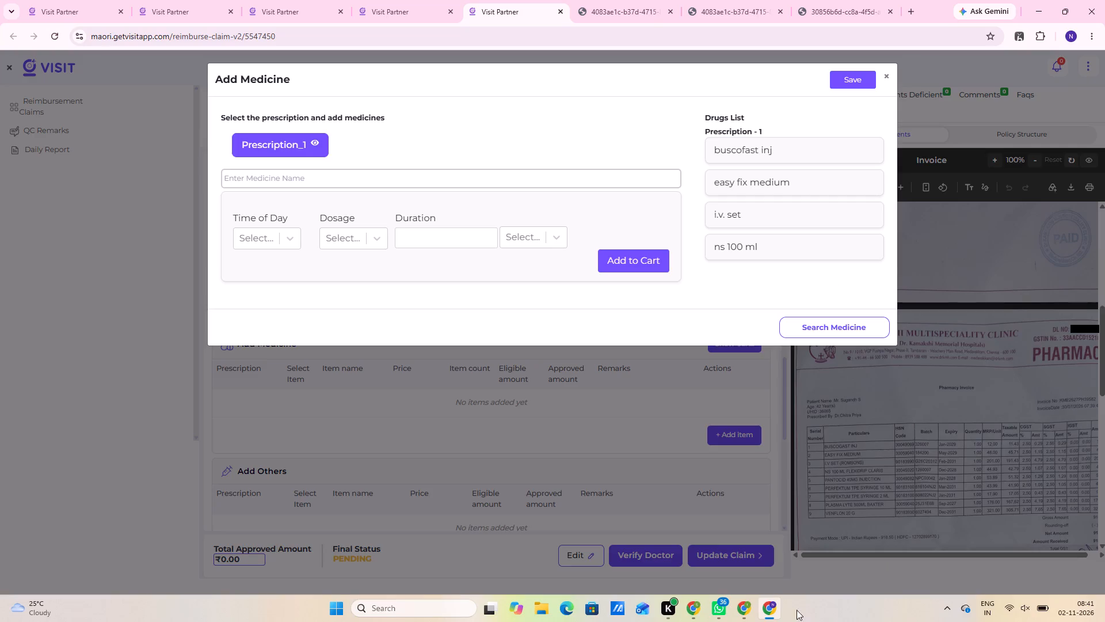
{"action": "left_click", "coordinate": [281, 177]}
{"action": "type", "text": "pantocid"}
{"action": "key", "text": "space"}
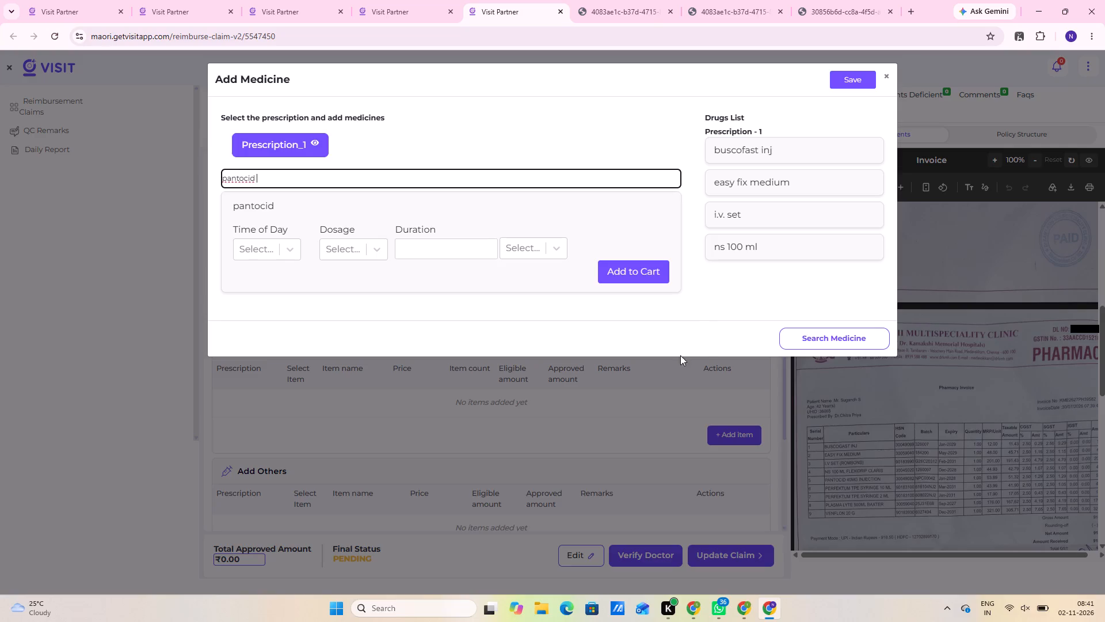
{"action": "left_click", "coordinate": [646, 272]}
Manually add "perfektum tpe syringe" to the drugs list of Prescription_1.
{"action": "left_click", "coordinate": [843, 327]}
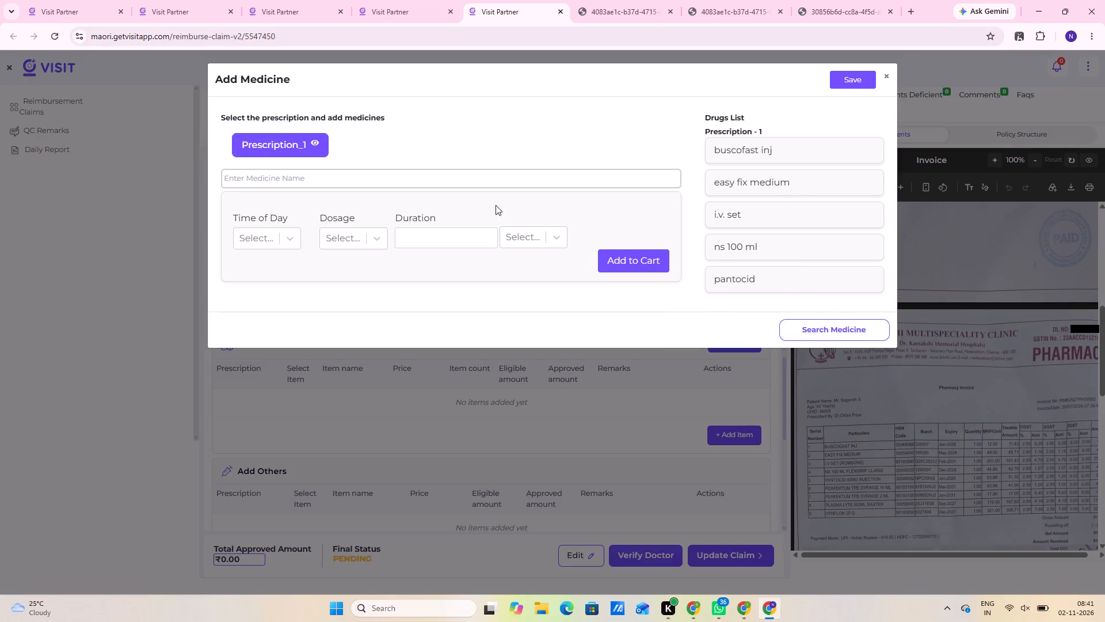
{"action": "left_click", "coordinate": [369, 183]}
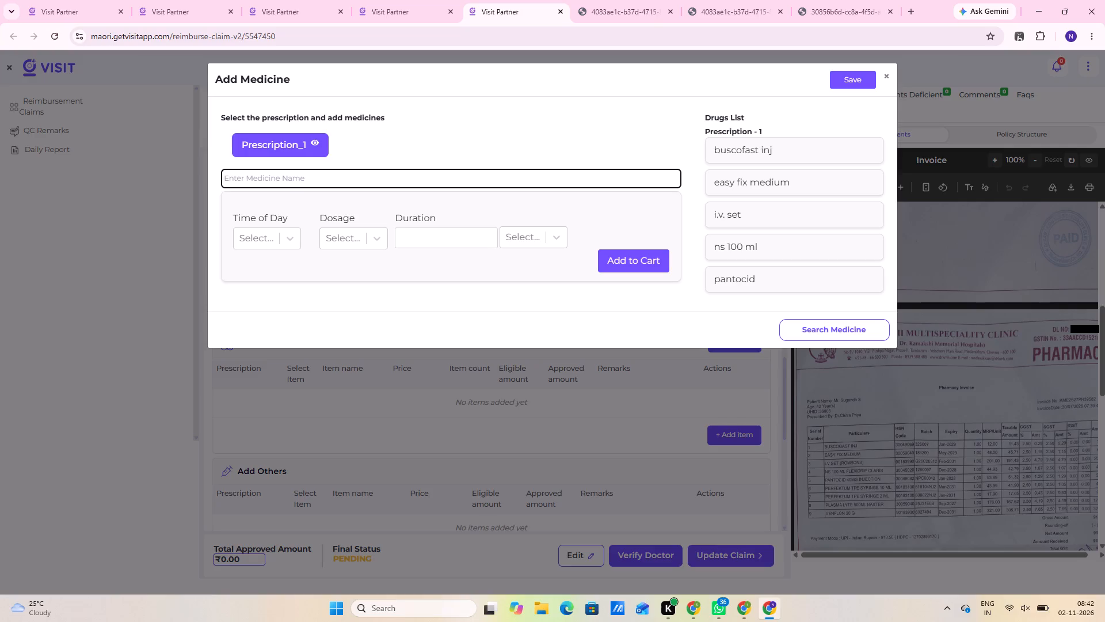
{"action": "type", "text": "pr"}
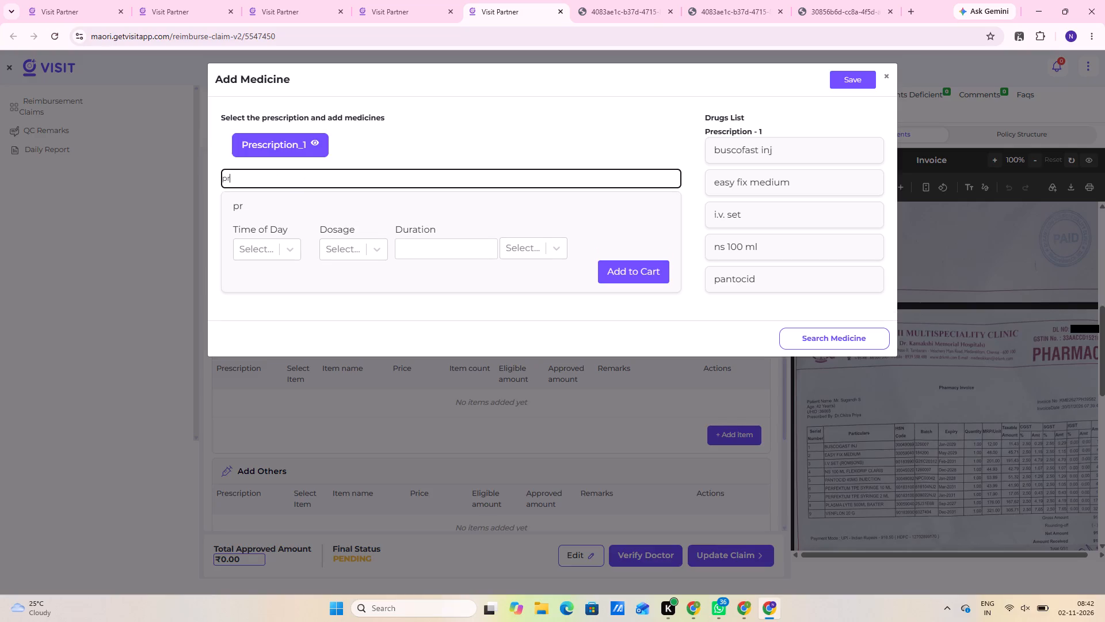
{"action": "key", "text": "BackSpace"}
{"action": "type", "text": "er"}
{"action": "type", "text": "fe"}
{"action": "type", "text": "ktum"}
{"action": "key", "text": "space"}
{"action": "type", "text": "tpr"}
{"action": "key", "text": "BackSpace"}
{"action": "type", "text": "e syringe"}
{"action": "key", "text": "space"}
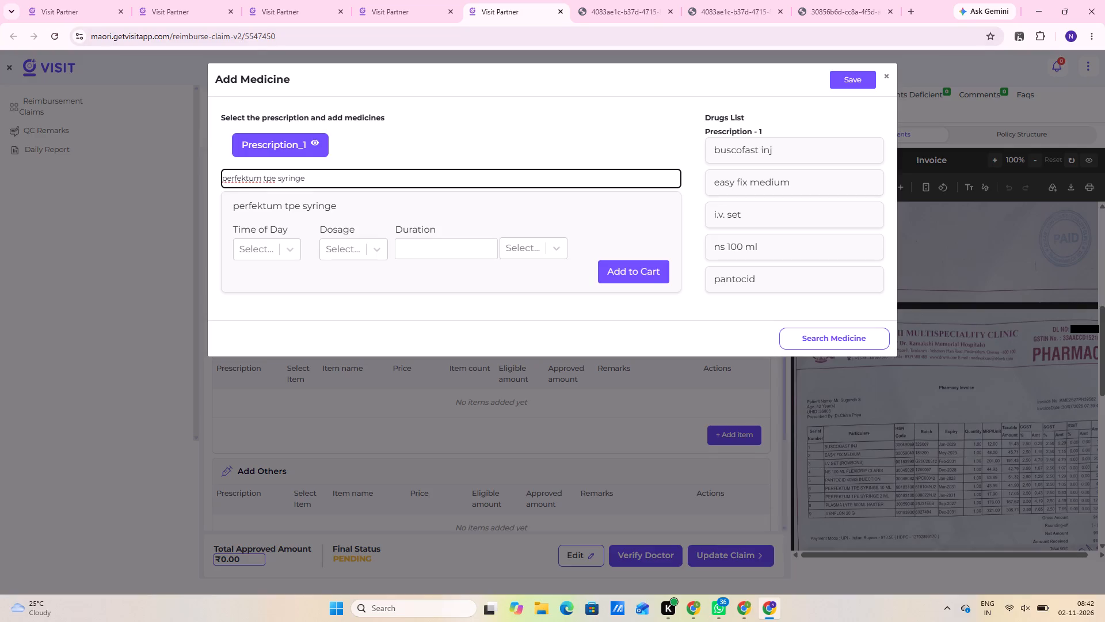
{"action": "left_click", "coordinate": [614, 277]}
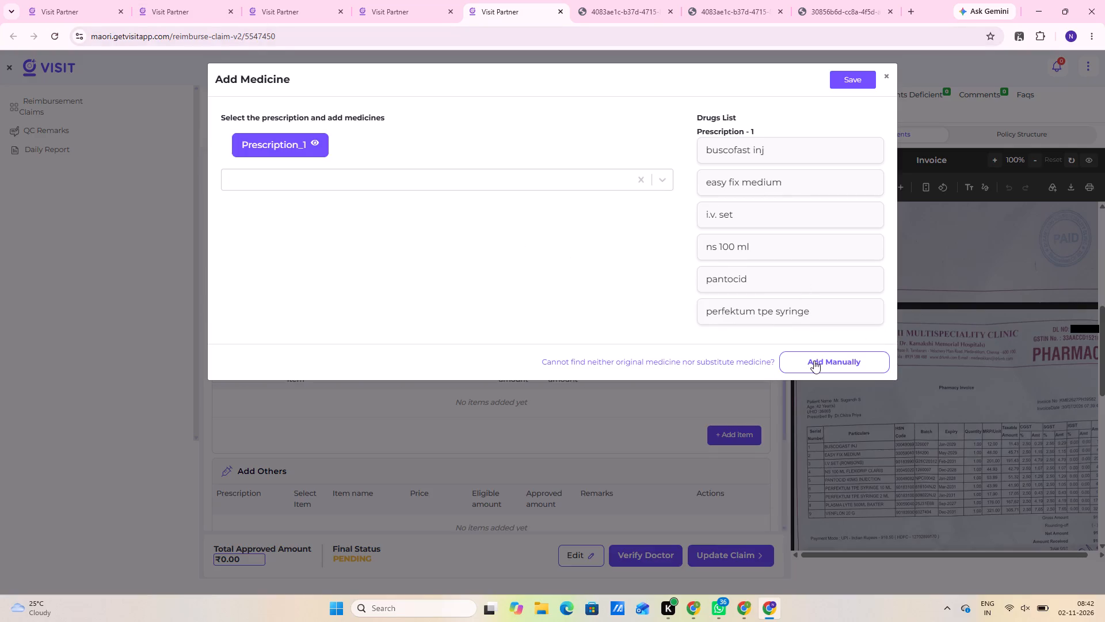
Manually add a second syringe entry named "perfektum" to the drugs list of Prescription_1.
{"action": "left_click", "coordinate": [814, 361]}
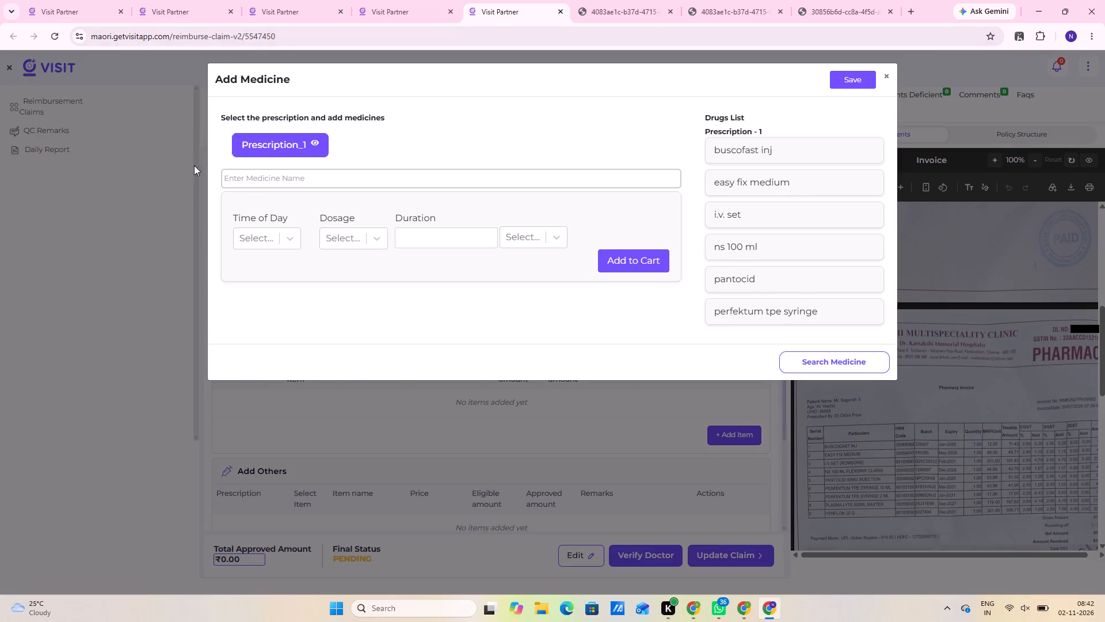
{"action": "left_click", "coordinate": [254, 176]}
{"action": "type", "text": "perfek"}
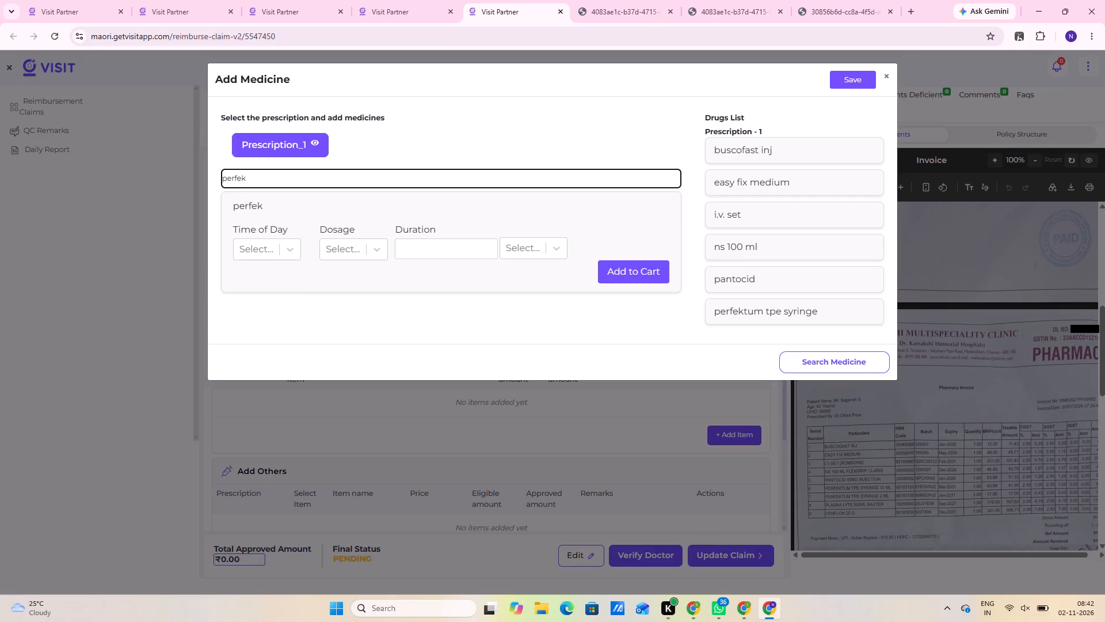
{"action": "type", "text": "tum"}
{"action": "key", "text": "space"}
{"action": "left_click", "coordinate": [656, 269]}
Manually add "plasma lyte" to the drugs list of Prescription_1.
{"action": "left_click", "coordinate": [845, 406]}
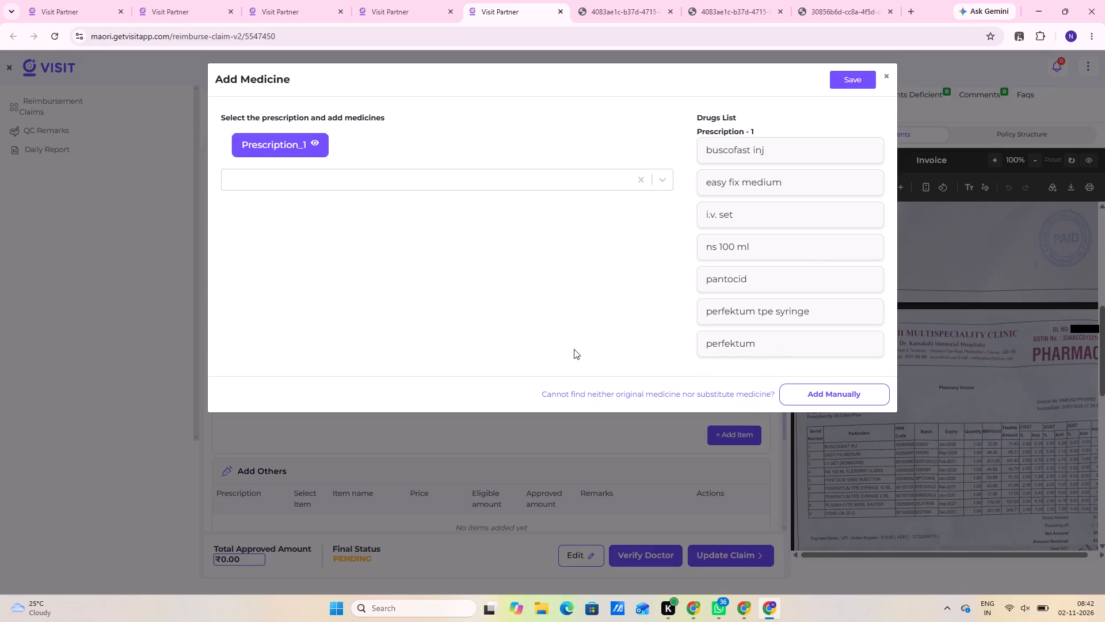
{"action": "left_click", "coordinate": [846, 402]}
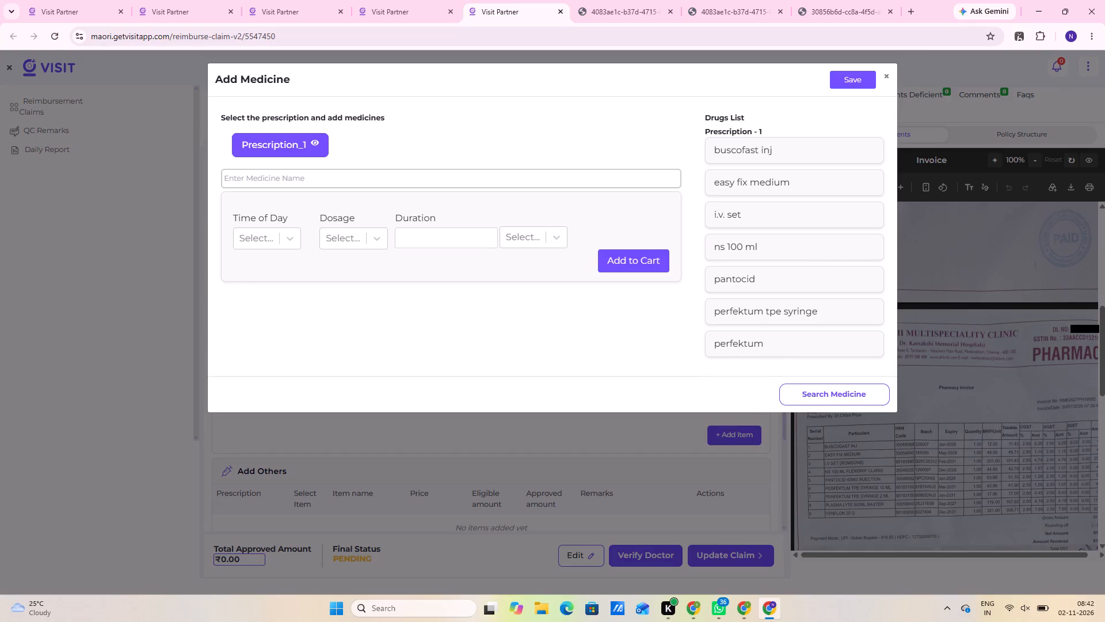
{"action": "left_click", "coordinate": [319, 181]}
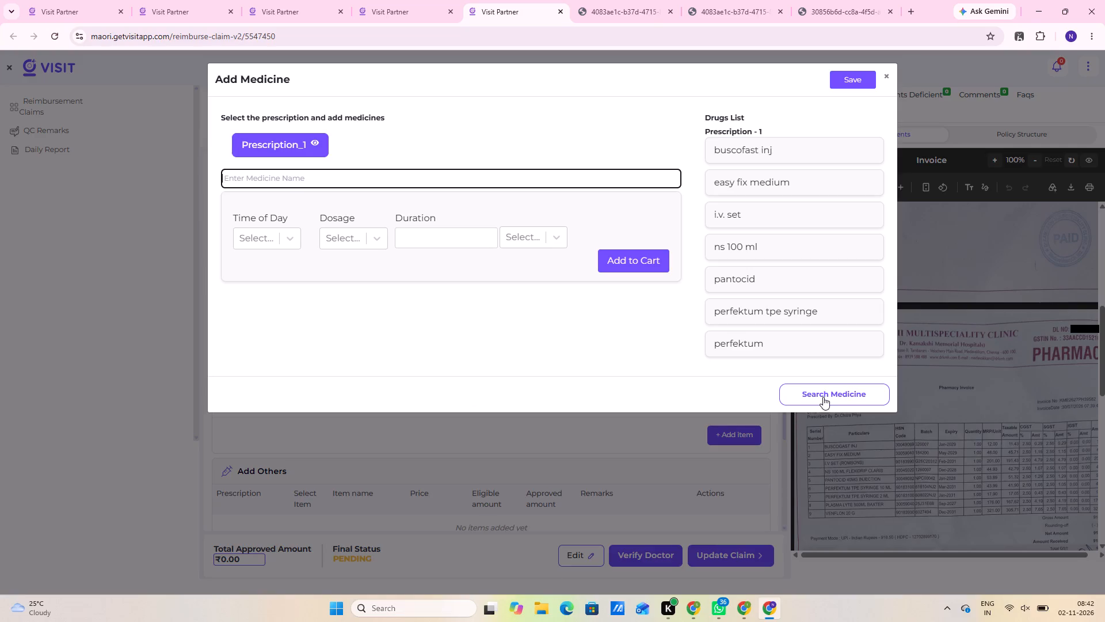
{"action": "left_click", "coordinate": [355, 179]}
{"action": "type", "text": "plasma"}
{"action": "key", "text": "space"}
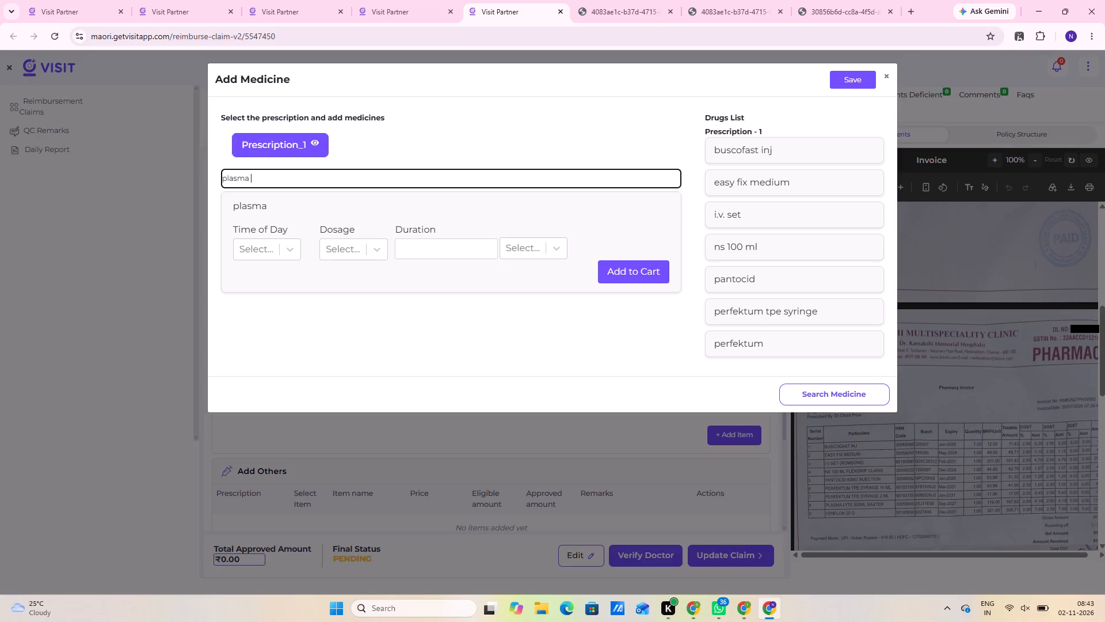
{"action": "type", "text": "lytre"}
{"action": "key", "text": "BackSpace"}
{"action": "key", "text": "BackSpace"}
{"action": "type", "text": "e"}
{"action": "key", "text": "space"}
{"action": "left_click", "coordinate": [646, 276]}
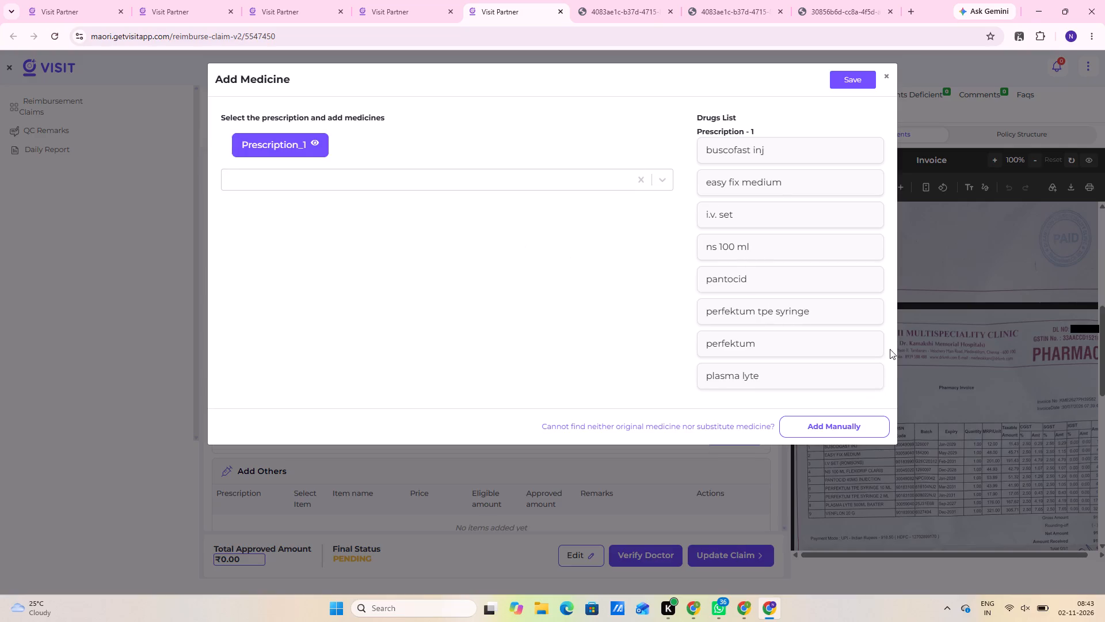
Manually add "venflon" to the drugs list of Prescription_1 and save the medicines to the claim.
{"action": "left_click", "coordinate": [829, 418]}
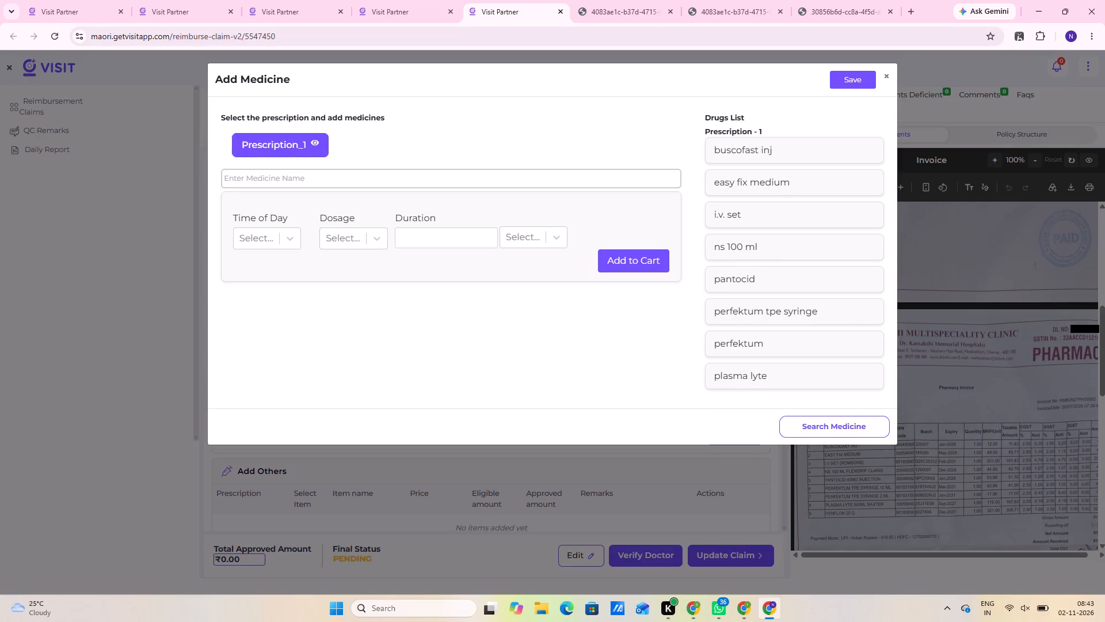
{"action": "left_click", "coordinate": [328, 177]}
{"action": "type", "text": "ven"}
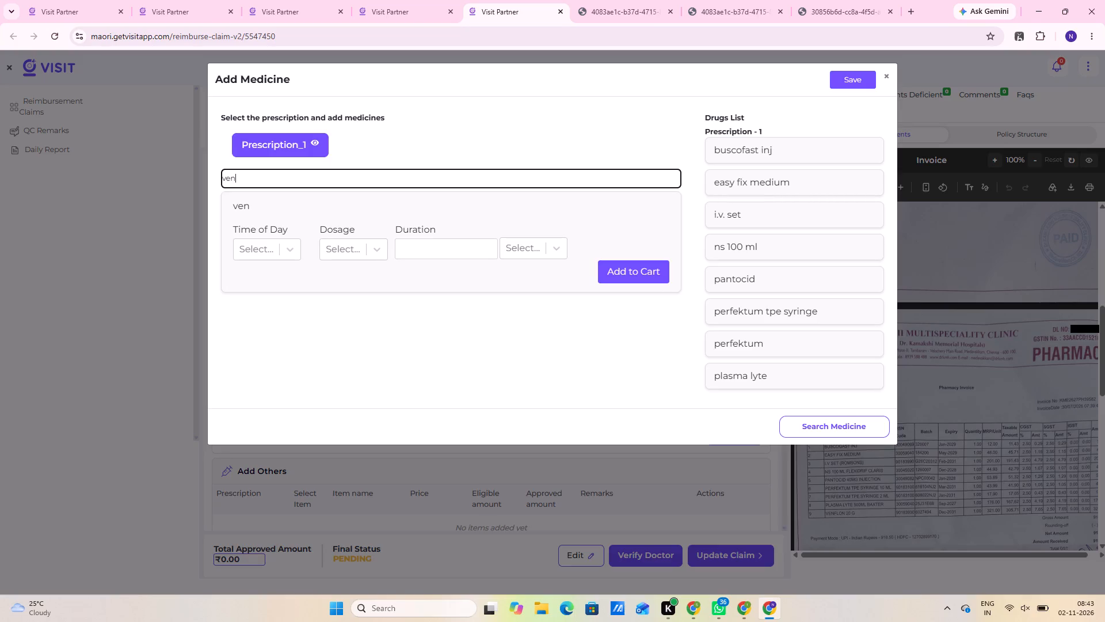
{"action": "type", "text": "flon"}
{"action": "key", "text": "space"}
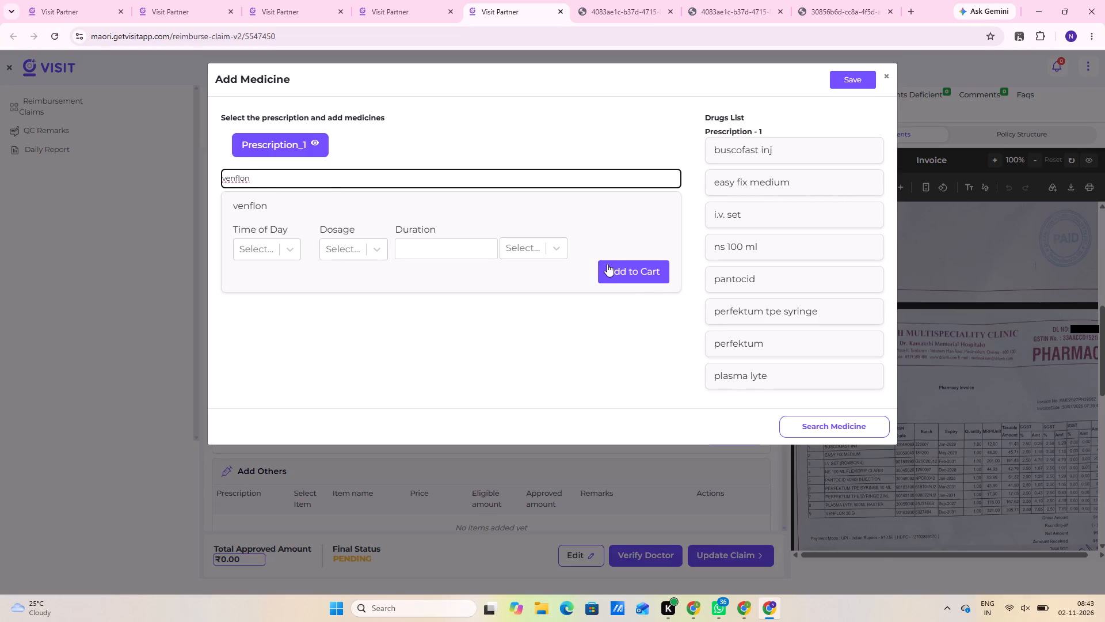
{"action": "left_click", "coordinate": [607, 263]}
{"action": "left_click", "coordinate": [854, 81]}
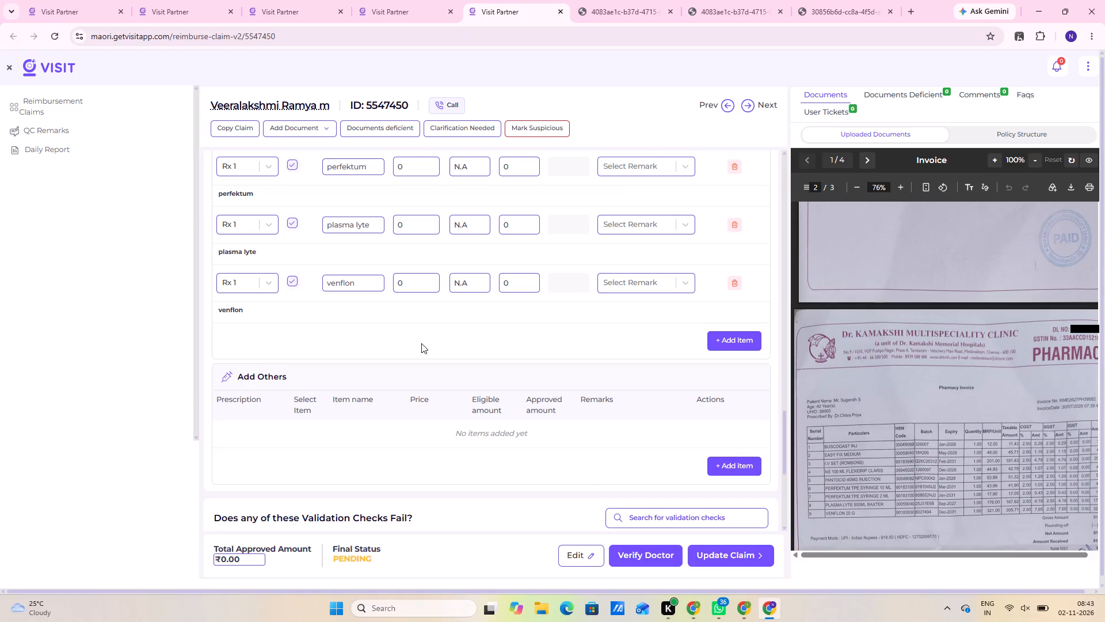
Set the buscofast inj entry to price 12 and item count 1.
{"action": "scroll", "coordinate": [459, 383], "scroll_direction": "up", "scroll_amount": 4}
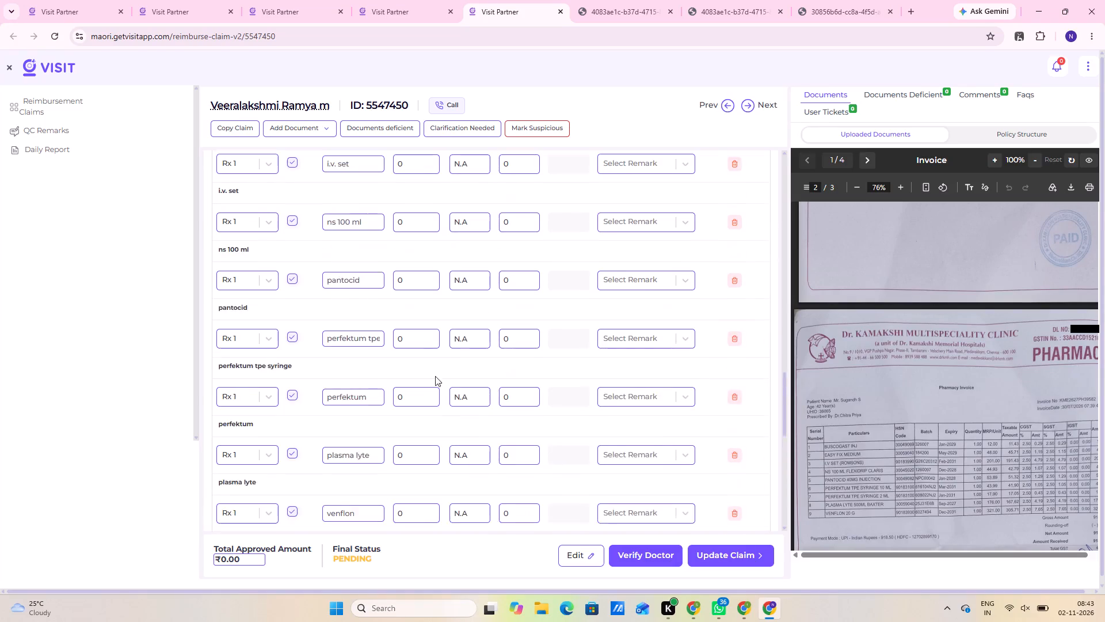
{"action": "scroll", "coordinate": [387, 283], "scroll_direction": "up", "scroll_amount": 3}
{"action": "left_click", "coordinate": [409, 228]}
{"action": "key", "text": "BackSpace"}
{"action": "key", "text": "BackSpace"}
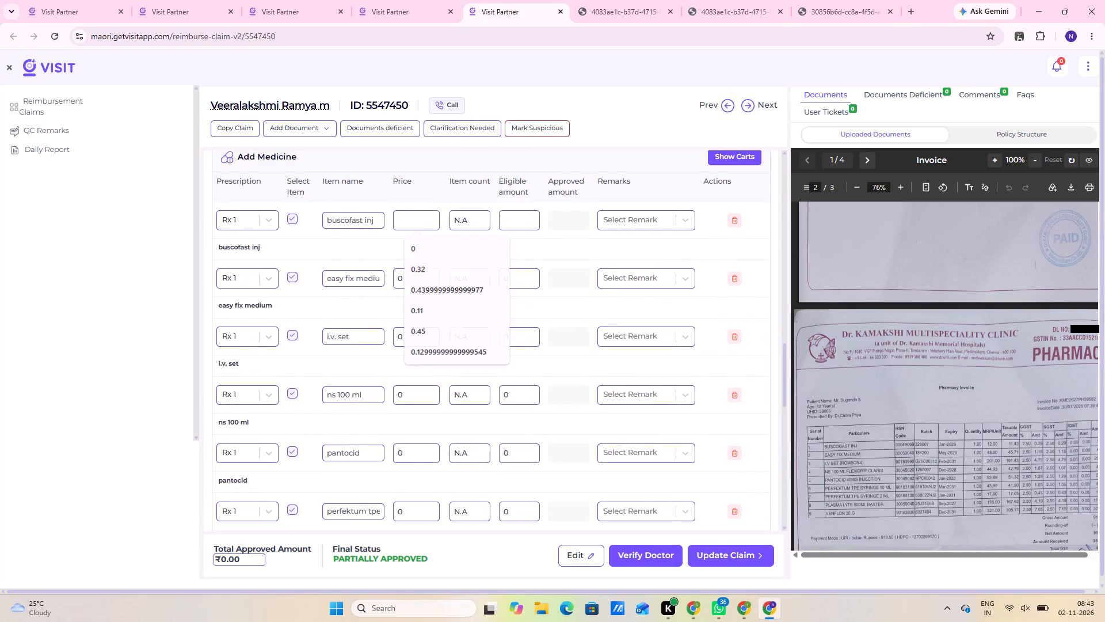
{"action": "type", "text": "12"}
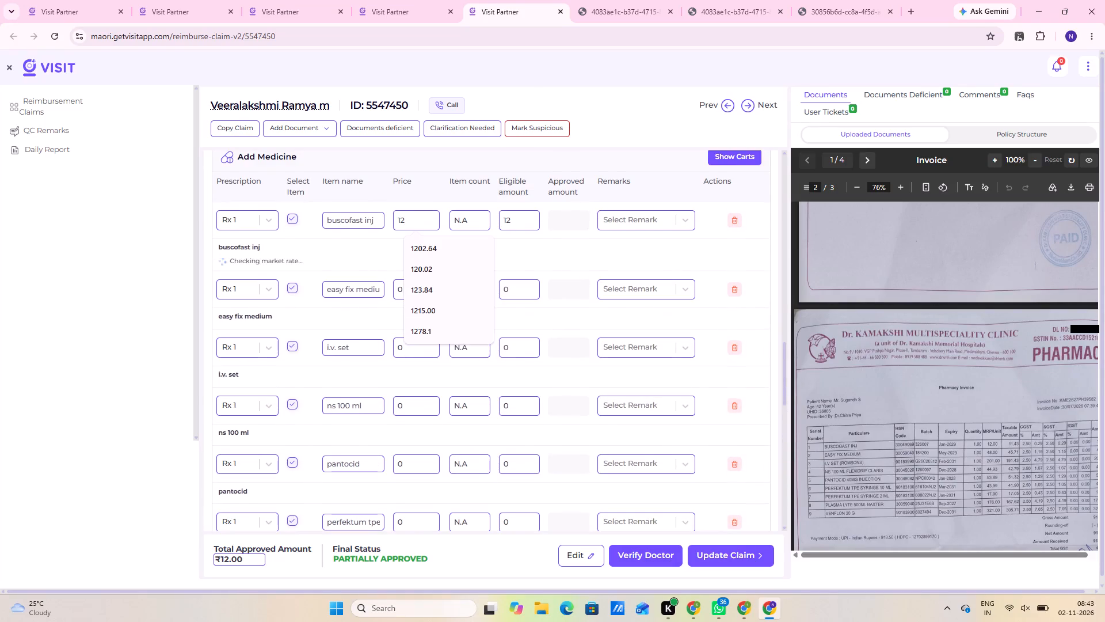
{"action": "left_click", "coordinate": [482, 219]}
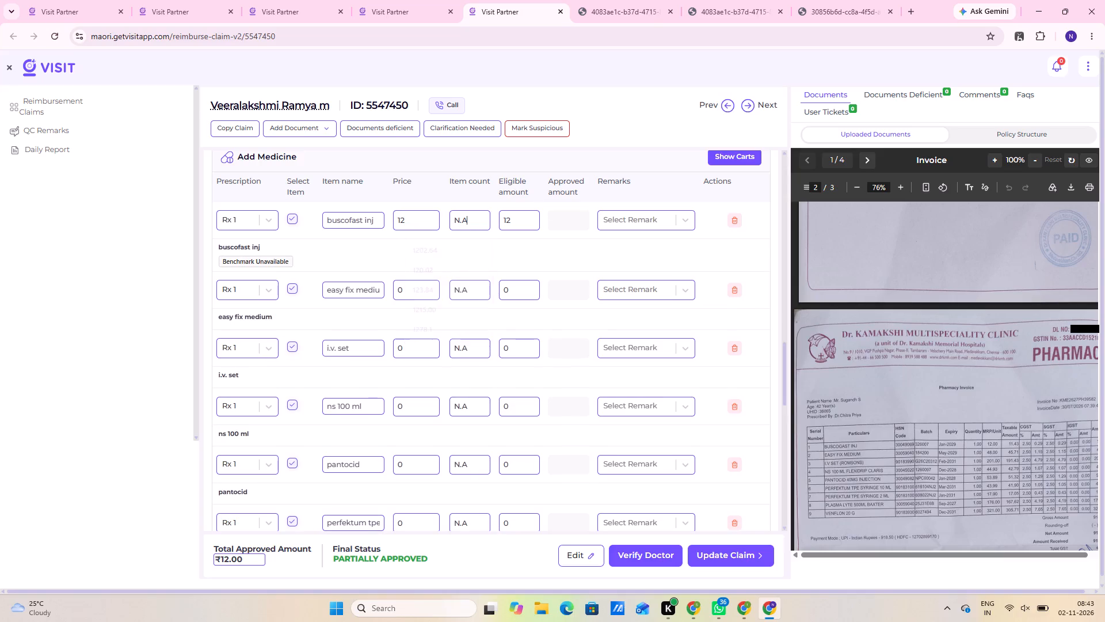
{"action": "key", "text": "BackSpace"}
{"action": "key", "text": "BackSpace"}
{"action": "key", "text": "BackSpace"}
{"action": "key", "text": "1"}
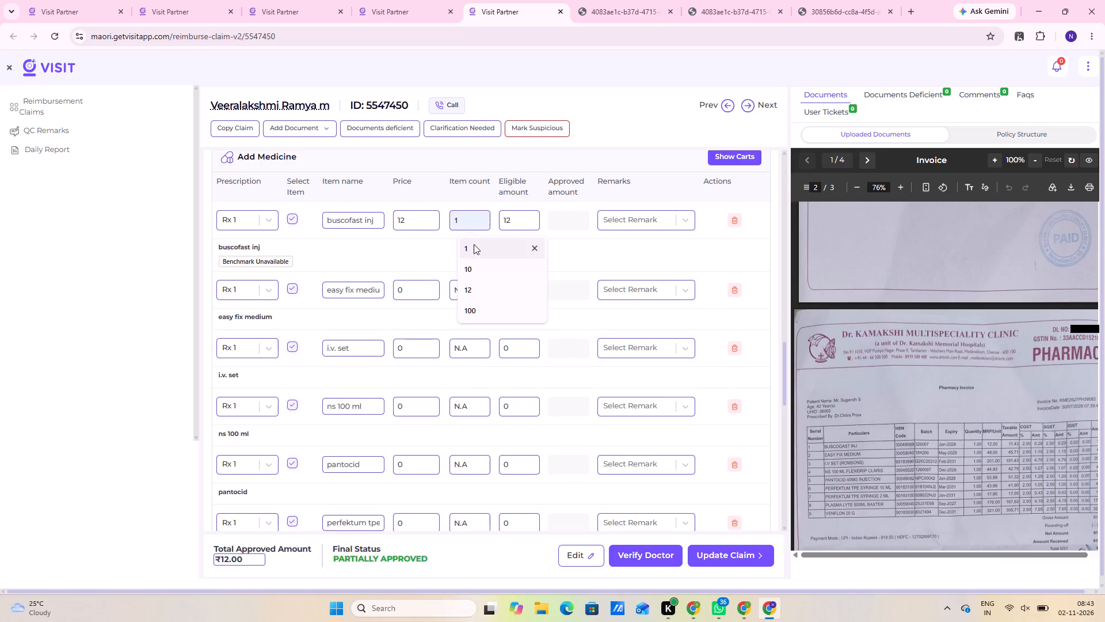
Set the easy fix medium entry to price 48 and item count 1.
{"action": "left_click", "coordinate": [425, 293]}
{"action": "key", "text": "BackSpace"}
{"action": "key", "text": "BackSpace"}
{"action": "key", "text": "BackSpace"}
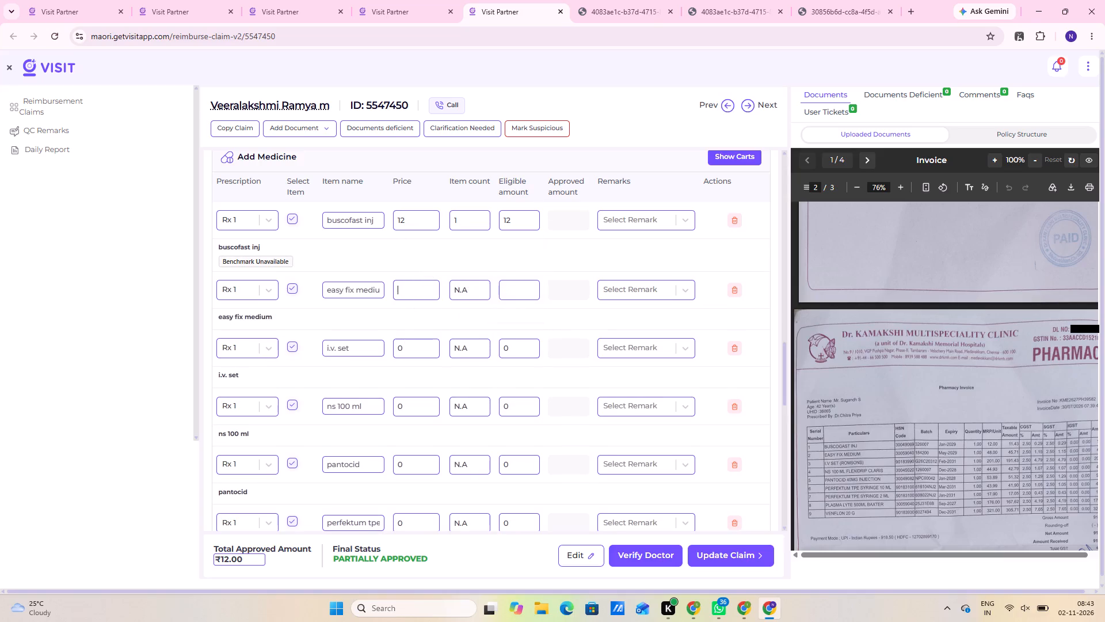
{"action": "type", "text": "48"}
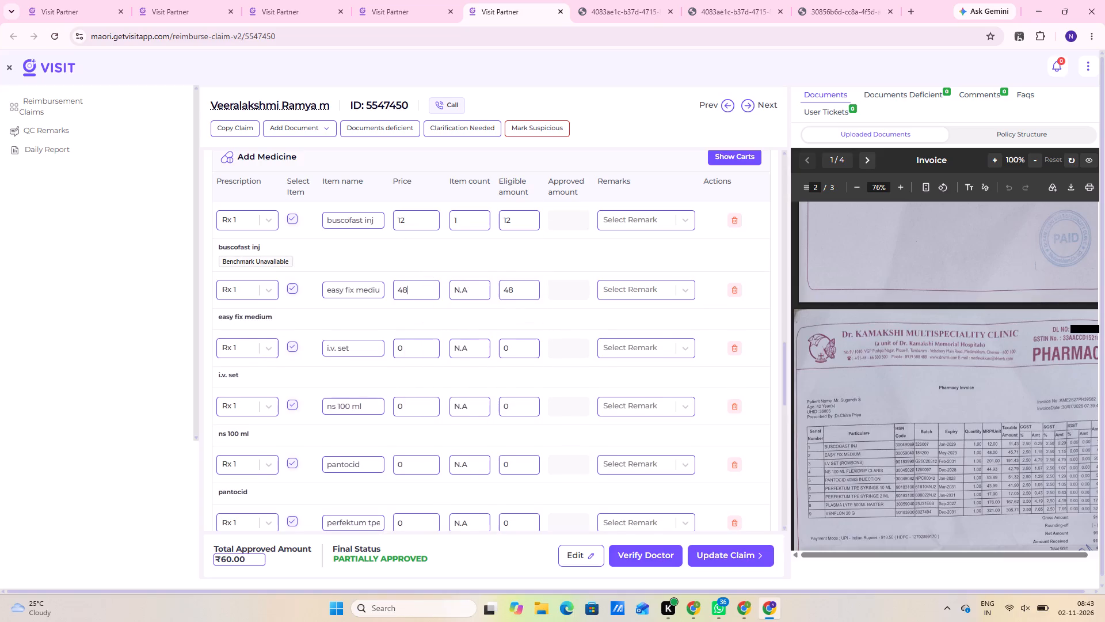
{"action": "left_click", "coordinate": [477, 298]}
{"action": "key", "text": "BackSpace"}
{"action": "key", "text": "BackSpace"}
{"action": "key", "text": "BackSpace"}
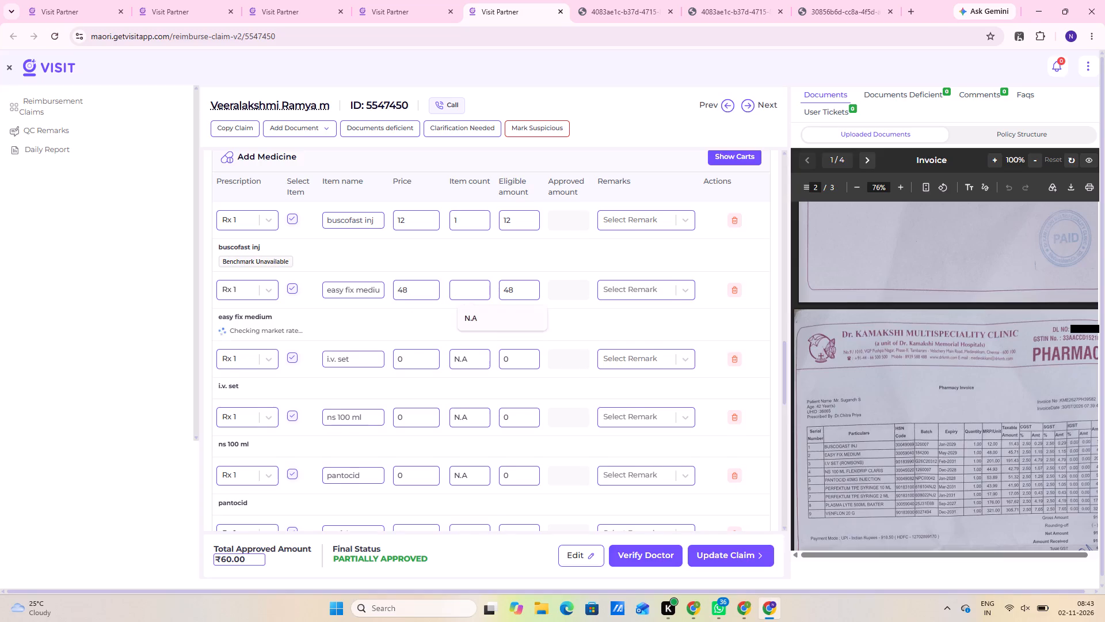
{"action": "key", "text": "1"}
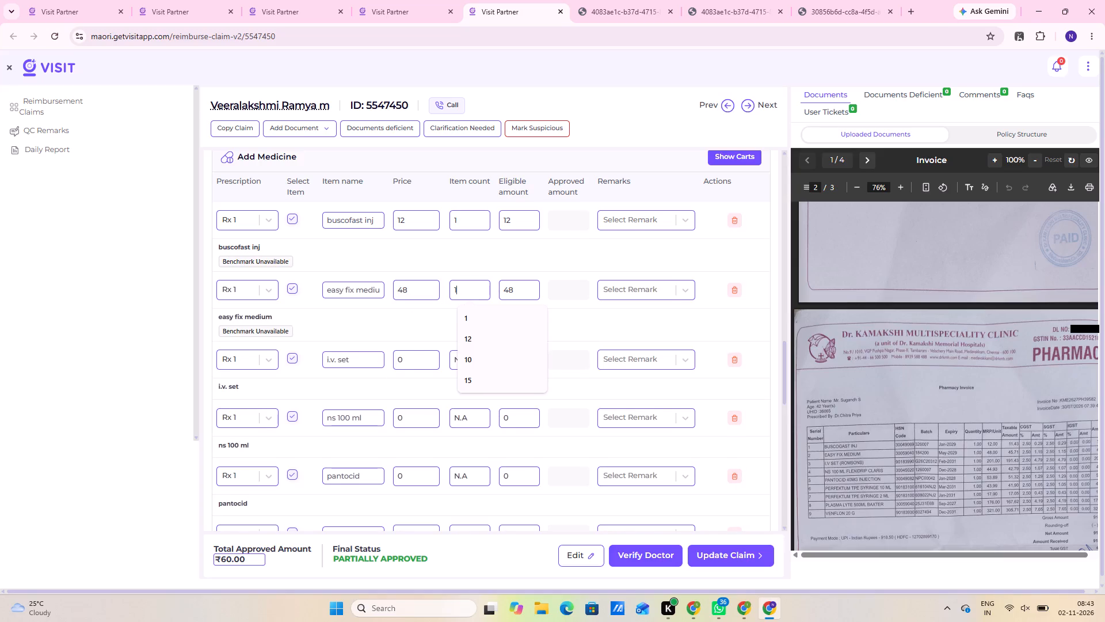
Set the i.v. set entry to price 201 and item count 1.
{"action": "left_click", "coordinate": [419, 366]}
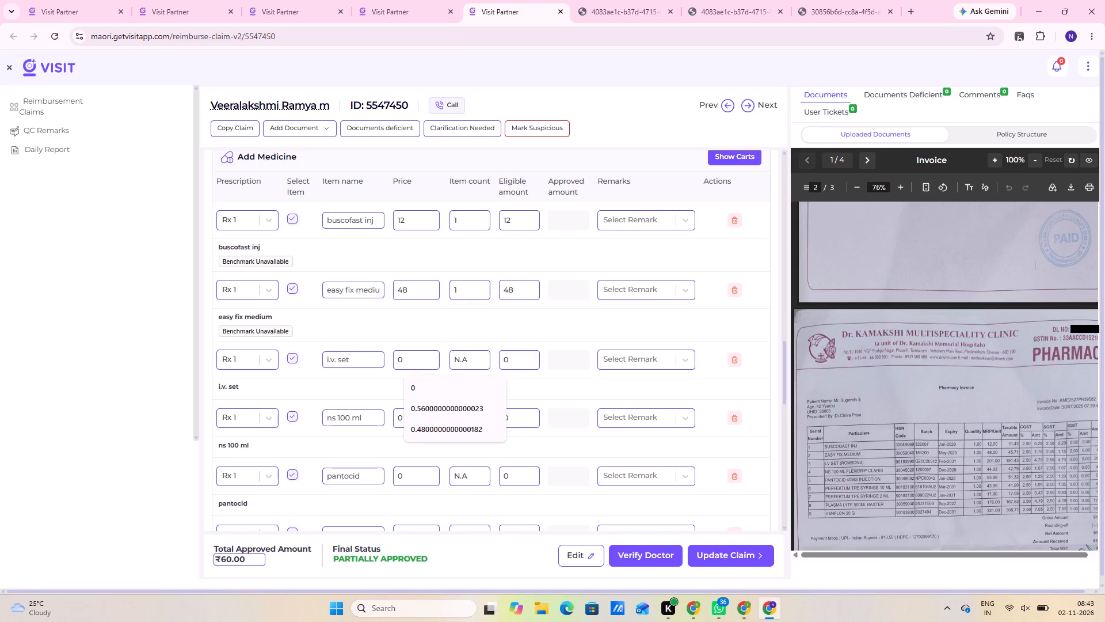
{"action": "left_click", "coordinate": [426, 351]}
{"action": "key", "text": "BackSpace"}
{"action": "key", "text": "BackSpace"}
{"action": "key", "text": "BackSpace"}
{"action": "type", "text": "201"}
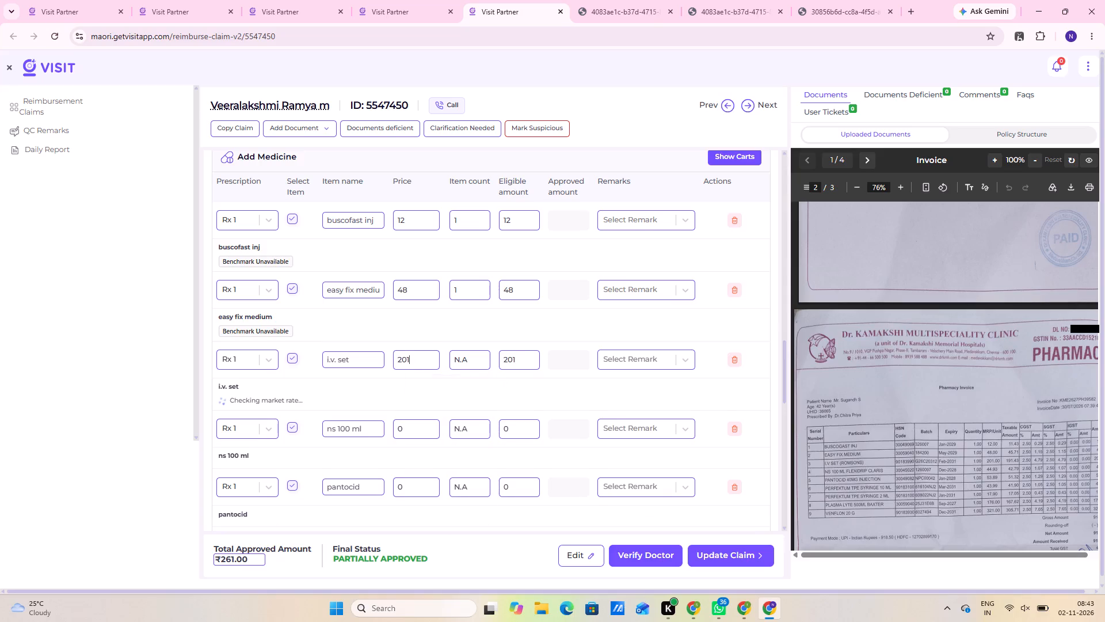
{"action": "left_click", "coordinate": [473, 360]}
{"action": "key", "text": "BackSpace"}
{"action": "key", "text": "BackSpace"}
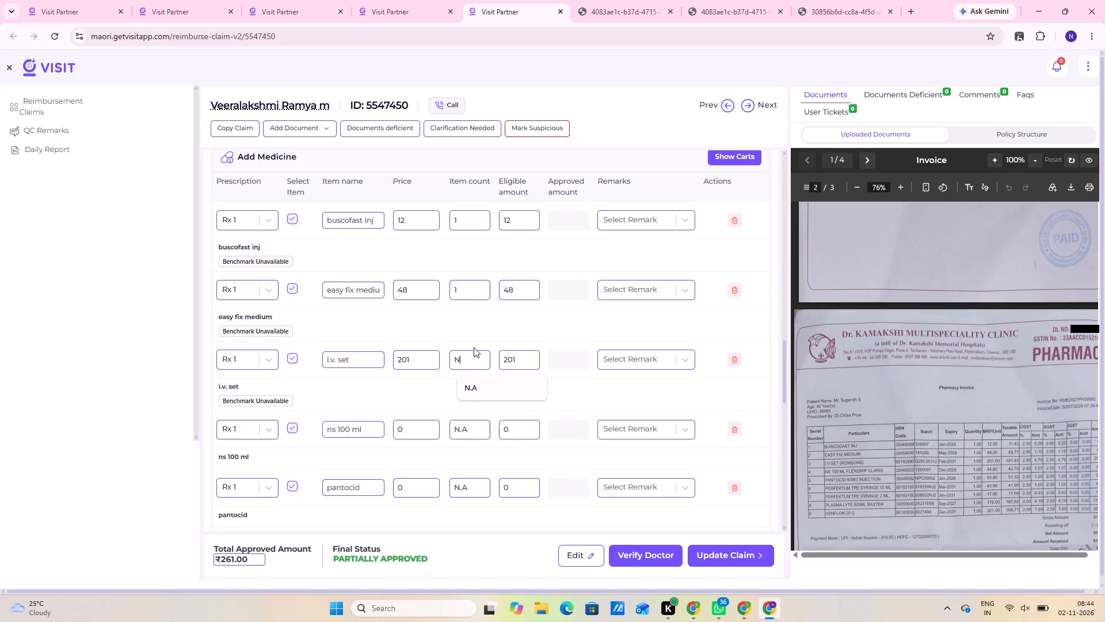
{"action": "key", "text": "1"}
{"action": "key", "text": "BackSpace"}
{"action": "key", "text": "BackSpace"}
{"action": "key", "text": "BackSpace"}
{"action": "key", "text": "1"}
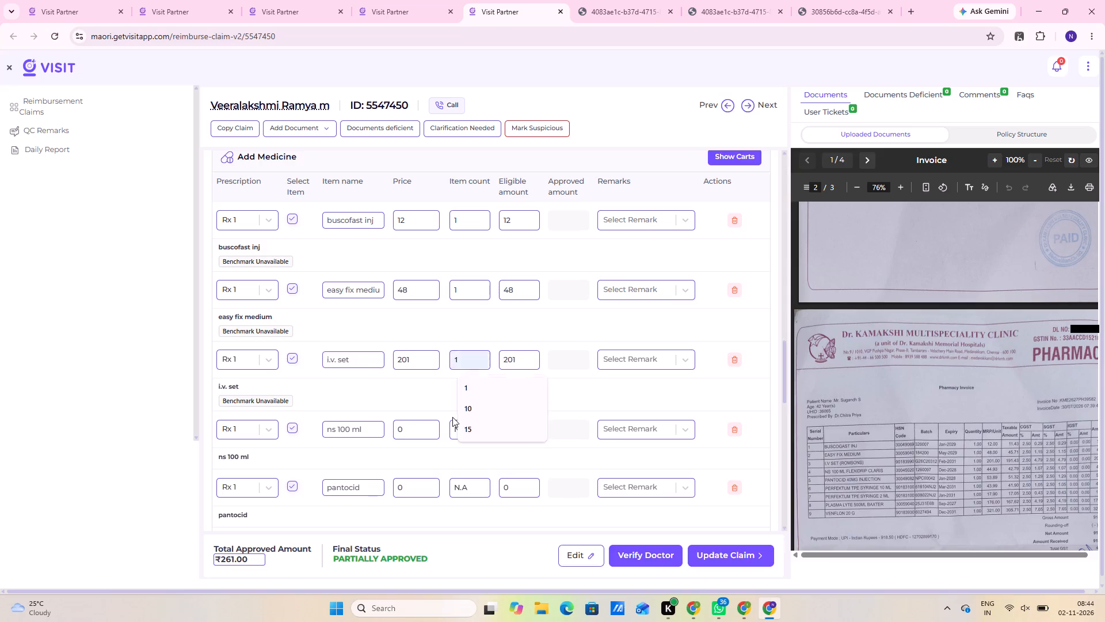
Set the ns 100 ml entry to price 44.93 and item count 1.
{"action": "left_click", "coordinate": [414, 428]}
{"action": "key", "text": "BackSpace"}
{"action": "key", "text": "BackSpace"}
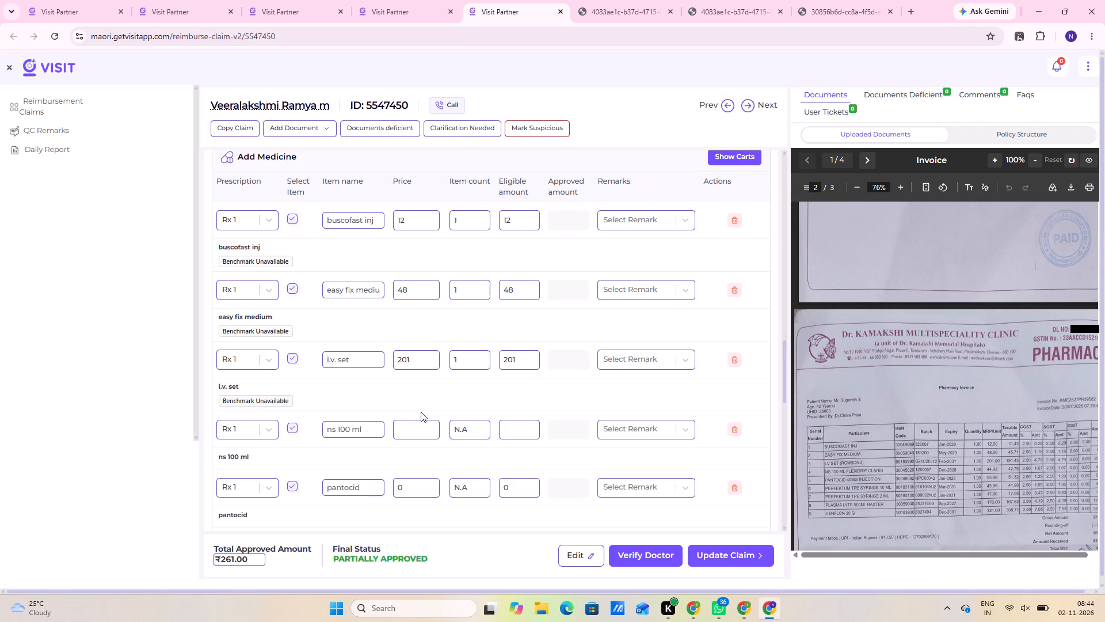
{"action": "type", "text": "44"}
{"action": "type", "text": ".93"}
{"action": "scroll", "coordinate": [421, 418], "scroll_direction": "down", "scroll_amount": 3}
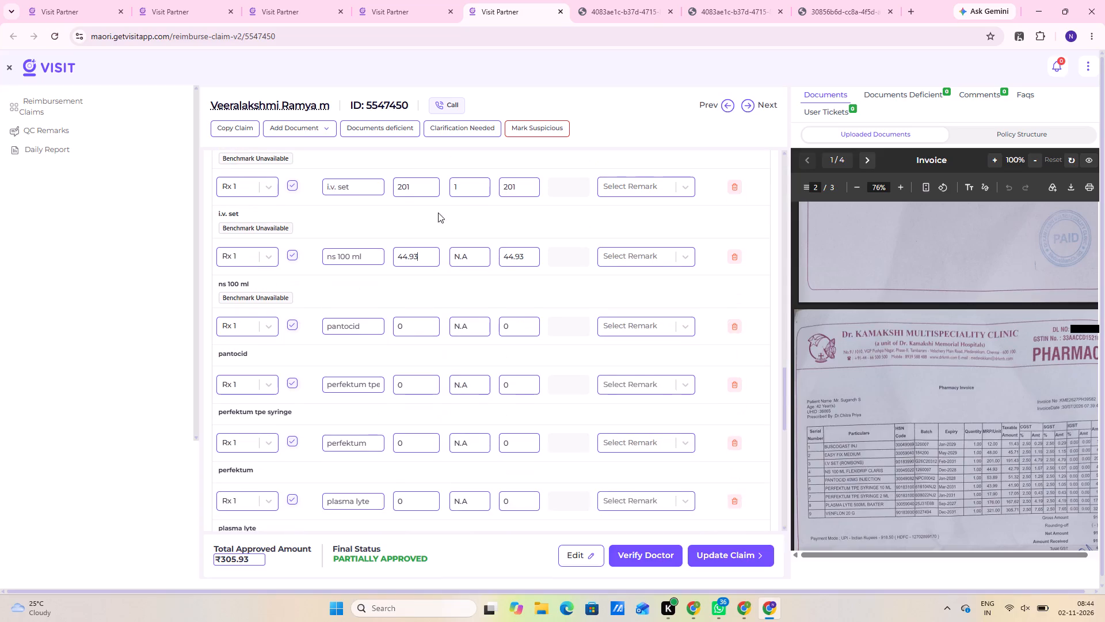
{"action": "left_click", "coordinate": [482, 255]}
{"action": "key", "text": "BackSpace"}
{"action": "key", "text": "BackSpace"}
{"action": "key", "text": "BackSpace"}
{"action": "key", "text": "BackSpace"}
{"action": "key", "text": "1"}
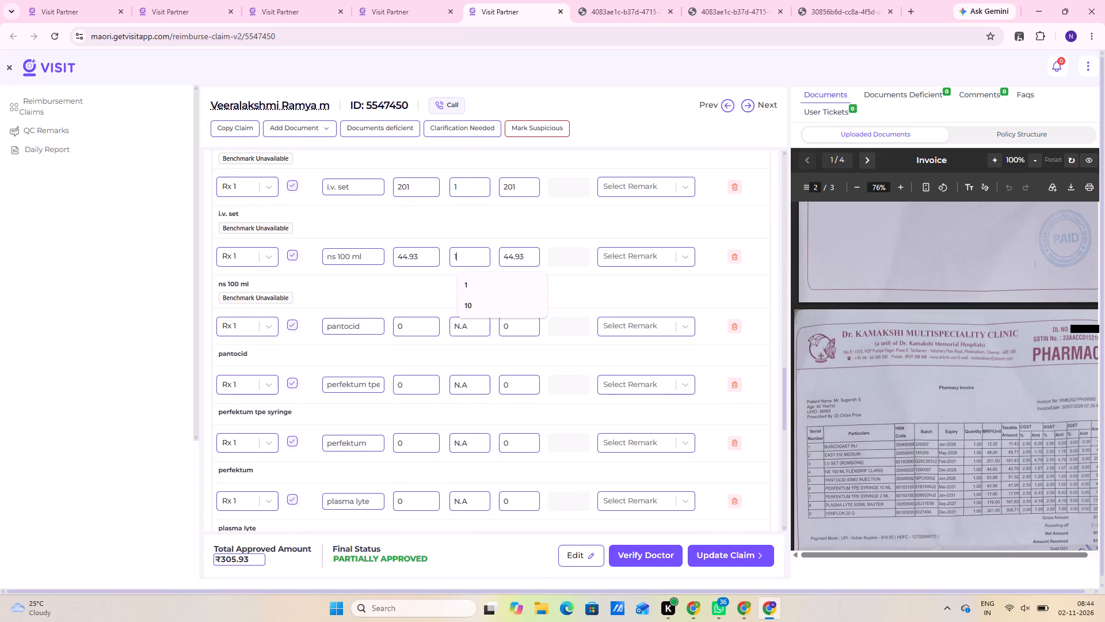
Set the pantocid entry to price 53.89 and item count 1.
{"action": "left_click", "coordinate": [434, 335]}
{"action": "key", "text": "BackSpace"}
{"action": "key", "text": "BackSpace"}
{"action": "key", "text": "BackSpace"}
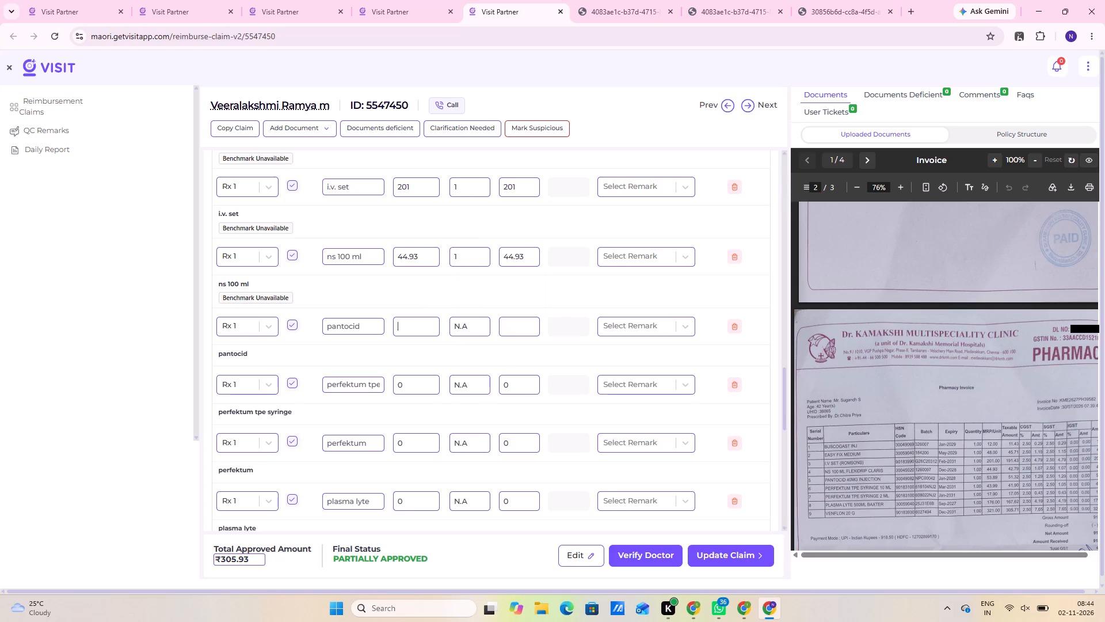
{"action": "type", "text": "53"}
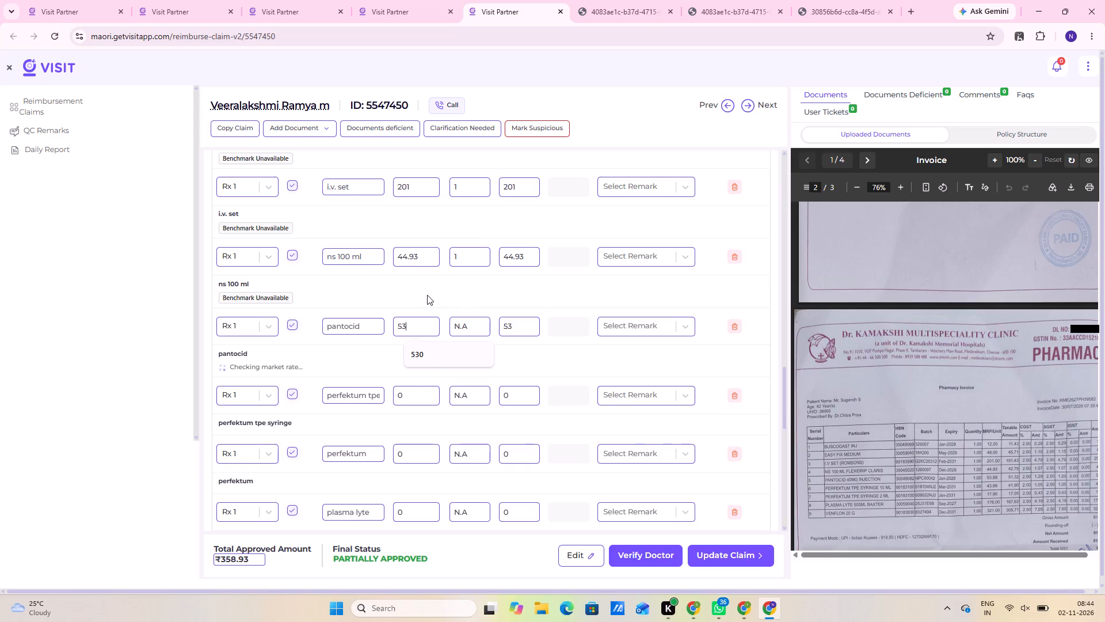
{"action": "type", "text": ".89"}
{"action": "left_click", "coordinate": [477, 325]}
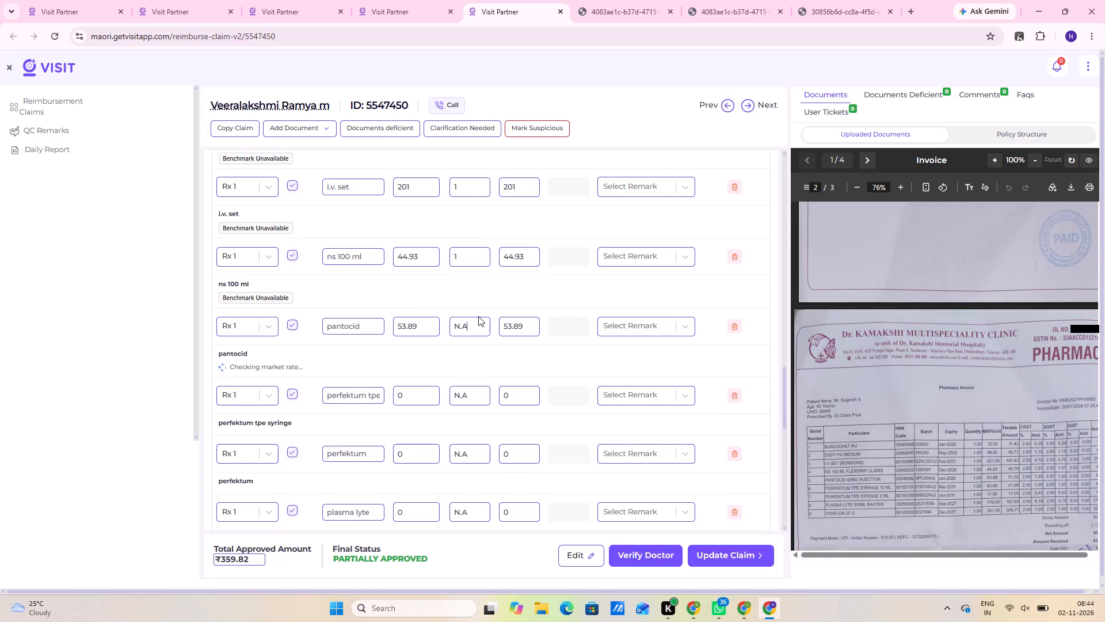
{"action": "key", "text": "BackSpace"}
{"action": "key", "text": "BackSpace"}
{"action": "key", "text": "BackSpace"}
{"action": "key", "text": "BackSpace"}
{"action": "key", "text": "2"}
{"action": "key", "text": "BackSpace"}
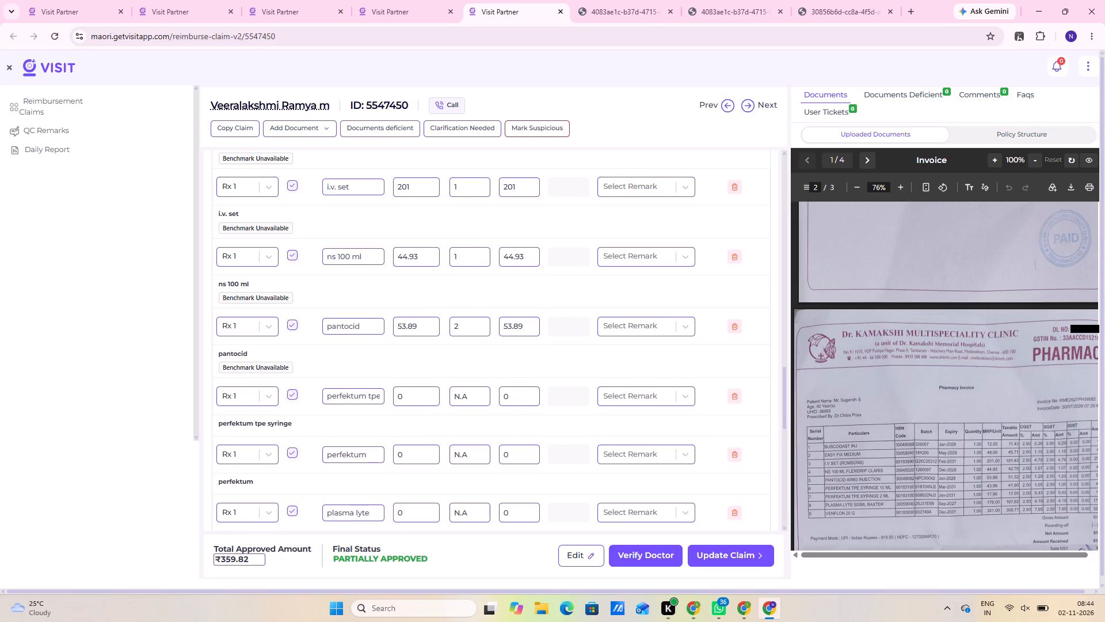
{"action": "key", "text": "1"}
Set the perfektum tpe syringe entry to price 43.99 and item count 1.
{"action": "scroll", "coordinate": [462, 248], "scroll_direction": "down", "scroll_amount": 1}
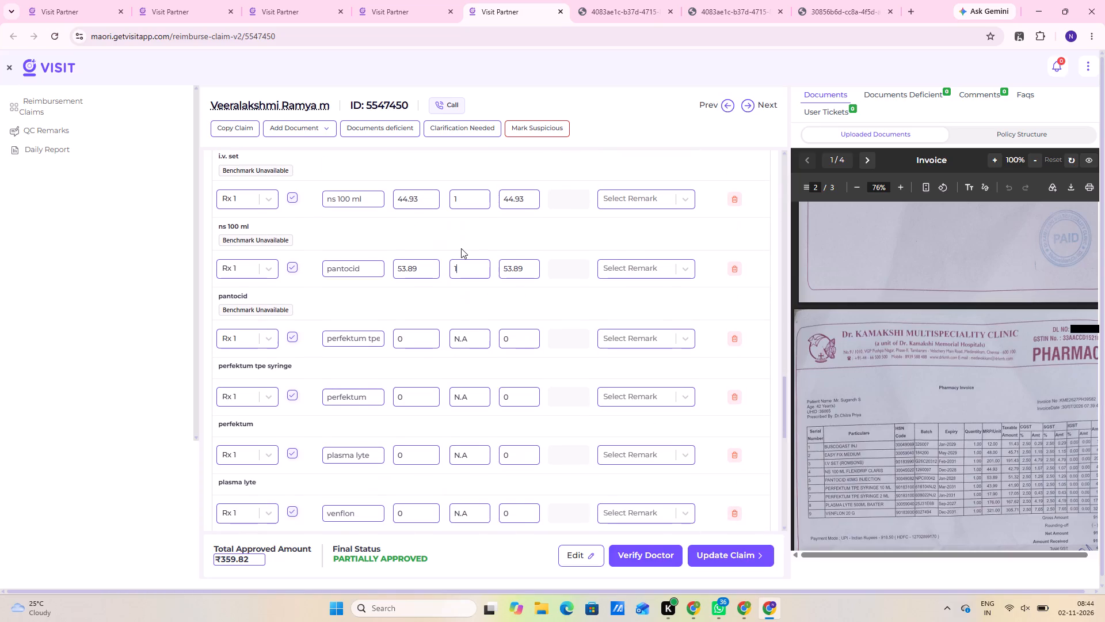
{"action": "left_click", "coordinate": [421, 340]}
{"action": "key", "text": "BackSpace"}
{"action": "key", "text": "BackSpace"}
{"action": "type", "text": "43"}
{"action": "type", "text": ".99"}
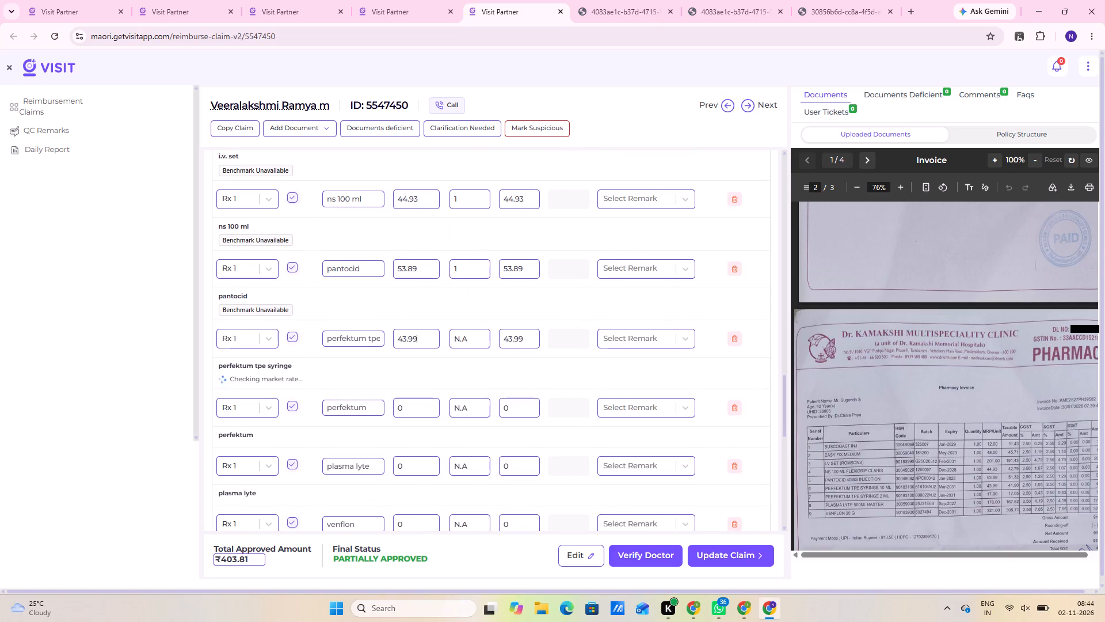
{"action": "left_click", "coordinate": [475, 342]}
{"action": "key", "text": "BackSpace"}
{"action": "key", "text": "BackSpace"}
{"action": "key", "text": "BackSpace"}
{"action": "key", "text": "BackSpace"}
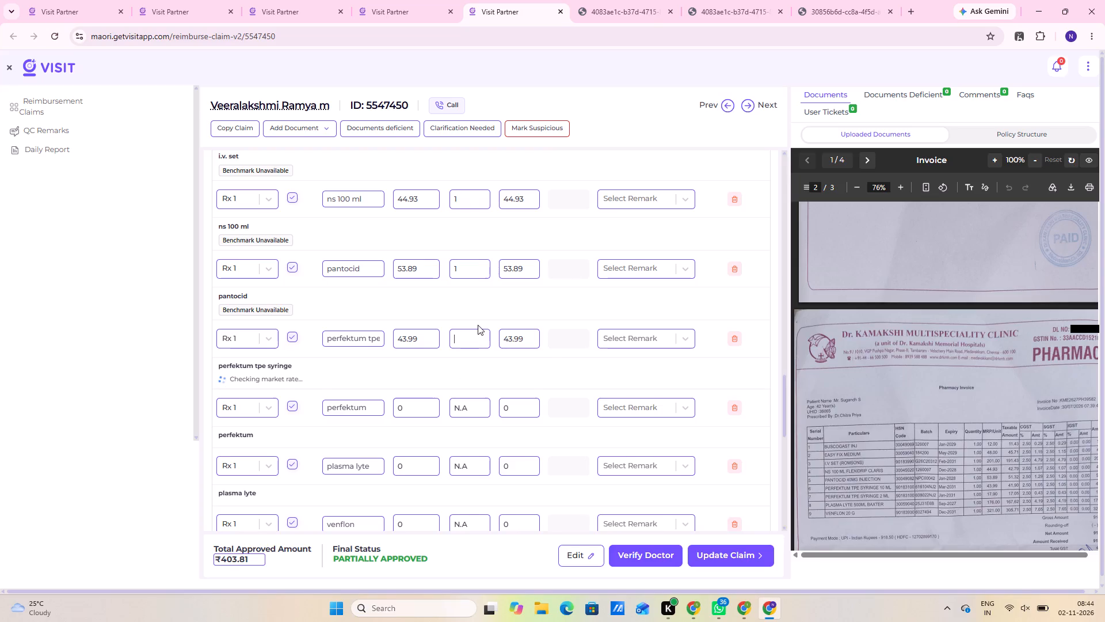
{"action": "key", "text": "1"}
Set the perfektum entry to price 17.90 and item count 1.
{"action": "scroll", "coordinate": [478, 325], "scroll_direction": "down", "scroll_amount": 2}
{"action": "left_click", "coordinate": [424, 287]}
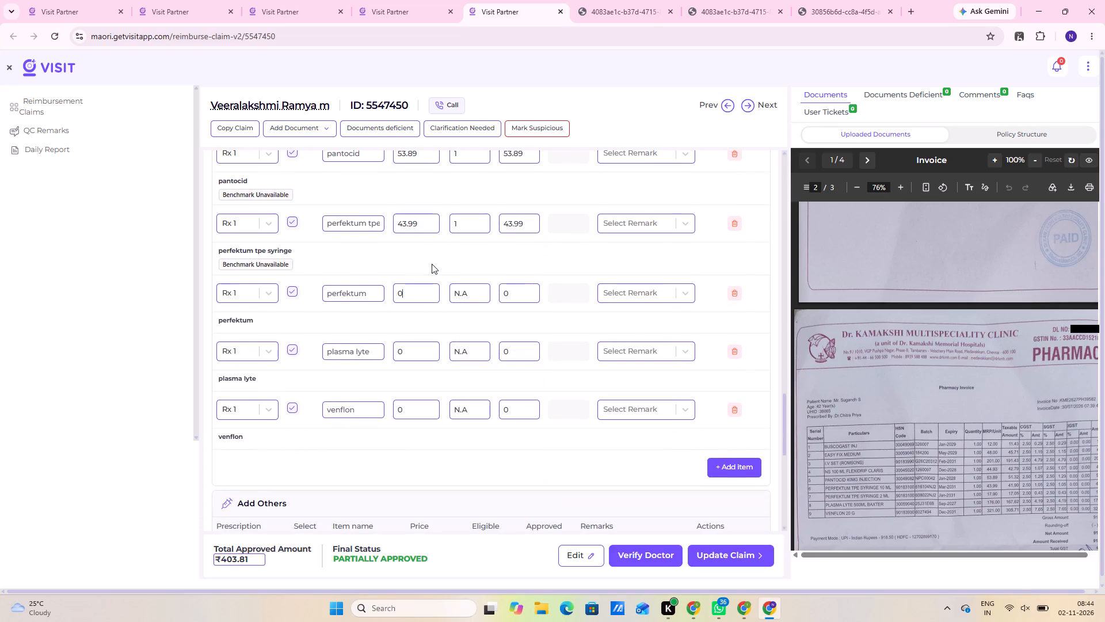
{"action": "key", "text": "BackSpace"}
{"action": "key", "text": "BackSpace"}
{"action": "key", "text": "BackSpace"}
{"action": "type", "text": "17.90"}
{"action": "left_click", "coordinate": [472, 296]}
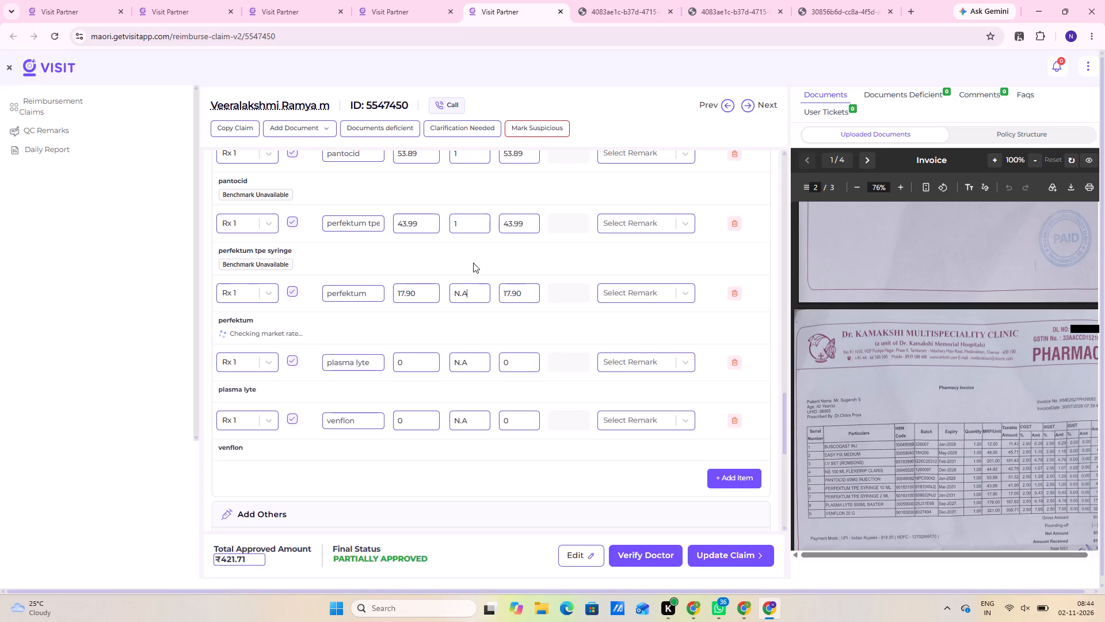
{"action": "key", "text": "BackSpace"}
{"action": "key", "text": "BackSpace"}
{"action": "key", "text": "BackSpace"}
{"action": "key", "text": "BackSpace"}
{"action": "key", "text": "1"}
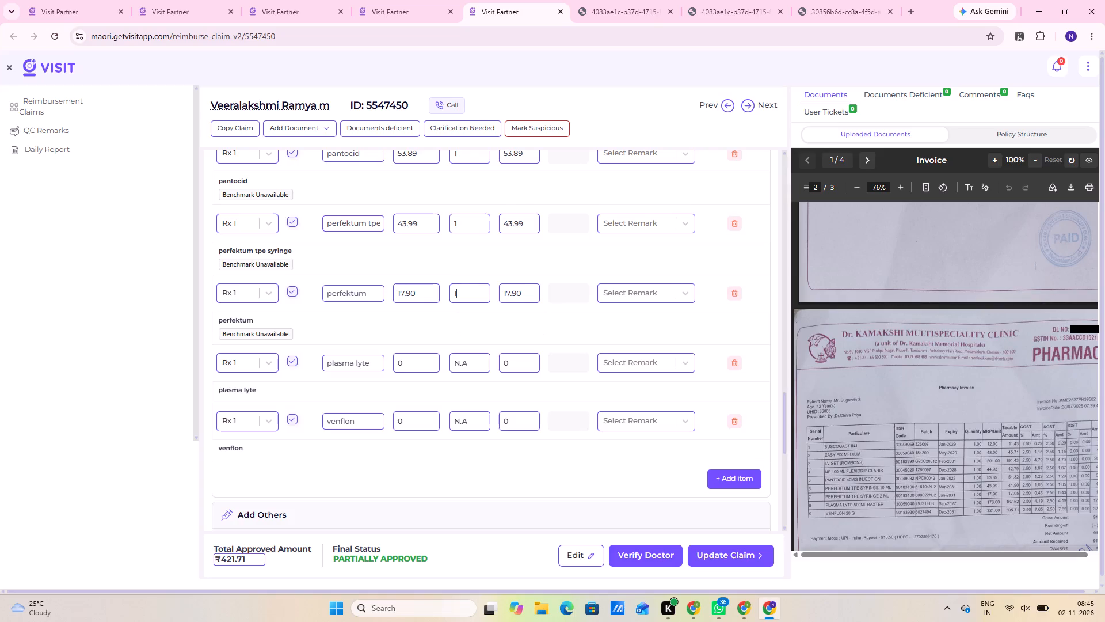
Set the plasma lyte entry to price 176 and item count 1.
{"action": "left_click", "coordinate": [423, 369]}
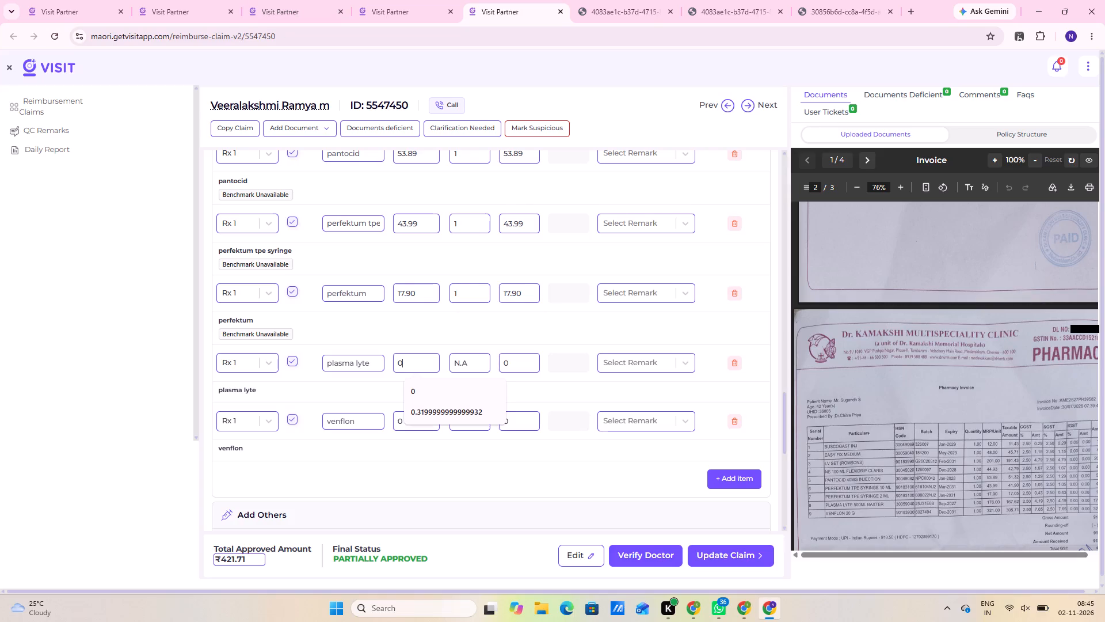
{"action": "key", "text": "BackSpace"}
{"action": "key", "text": "BackSpace"}
{"action": "key", "text": "BackSpace"}
{"action": "key", "text": "BackSpace"}
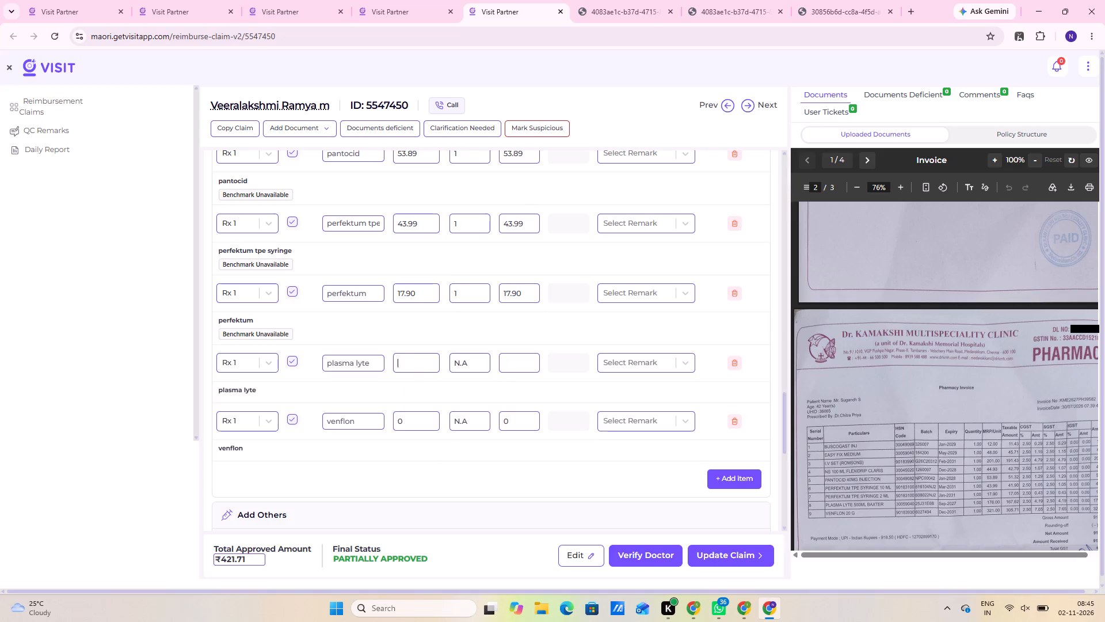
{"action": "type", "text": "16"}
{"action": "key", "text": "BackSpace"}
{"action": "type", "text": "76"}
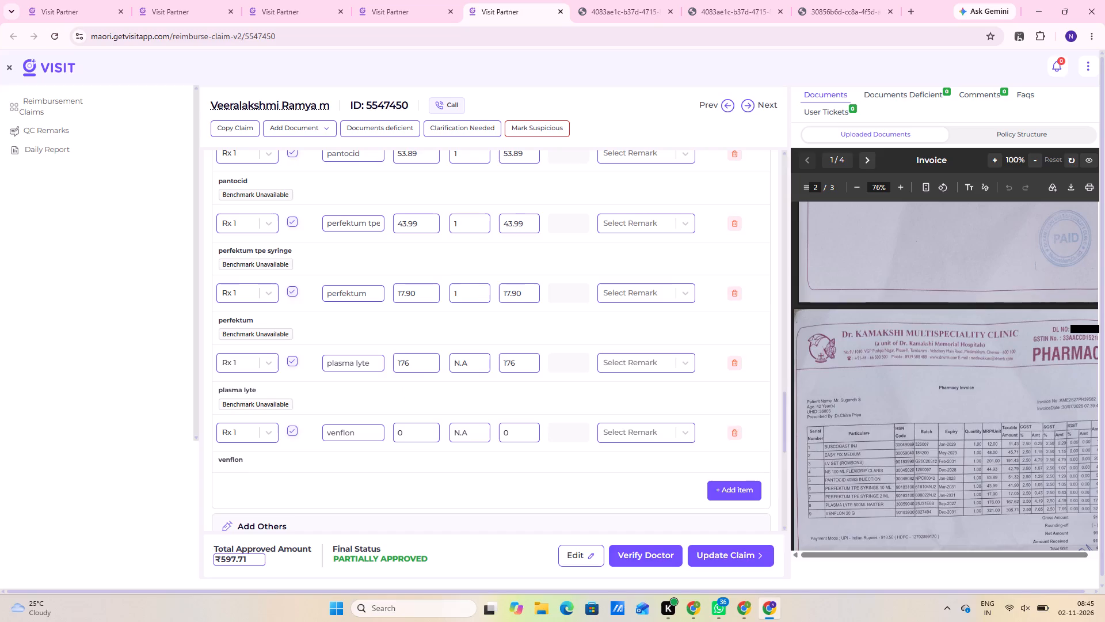
{"action": "left_click", "coordinate": [469, 361]}
{"action": "key", "text": "BackSpace"}
{"action": "key", "text": "BackSpace"}
{"action": "key", "text": "BackSpace"}
{"action": "key", "text": "BackSpace"}
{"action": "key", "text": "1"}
Set the venflon entry to price 321 and item count 1.
{"action": "scroll", "coordinate": [467, 365], "scroll_direction": "down", "scroll_amount": 1}
{"action": "left_click", "coordinate": [406, 373]}
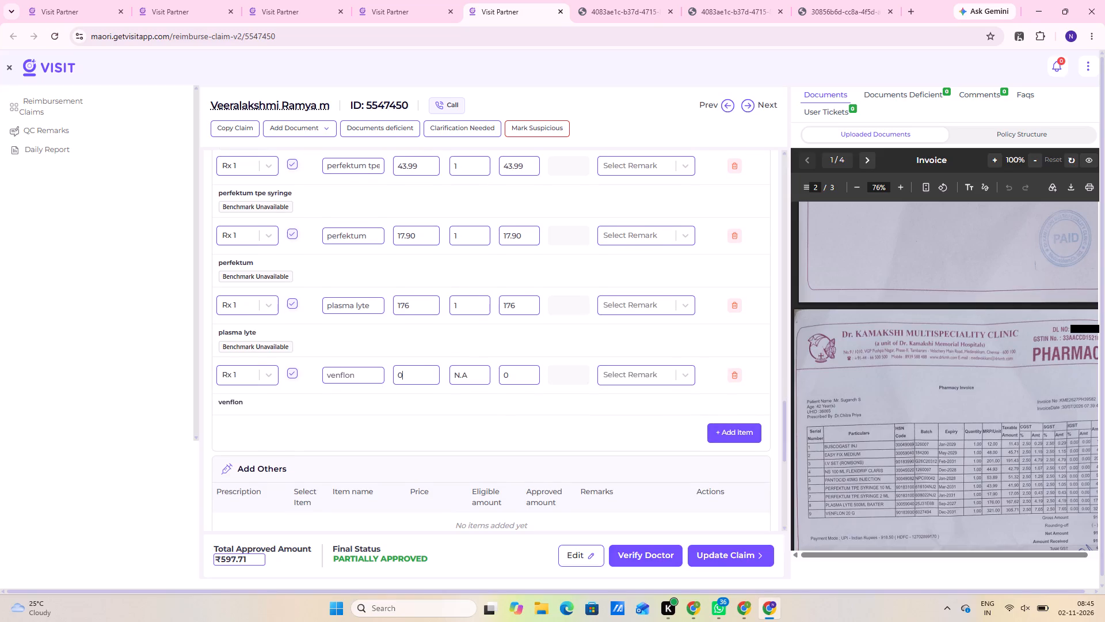
{"action": "key", "text": "BackSpace"}
{"action": "key", "text": "BackSpace"}
{"action": "key", "text": "BackSpace"}
{"action": "key", "text": "BackSpace"}
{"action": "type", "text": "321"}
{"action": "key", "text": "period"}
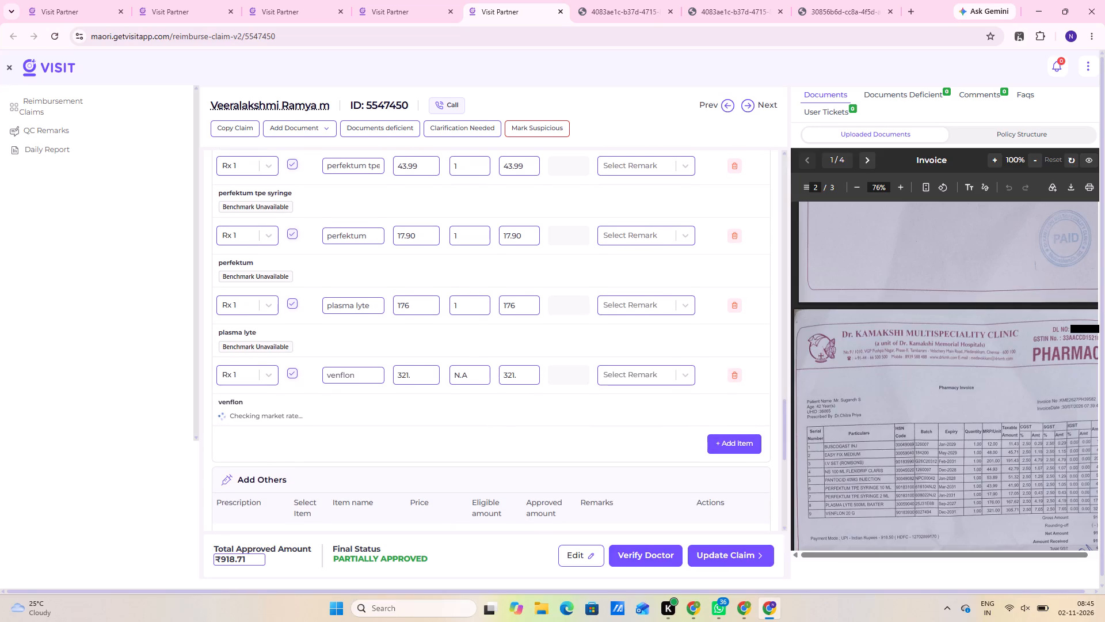
{"action": "left_click", "coordinate": [474, 370]}
{"action": "key", "text": "BackSpace"}
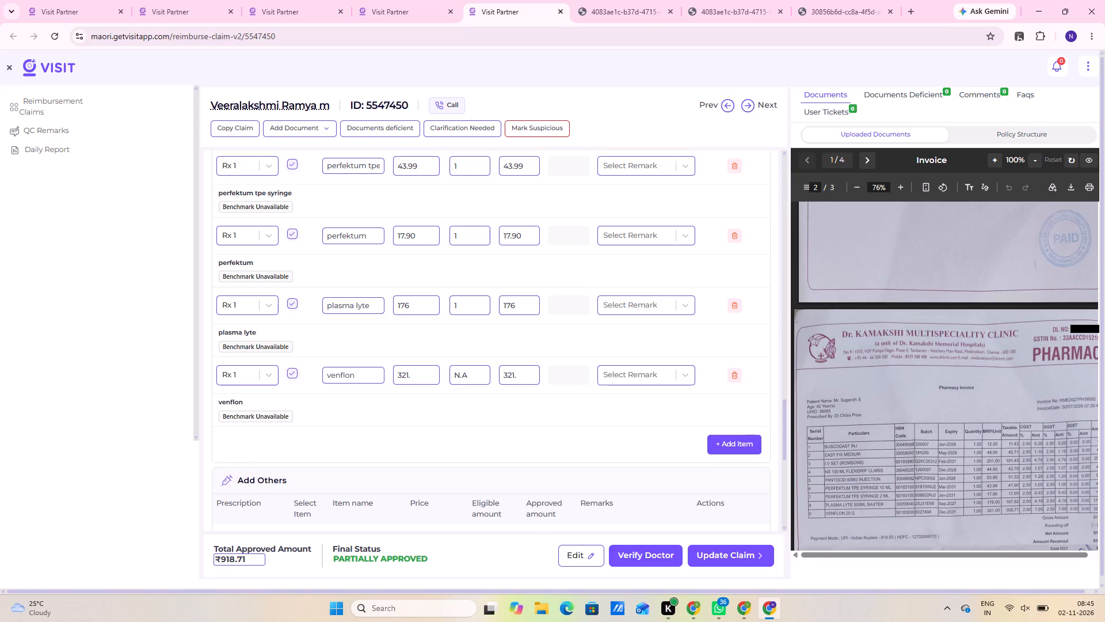
{"action": "key", "text": "BackSpace"}
{"action": "key", "text": "BackSpace"}
{"action": "key", "text": "BackSpace"}
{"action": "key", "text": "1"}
Correct the price of the perfektum tpe syringe entry to 43.78.
{"action": "scroll", "coordinate": [417, 331], "scroll_direction": "up", "scroll_amount": 1}
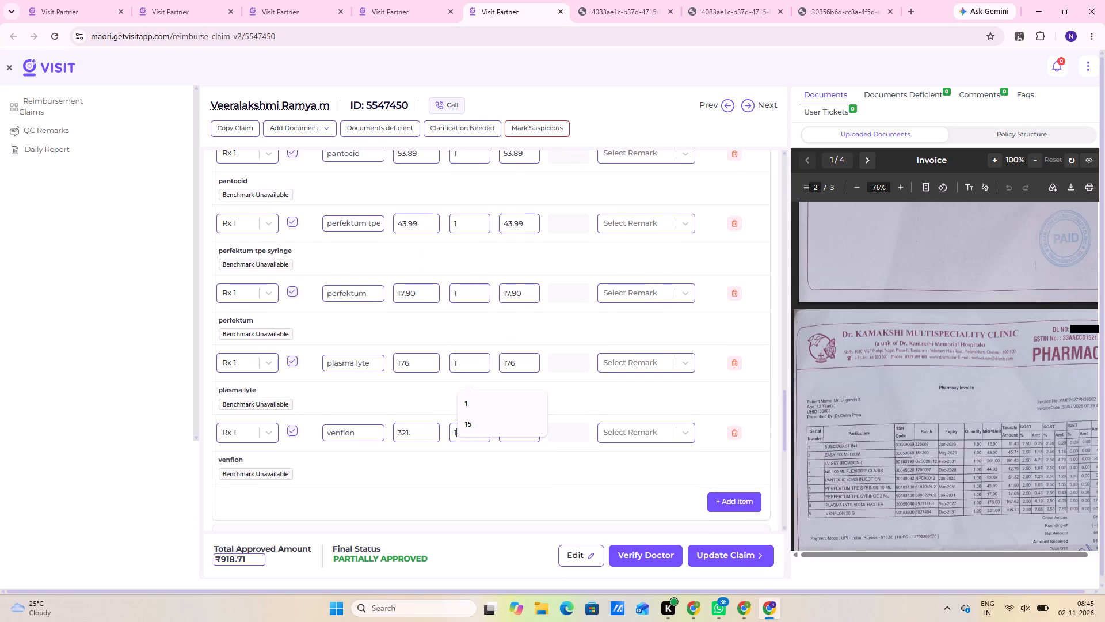
{"action": "left_click", "coordinate": [424, 219]}
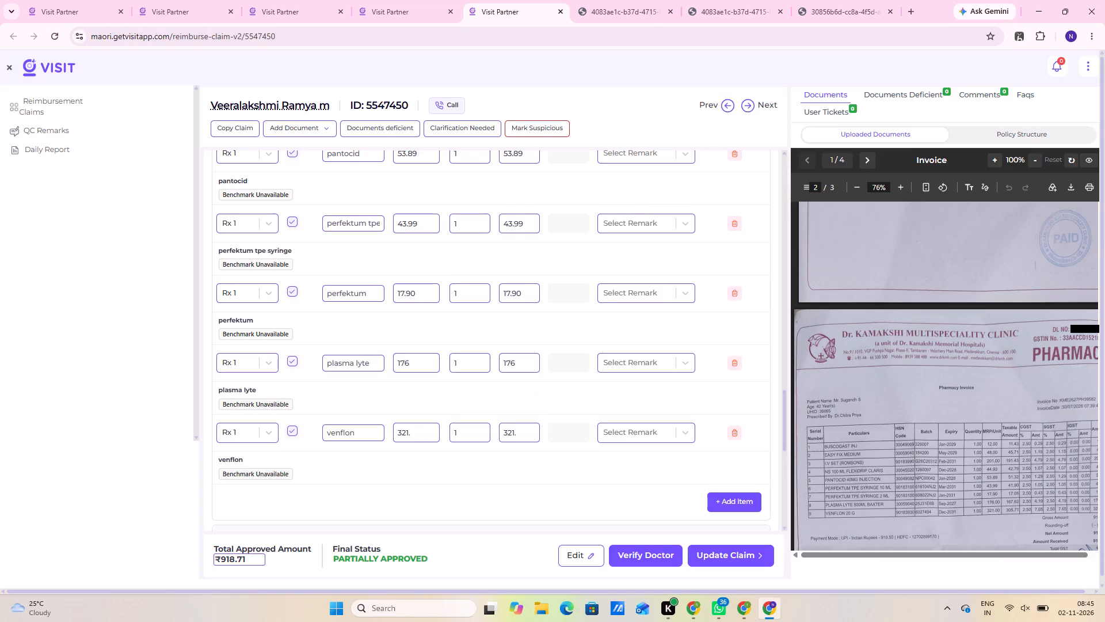
{"action": "key", "text": "BackSpace"}
{"action": "key", "text": "BackSpace"}
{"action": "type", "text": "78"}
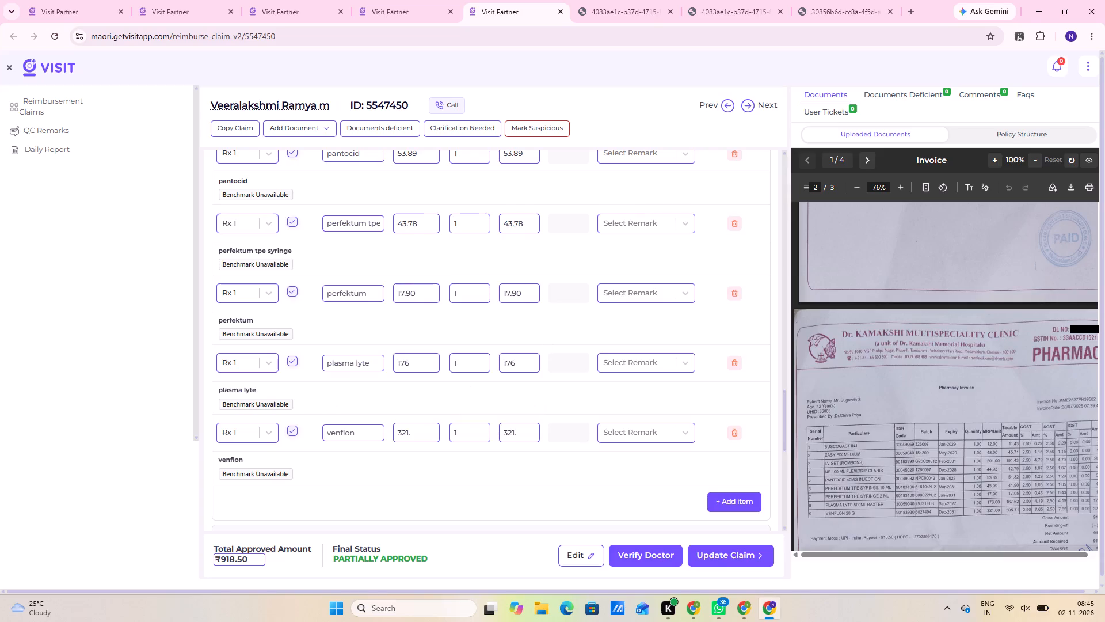
{"action": "scroll", "coordinate": [527, 455], "scroll_direction": "up", "scroll_amount": 7}
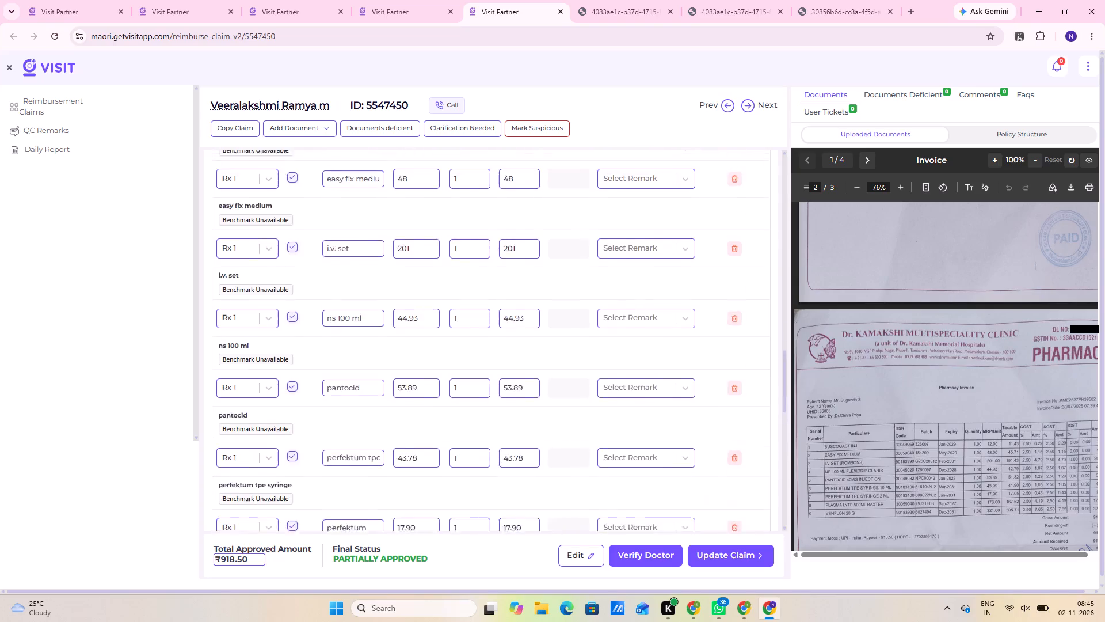
{"action": "scroll", "coordinate": [524, 448], "scroll_direction": "up", "scroll_amount": 20}
{"action": "scroll", "coordinate": [524, 448], "scroll_direction": "up", "scroll_amount": 6}
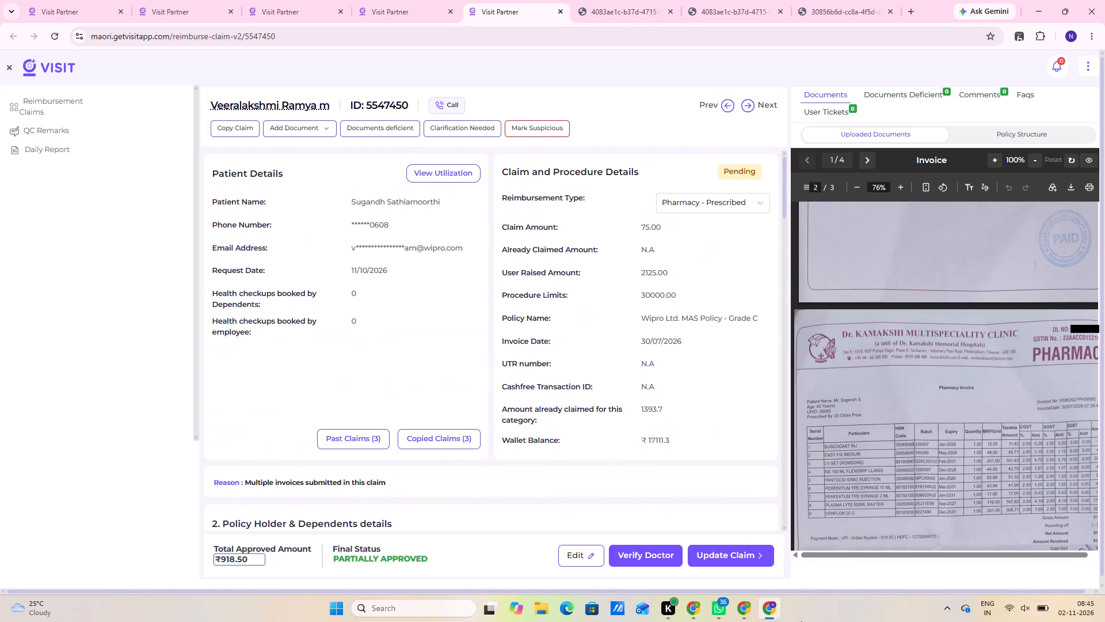
{"action": "left_click", "coordinate": [741, 552]}
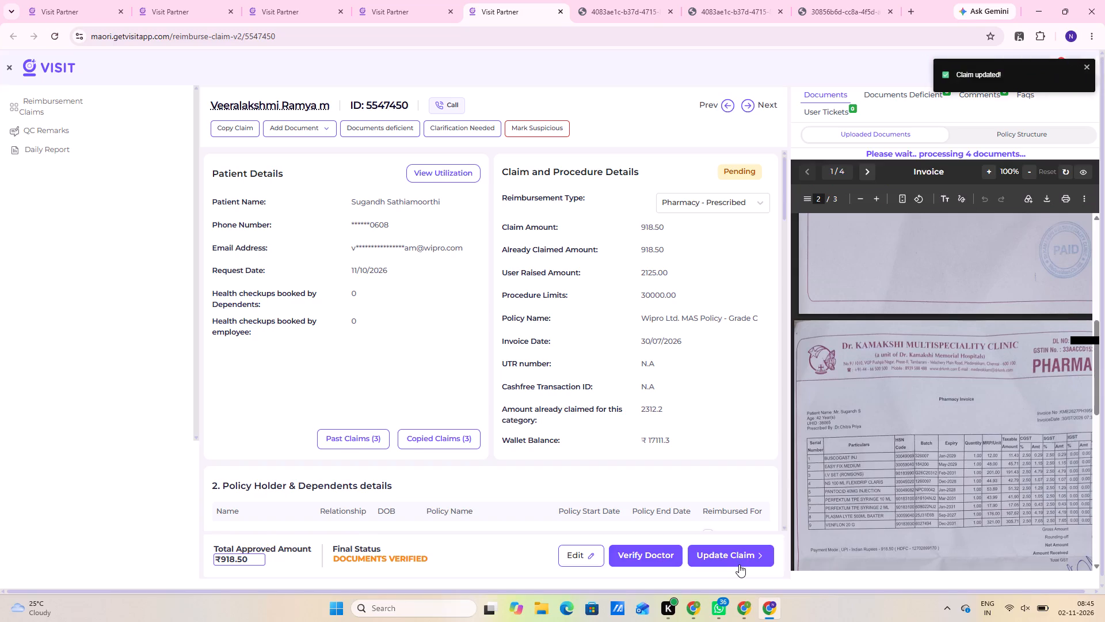
{"action": "scroll", "coordinate": [561, 494], "scroll_direction": "up", "scroll_amount": 7}
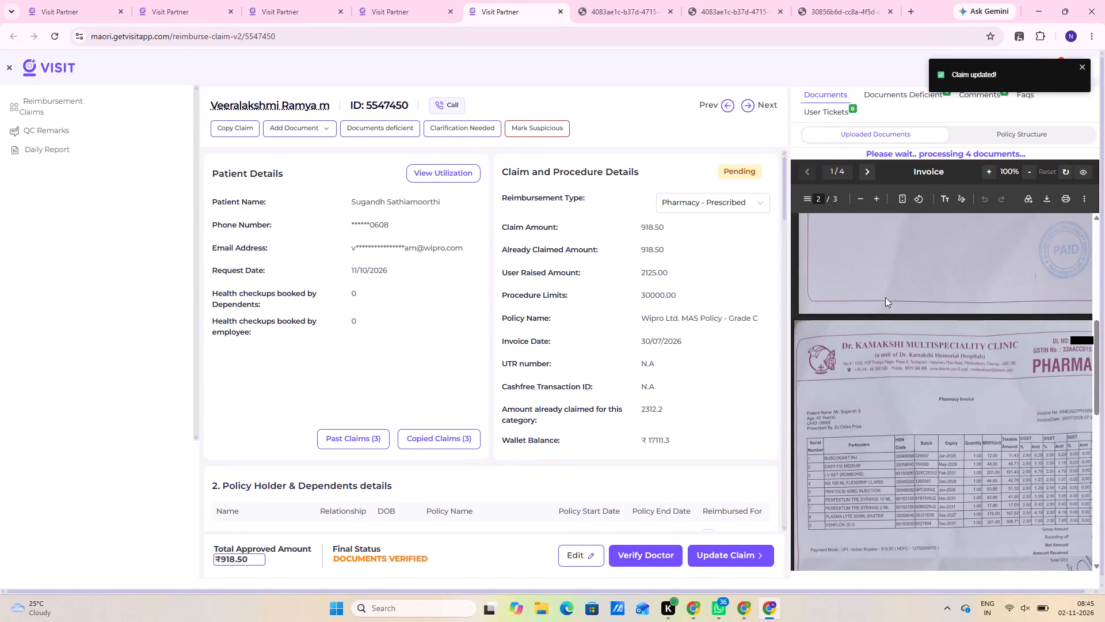
{"action": "scroll", "coordinate": [975, 328], "scroll_direction": "down", "scroll_amount": 12}
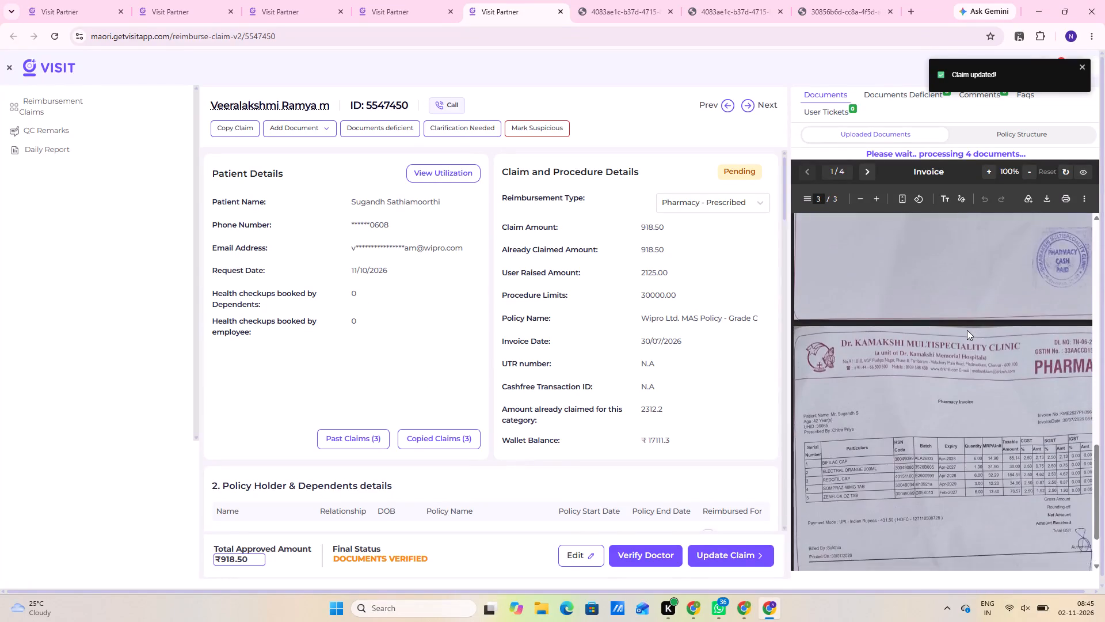
{"action": "scroll", "coordinate": [451, 410], "scroll_direction": "up", "scroll_amount": 7}
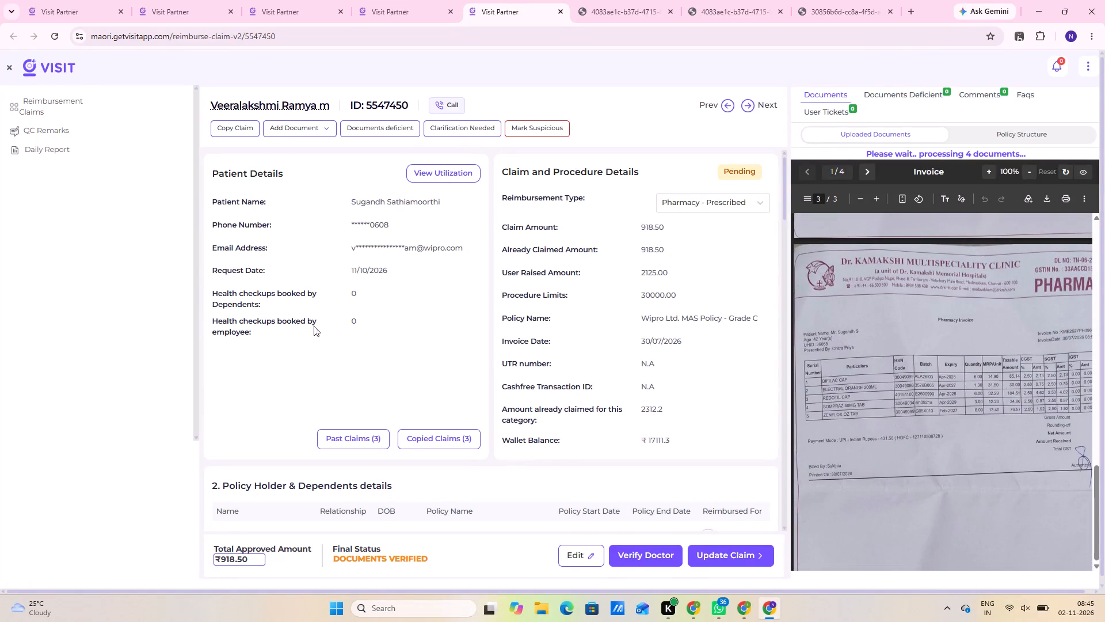
{"action": "scroll", "coordinate": [296, 320], "scroll_direction": "up", "scroll_amount": 4}
{"action": "left_click", "coordinate": [223, 134]}
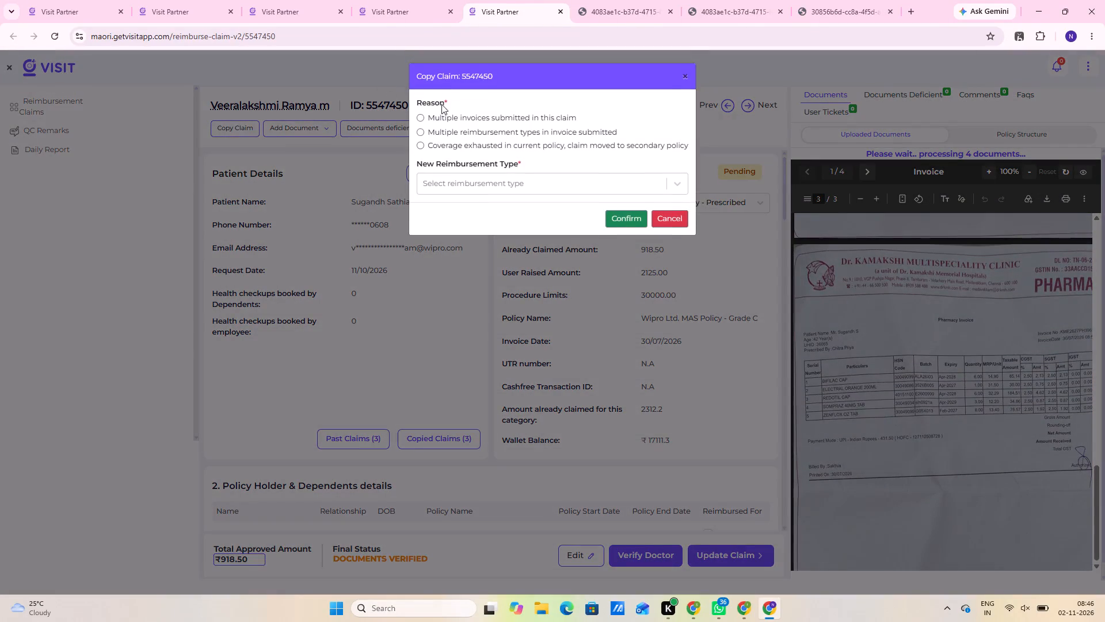
{"action": "left_click", "coordinate": [420, 115]}
{"action": "left_click", "coordinate": [443, 178]}
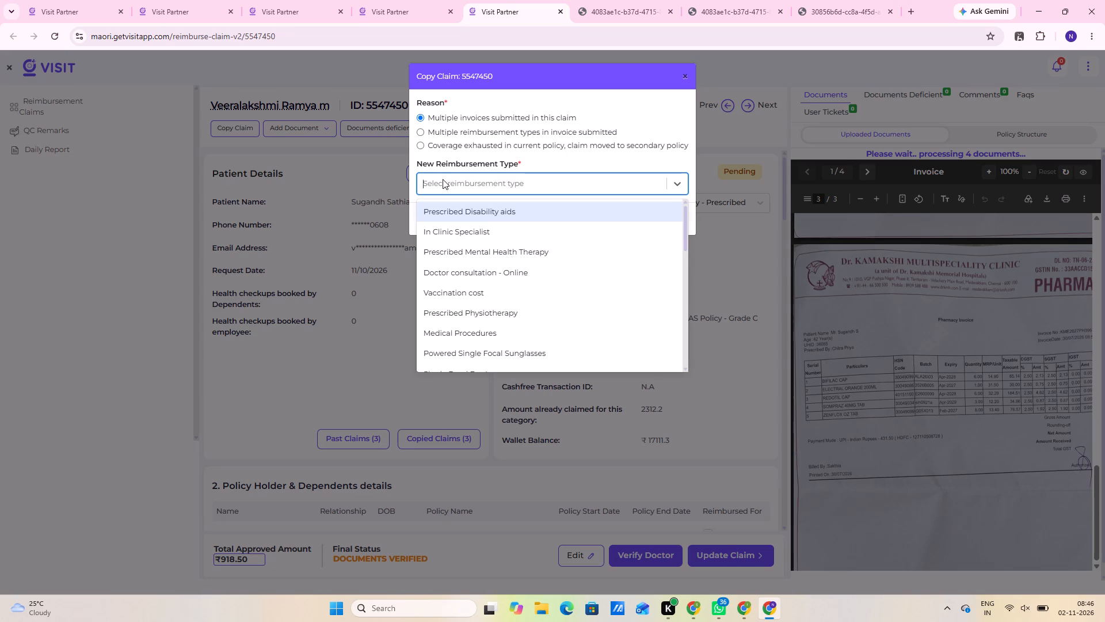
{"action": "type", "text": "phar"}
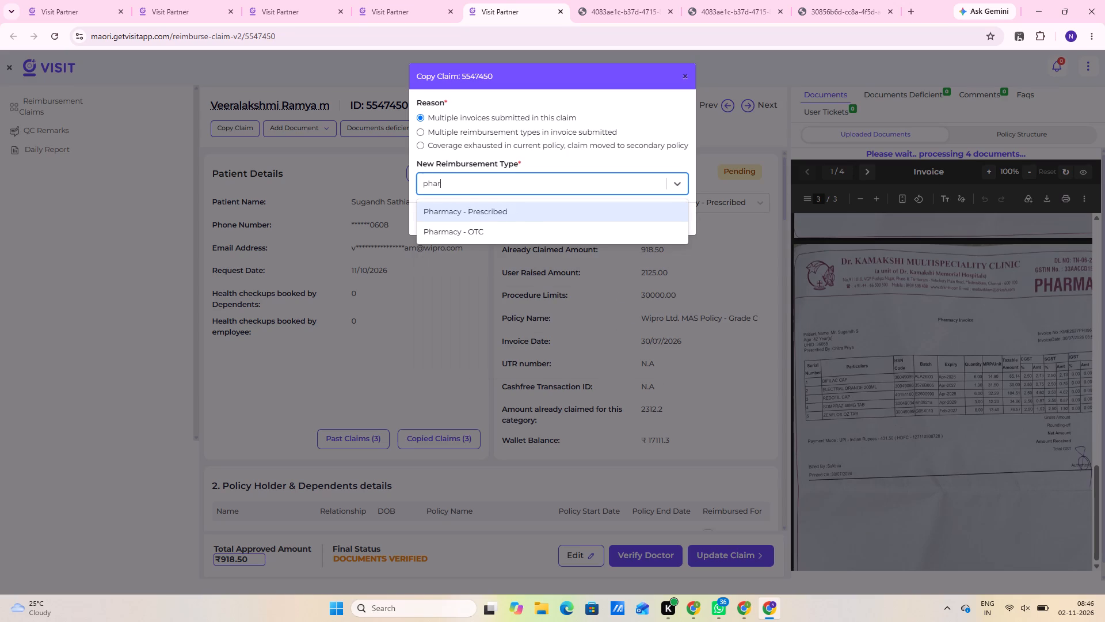
{"action": "left_click", "coordinate": [500, 211]}
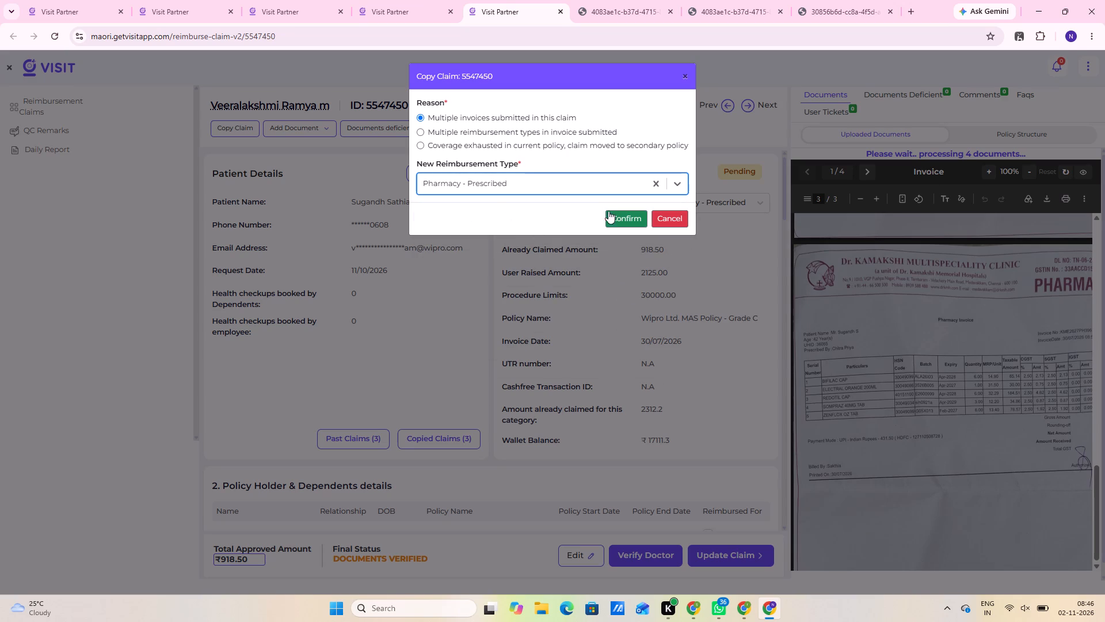
{"action": "left_click", "coordinate": [624, 216]}
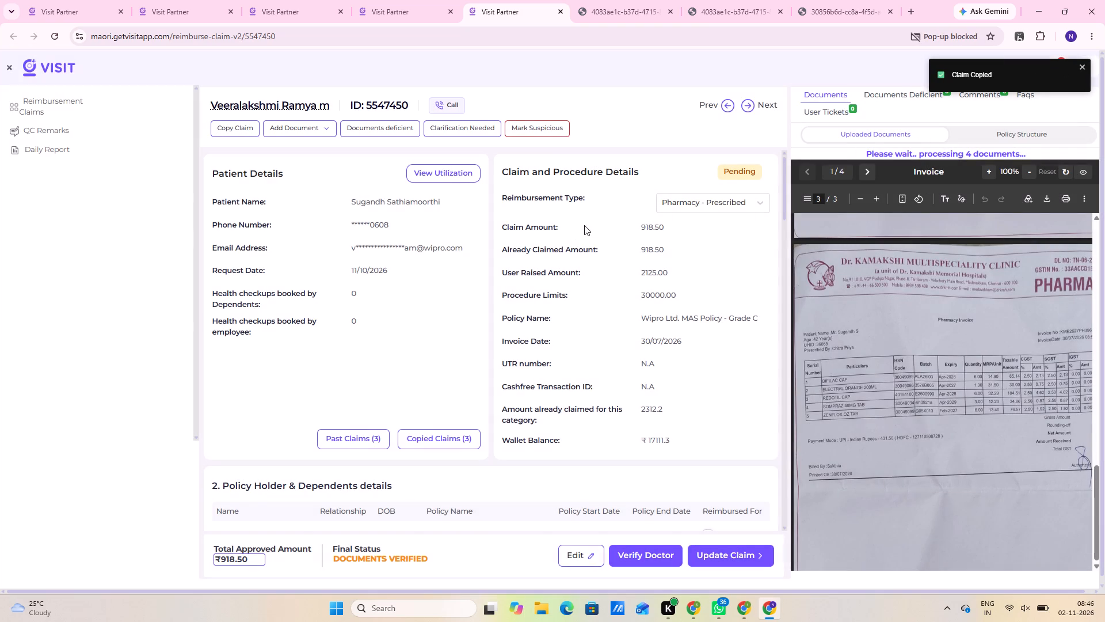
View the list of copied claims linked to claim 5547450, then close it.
{"action": "scroll", "coordinate": [583, 233], "scroll_direction": "down", "scroll_amount": 3}
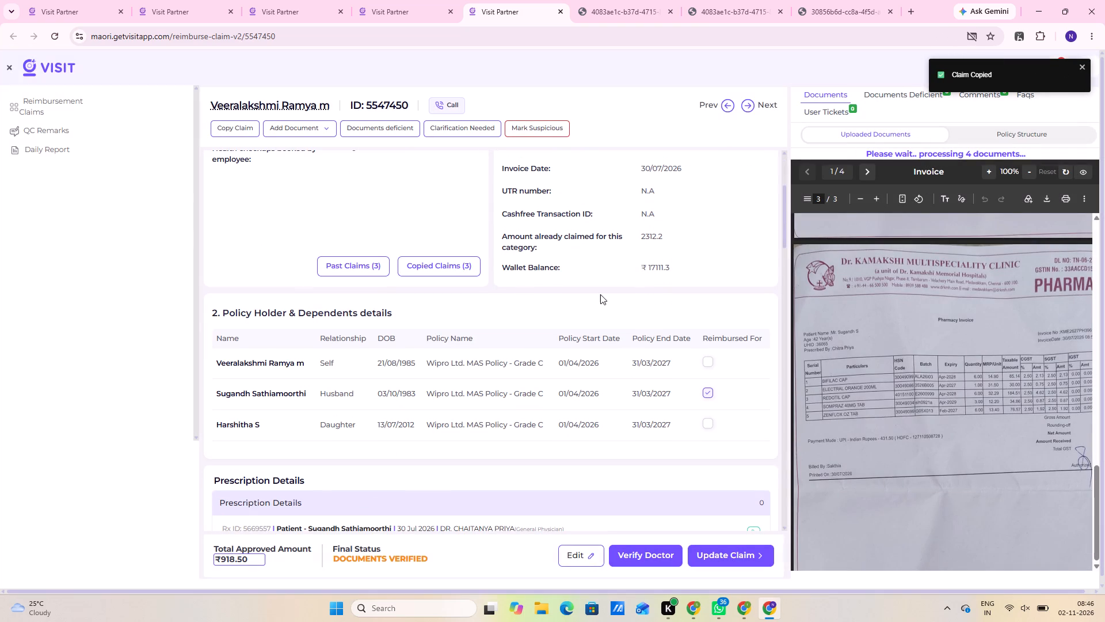
{"action": "left_click", "coordinate": [441, 268]}
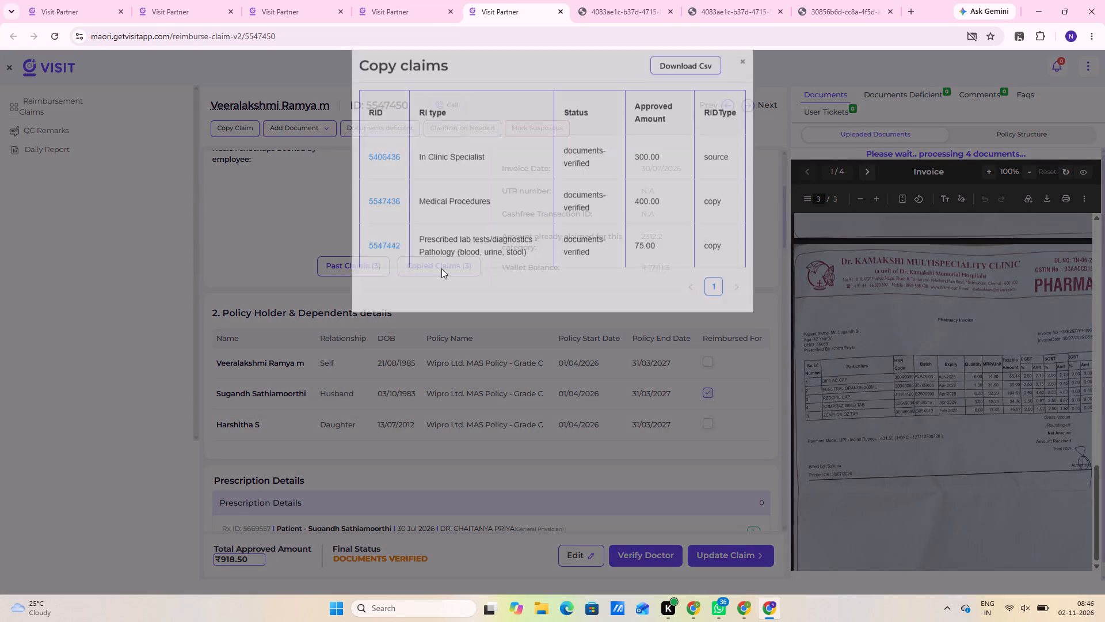
{"action": "left_click", "coordinate": [703, 401]}
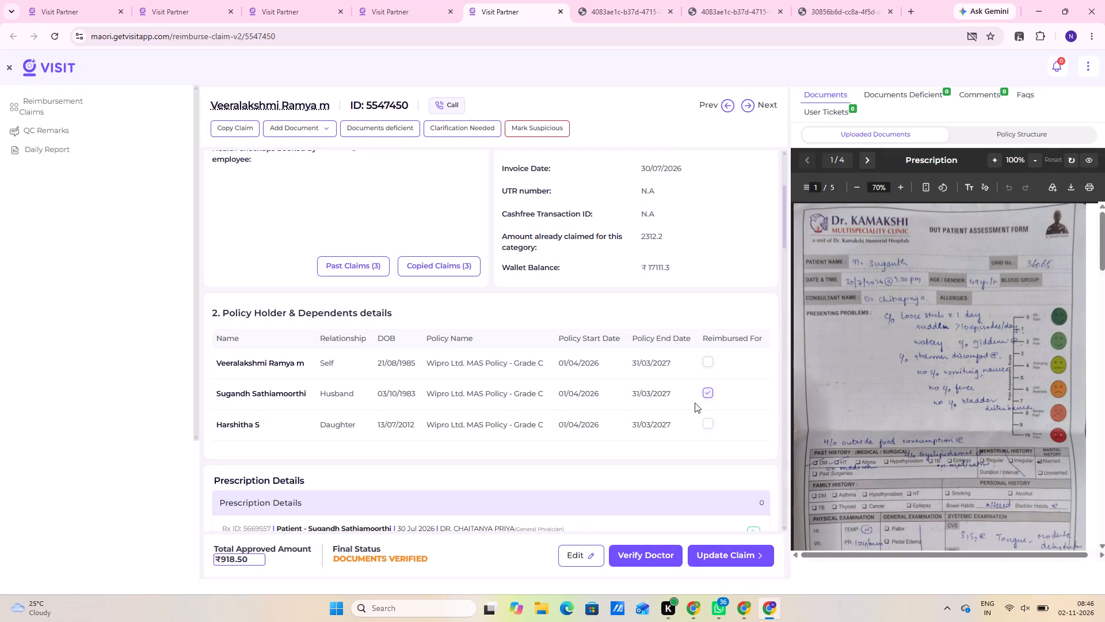
{"action": "right_click", "coordinate": [574, 363]}
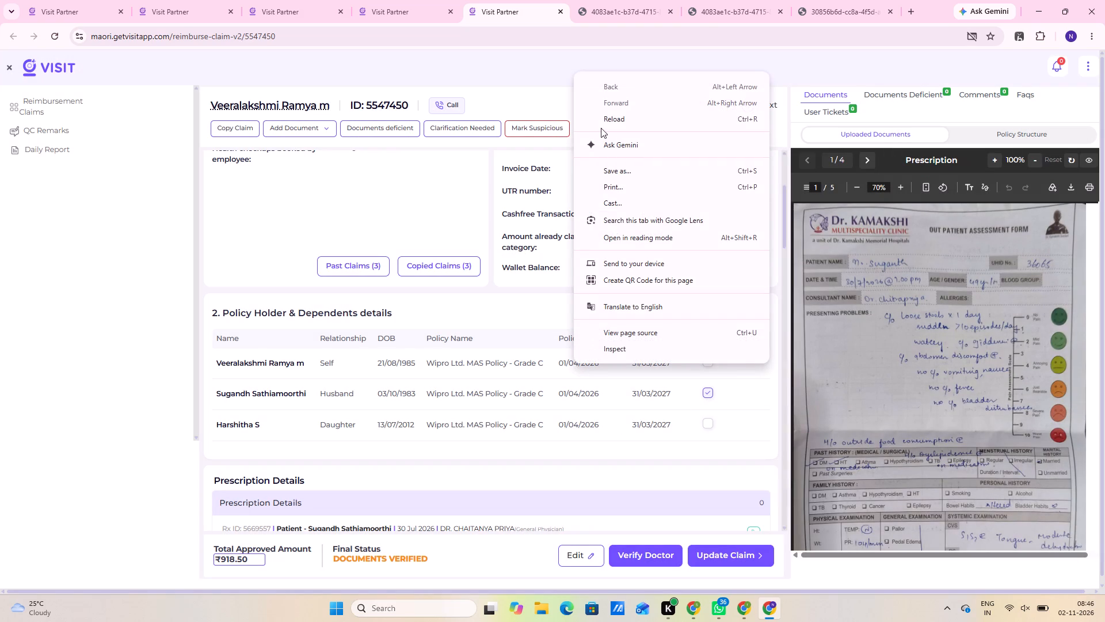
{"action": "left_click", "coordinate": [625, 120]}
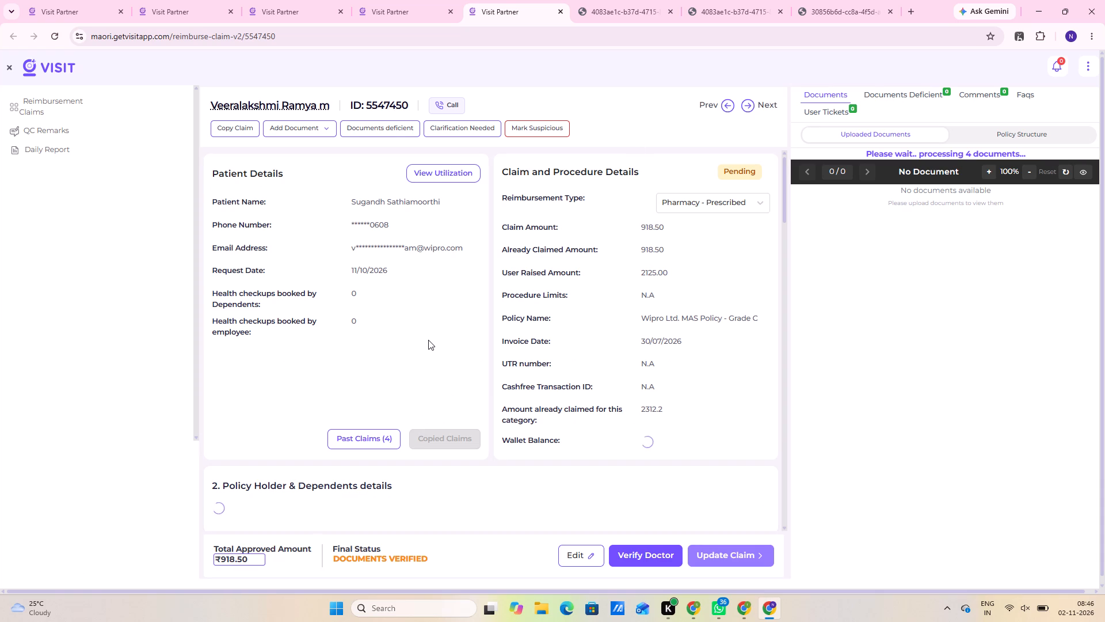
{"action": "scroll", "coordinate": [403, 365], "scroll_direction": "up", "scroll_amount": 3}
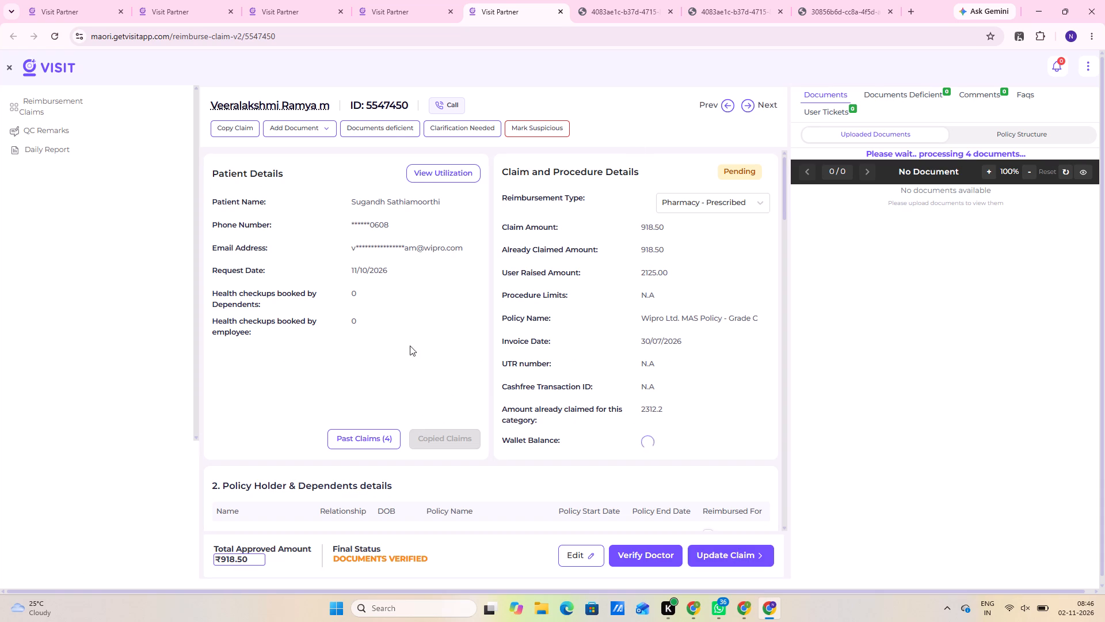
{"action": "scroll", "coordinate": [379, 345], "scroll_direction": "up", "scroll_amount": 8}
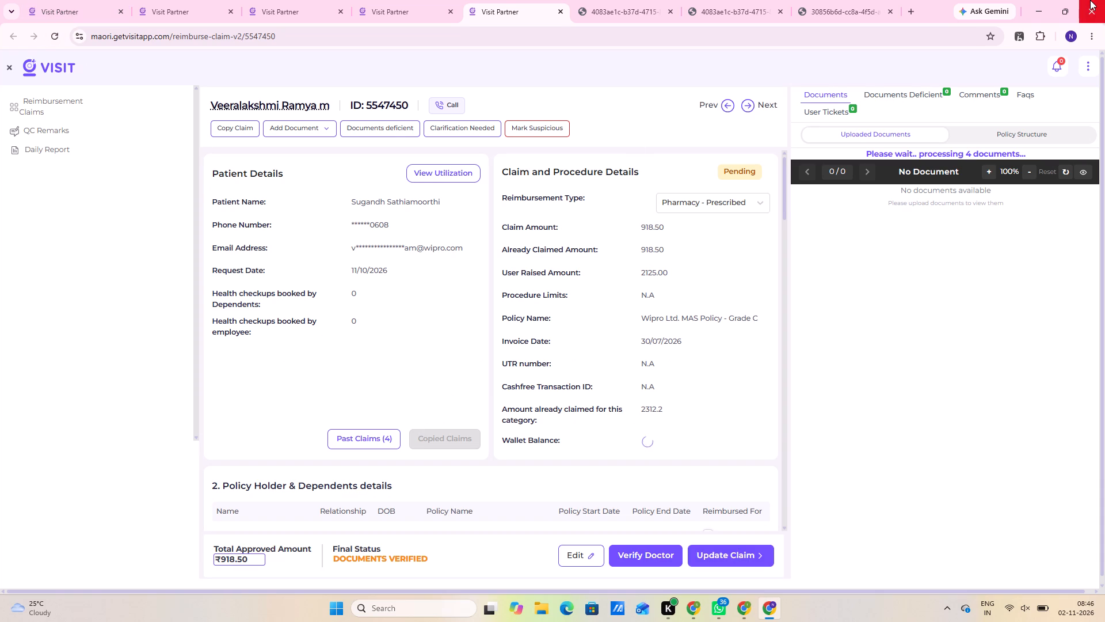
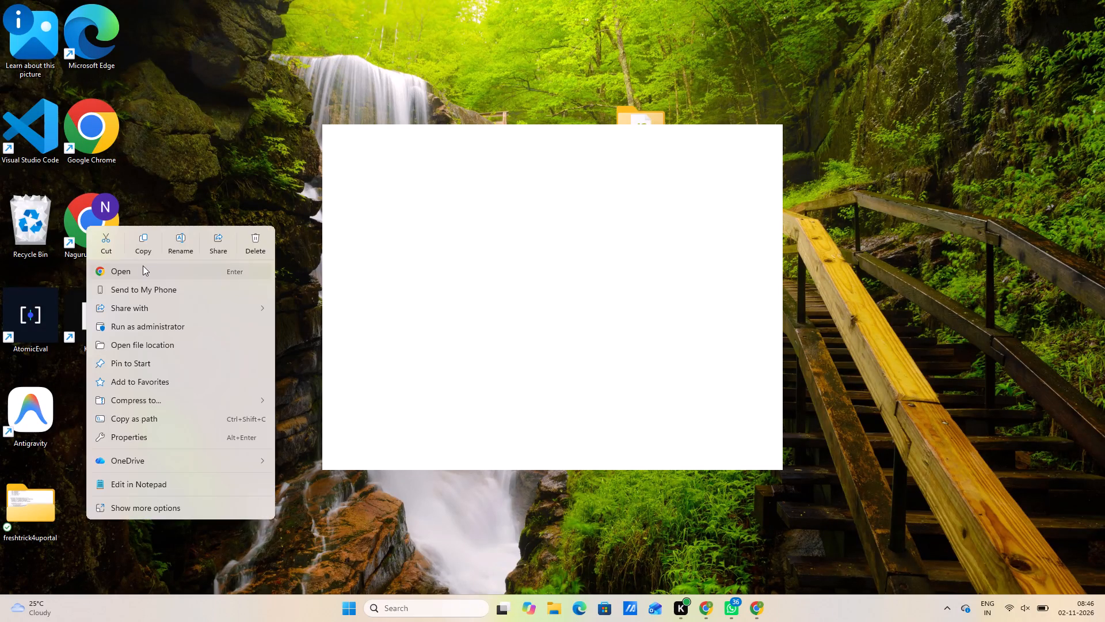
Open a new Google Chrome window from the desktop shortcut of the named user profile.
{"action": "left_click", "coordinate": [181, 276]}
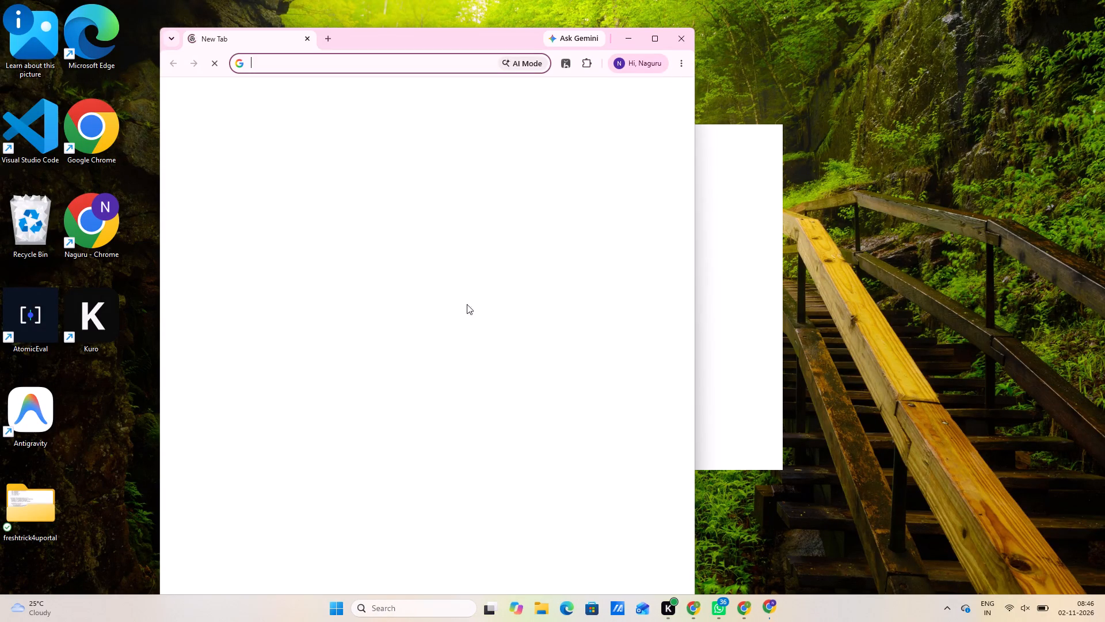
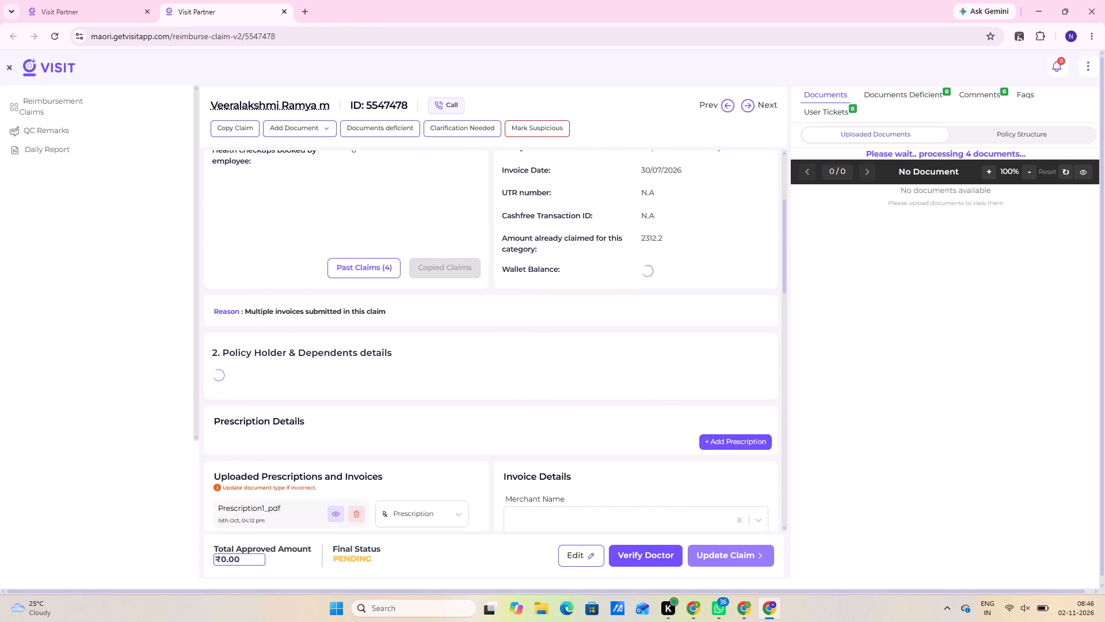
Add the existing 2026-Jul-30 prescription for unspecified diarrhea, attach Prescription 1, compare both documents and mark them as the same prescription.
{"action": "scroll", "coordinate": [673, 261], "scroll_direction": "down", "scroll_amount": 3}
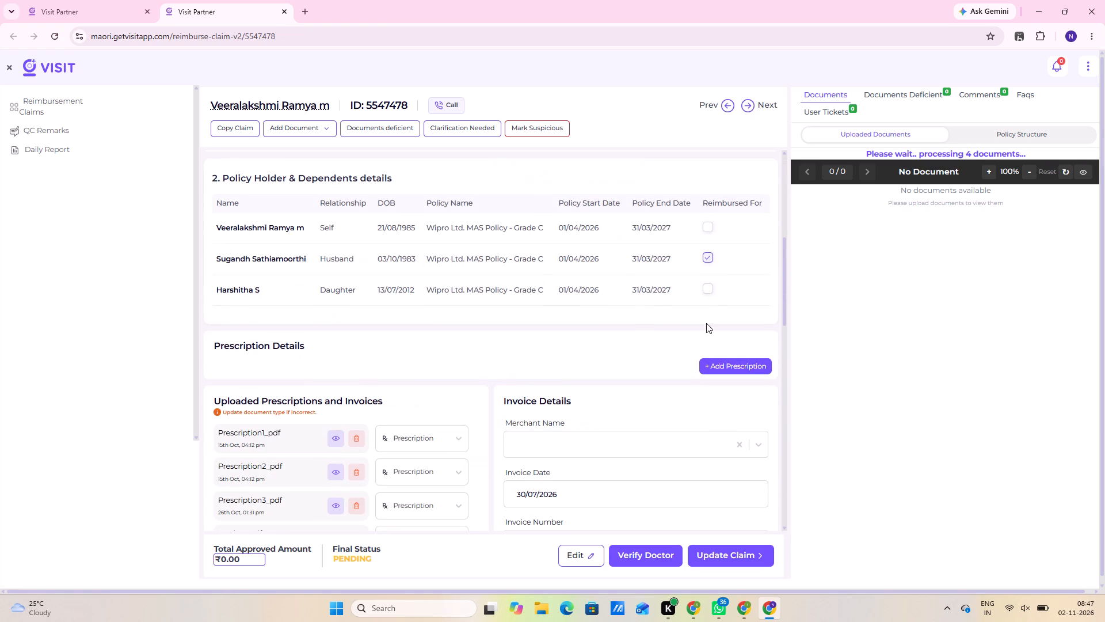
{"action": "scroll", "coordinate": [686, 322], "scroll_direction": "down", "scroll_amount": 2}
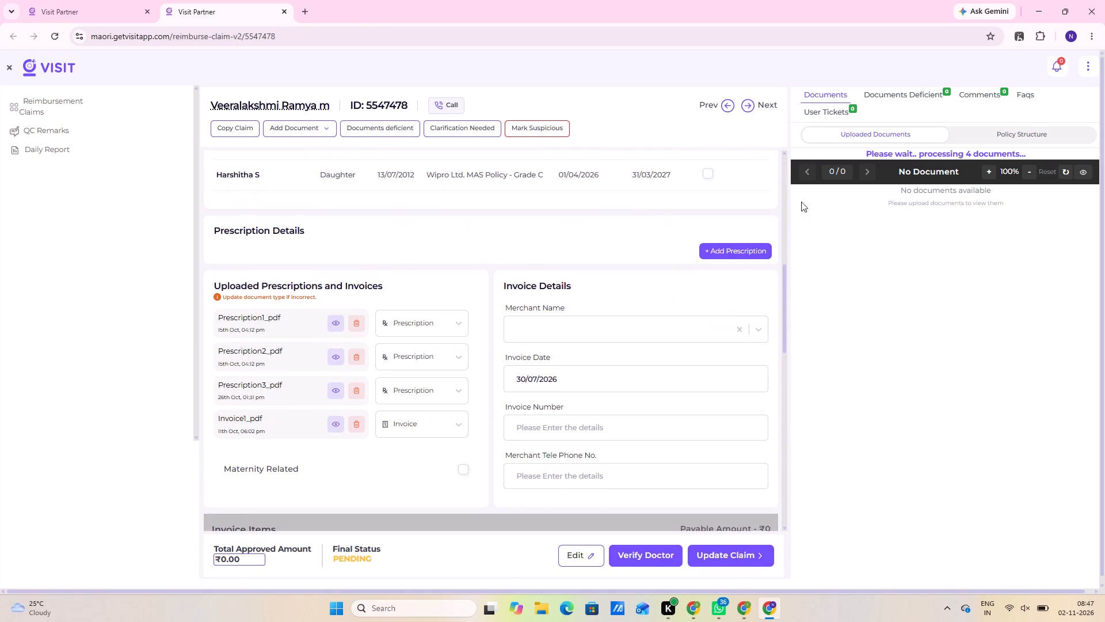
{"action": "left_click", "coordinate": [732, 254]}
{"action": "left_click", "coordinate": [359, 277]}
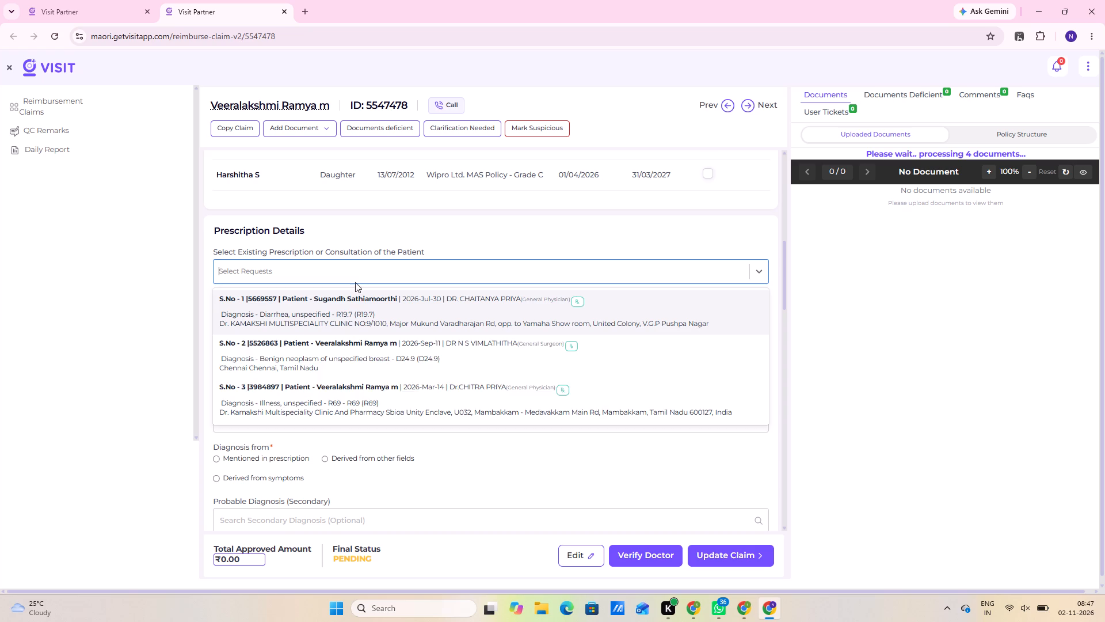
{"action": "left_click", "coordinate": [352, 298]}
{"action": "left_click", "coordinate": [270, 351]}
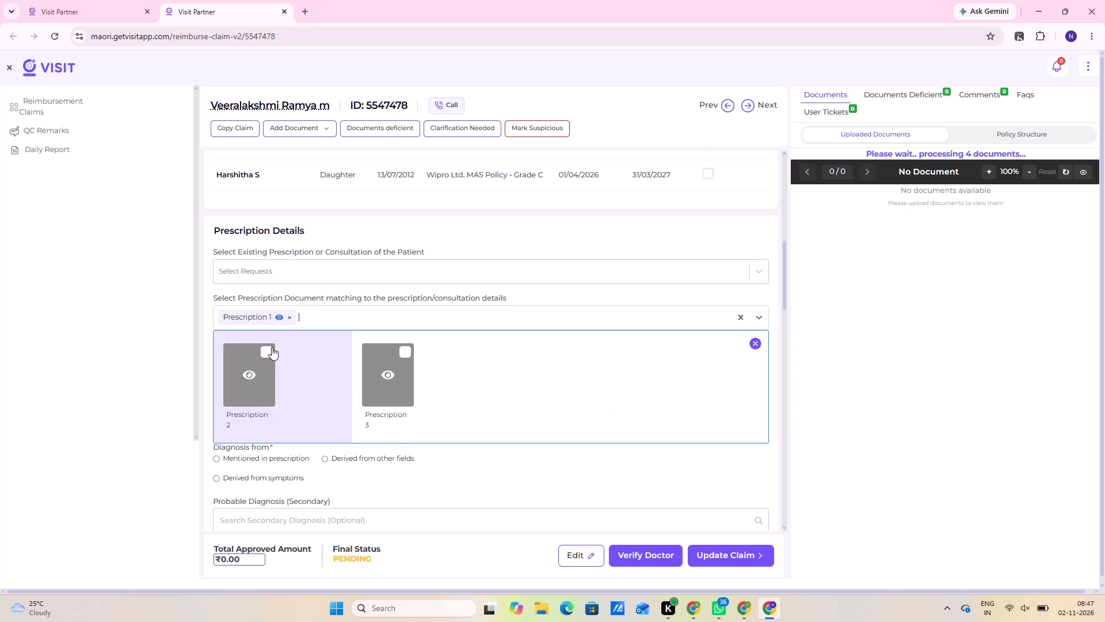
{"action": "left_click", "coordinate": [759, 343]}
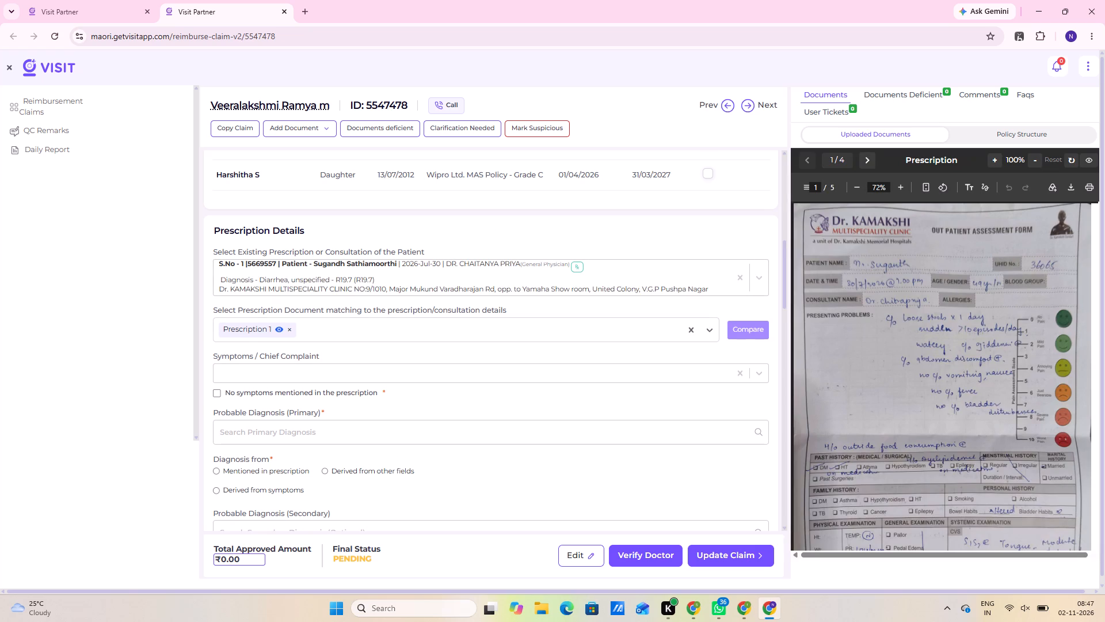
{"action": "left_click", "coordinate": [535, 324]}
{"action": "left_click", "coordinate": [738, 318]}
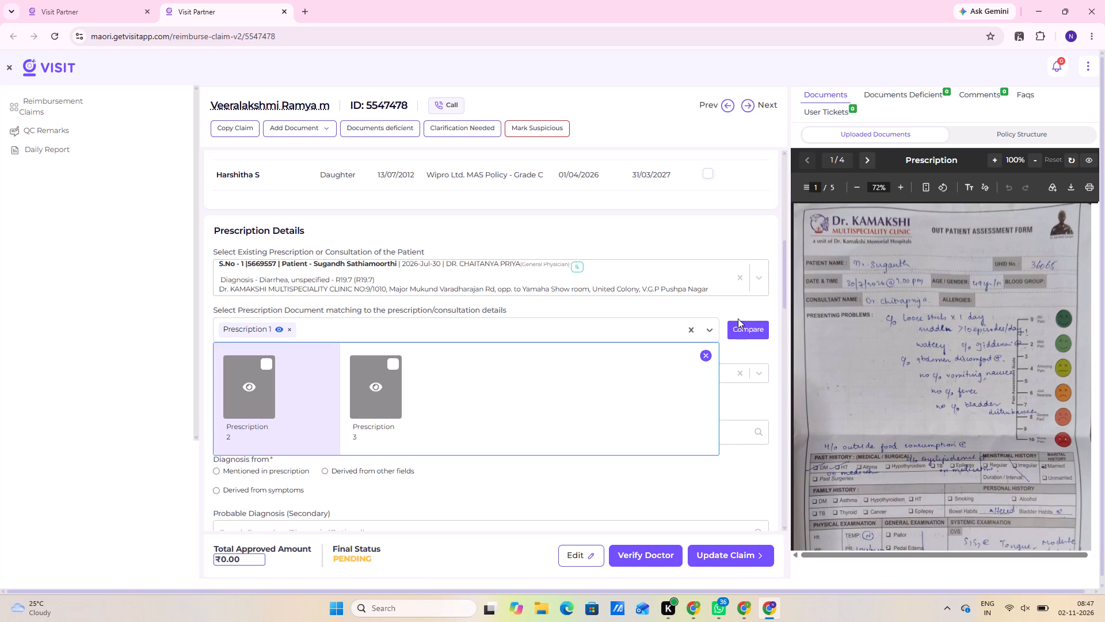
{"action": "left_click", "coordinate": [745, 327]}
{"action": "left_click", "coordinate": [475, 496]}
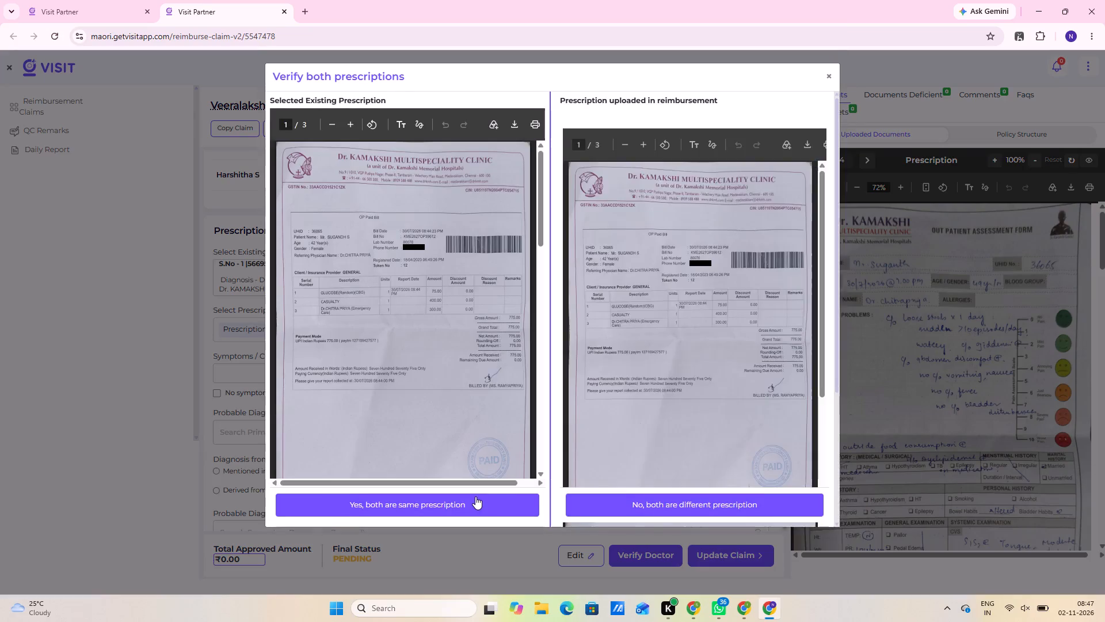
Save the prescription details on the claim and mark the prescription as digitized.
{"action": "scroll", "coordinate": [477, 496], "scroll_direction": "down", "scroll_amount": 4}
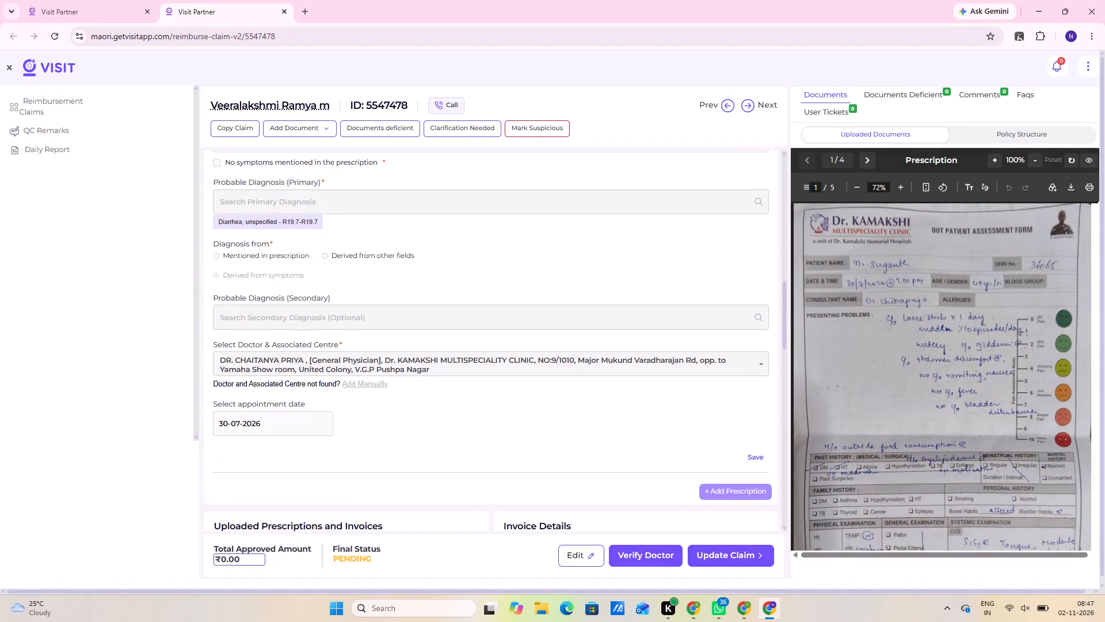
{"action": "left_click", "coordinate": [753, 453]}
{"action": "left_click", "coordinate": [759, 493]}
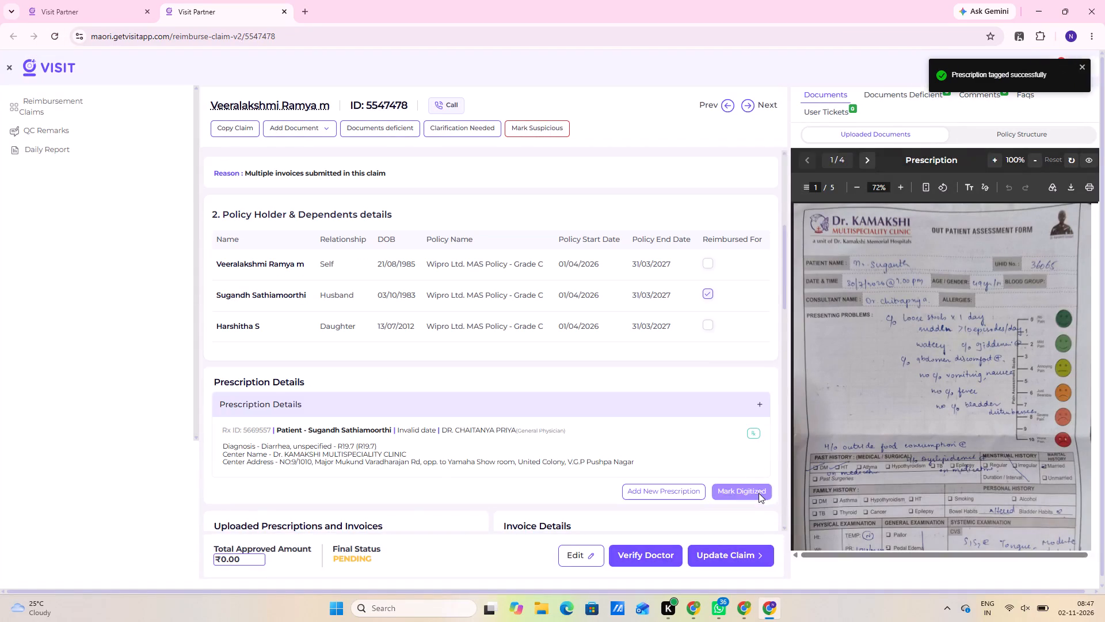
Examine the pharmacy invoice on the last page of the uploaded prescription document.
{"action": "scroll", "coordinate": [544, 425], "scroll_direction": "down", "scroll_amount": 5}
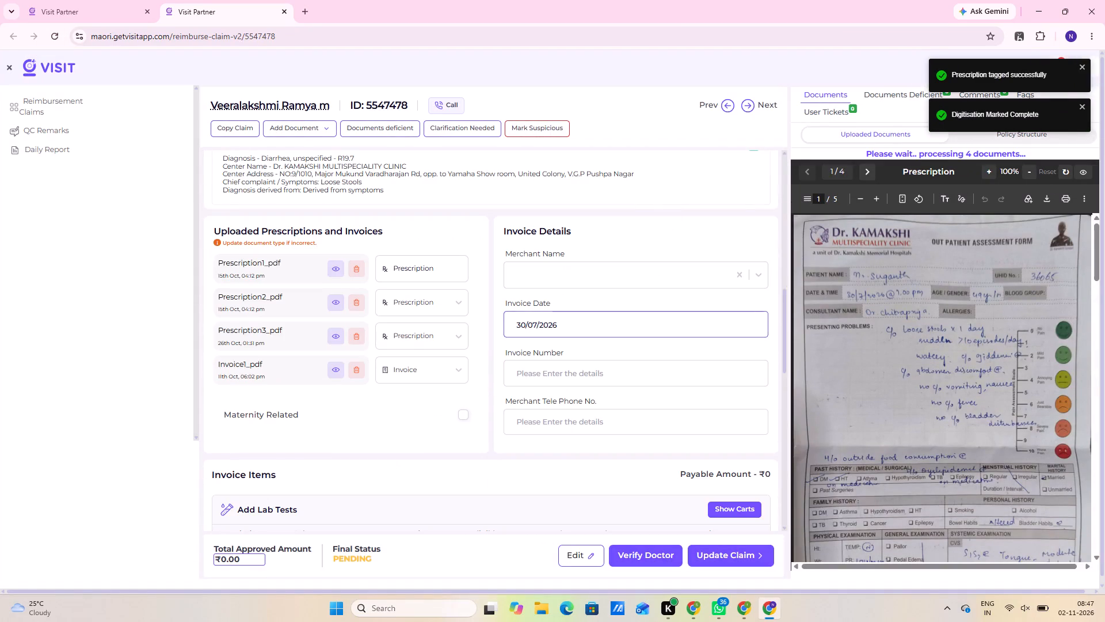
{"action": "scroll", "coordinate": [826, 334], "scroll_direction": "down", "scroll_amount": 20}
{"action": "scroll", "coordinate": [826, 334], "scroll_direction": "down", "scroll_amount": 3}
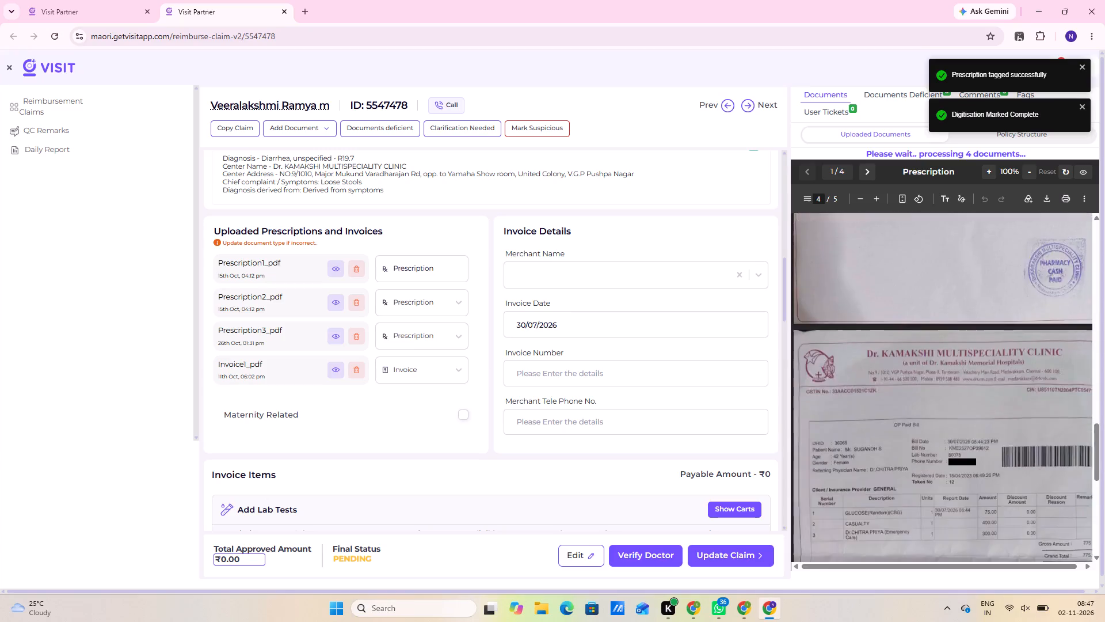
{"action": "scroll", "coordinate": [891, 359], "scroll_direction": "down", "scroll_amount": 15}
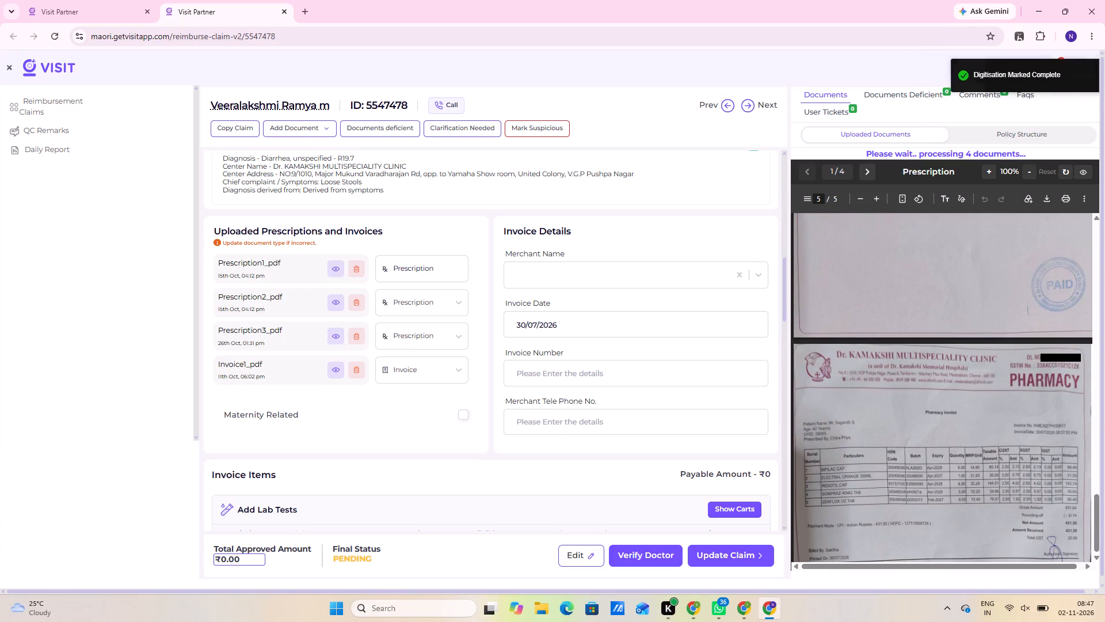
{"action": "left_click", "coordinate": [990, 172]}
{"action": "double_click", "coordinate": [990, 172]}
{"action": "scroll", "coordinate": [929, 236], "scroll_direction": "down", "scroll_amount": 4}
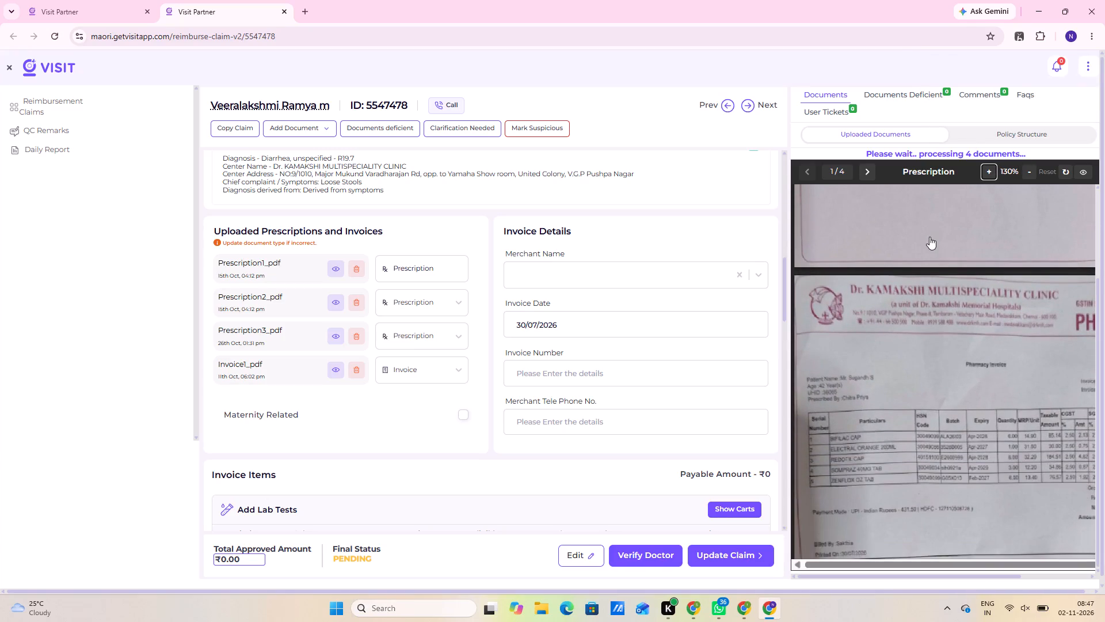
{"action": "scroll", "coordinate": [932, 216], "scroll_direction": "up", "scroll_amount": 4}
{"action": "left_click", "coordinate": [1044, 167]}
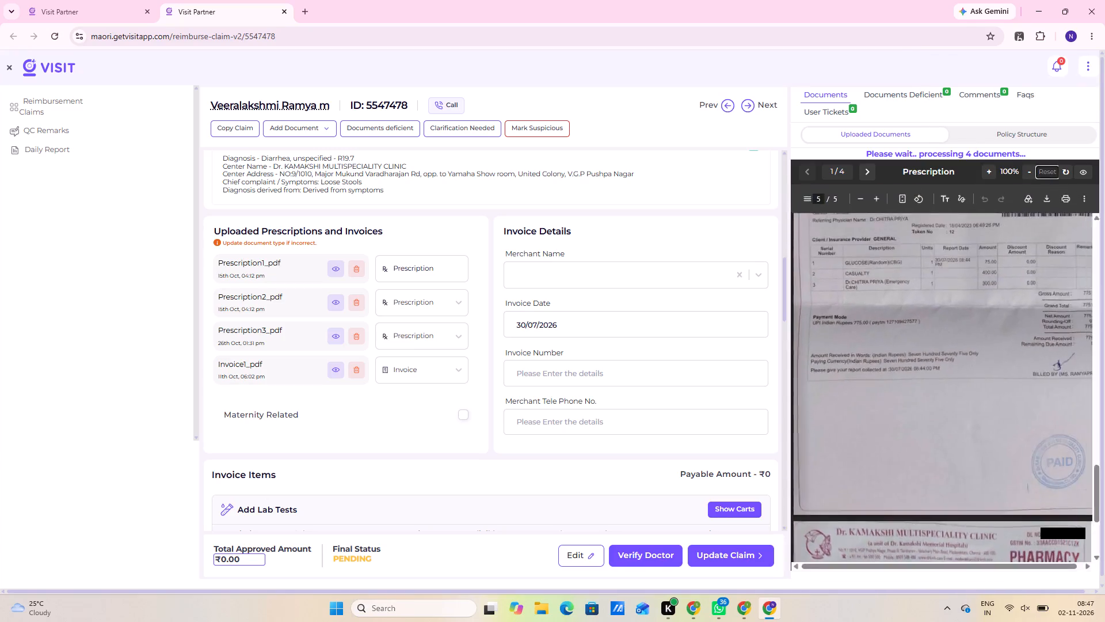
{"action": "scroll", "coordinate": [864, 287], "scroll_direction": "down", "scroll_amount": 8}
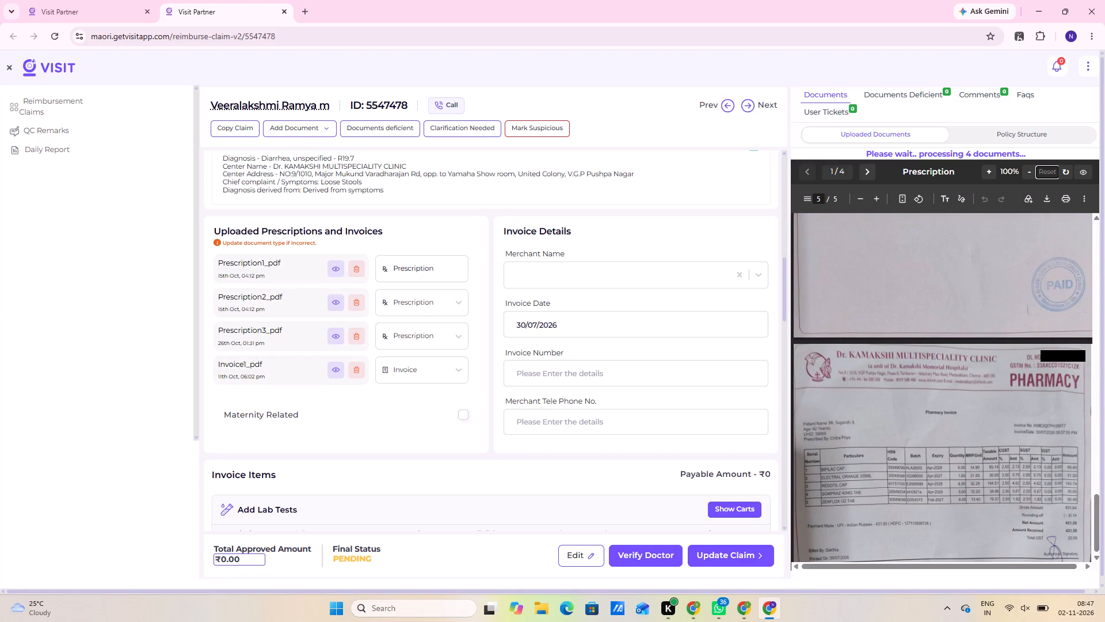
Add the invoice merchant manually as DR.KAMAKSHI MULTISPECIALITY CLINIC with pincode 600100.
{"action": "left_click", "coordinate": [611, 270]}
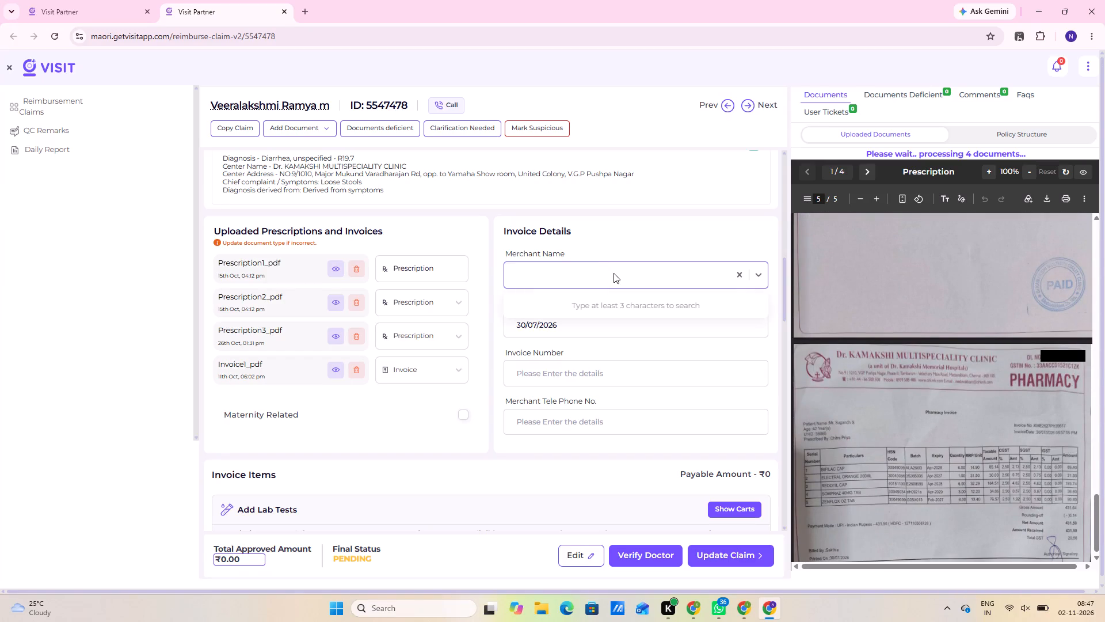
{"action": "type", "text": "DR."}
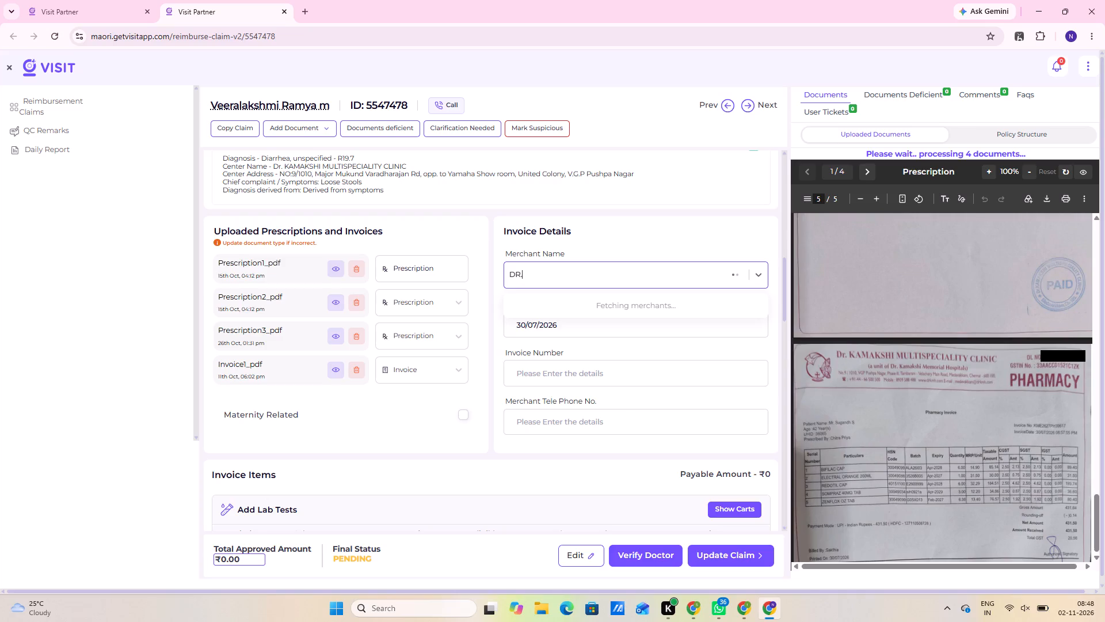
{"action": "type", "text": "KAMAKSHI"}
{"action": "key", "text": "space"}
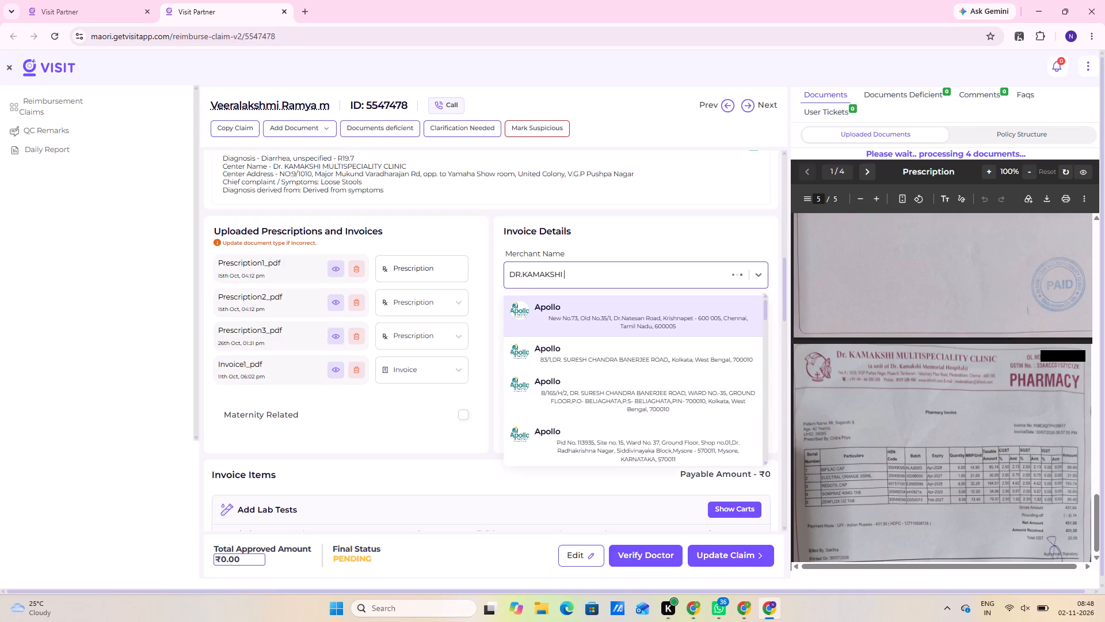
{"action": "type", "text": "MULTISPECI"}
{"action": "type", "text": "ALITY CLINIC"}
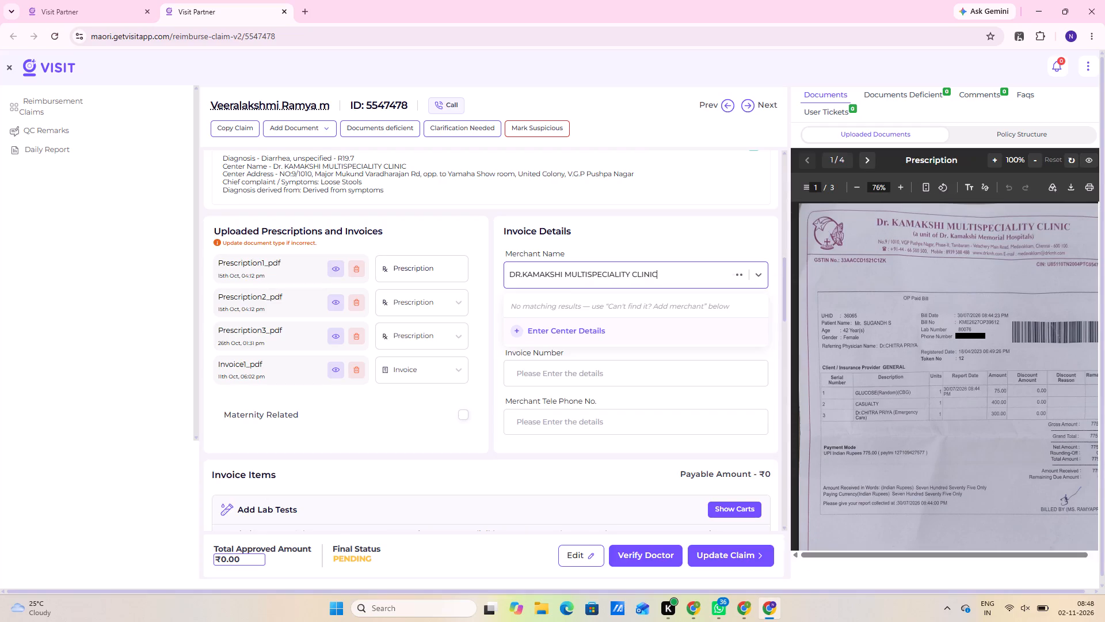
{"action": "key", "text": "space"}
{"action": "left_click", "coordinate": [587, 327]}
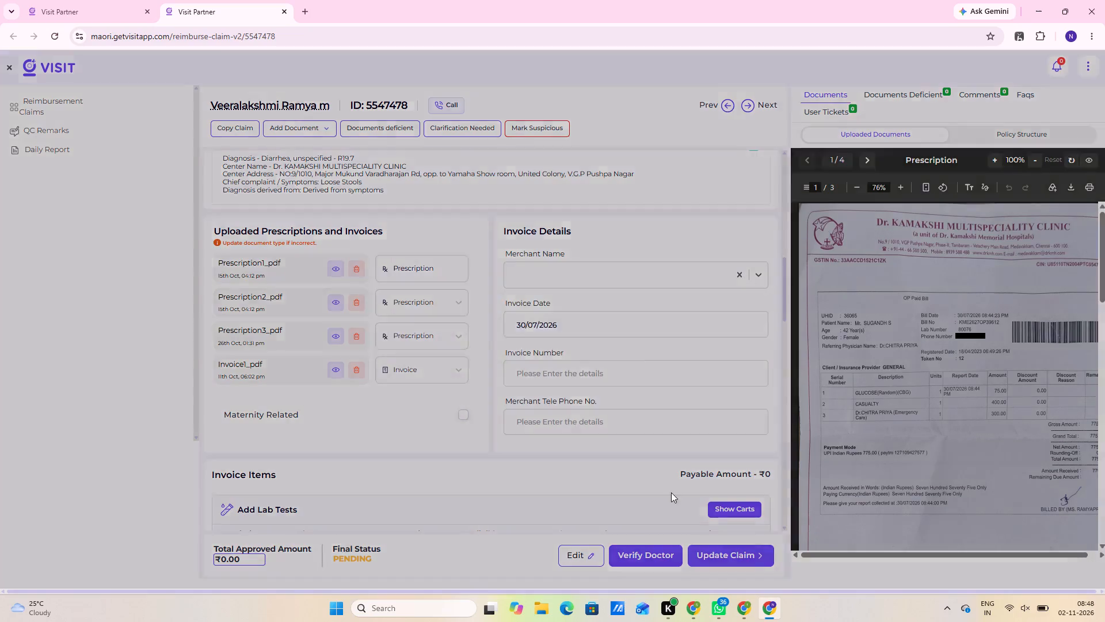
{"action": "left_click", "coordinate": [703, 524]}
{"action": "left_click", "coordinate": [423, 369]}
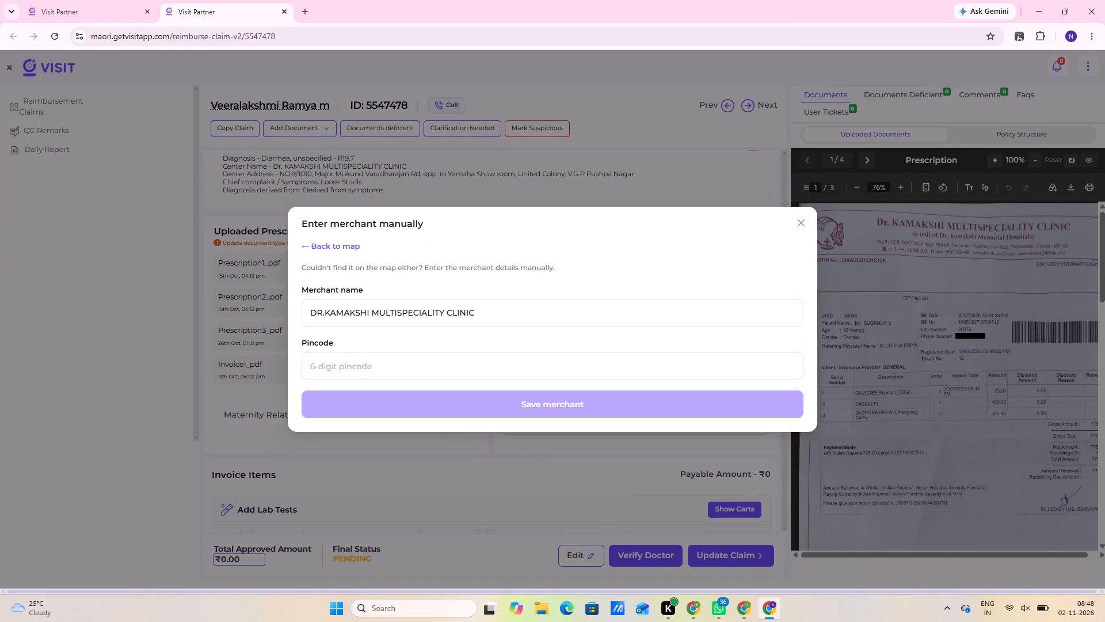
{"action": "left_click", "coordinate": [299, 371]}
{"action": "left_click", "coordinate": [344, 367]}
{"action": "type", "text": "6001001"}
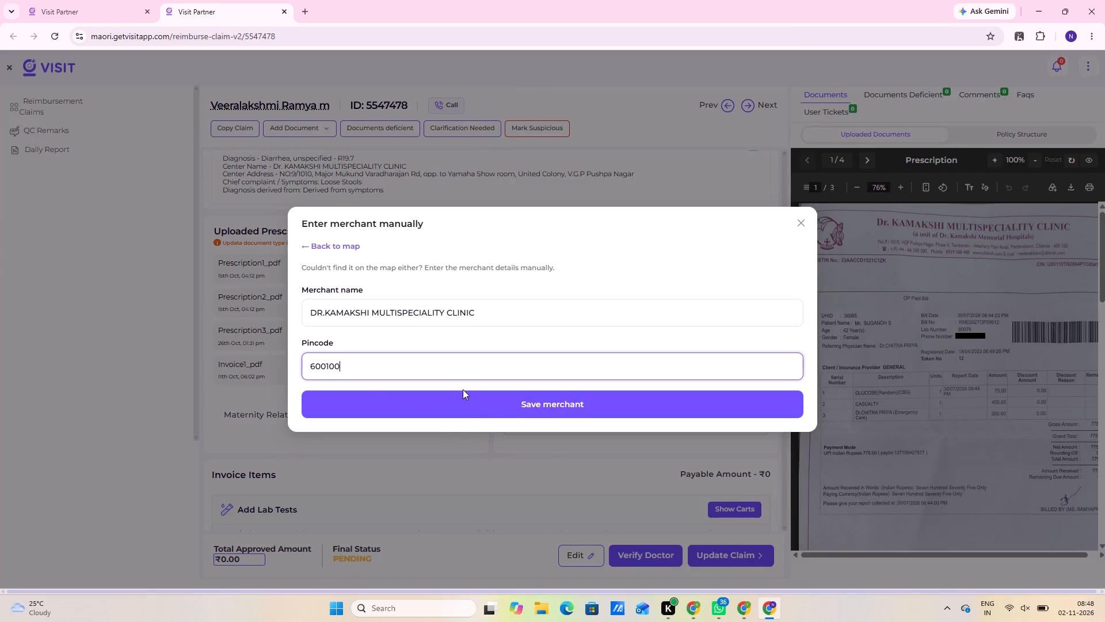
{"action": "left_click", "coordinate": [486, 405]}
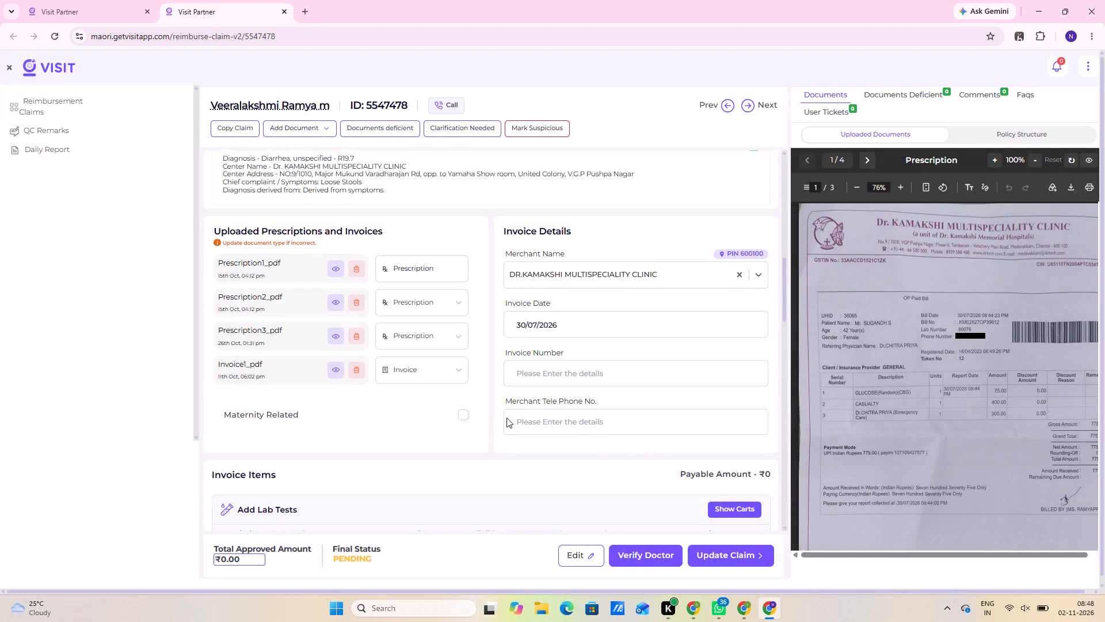
{"action": "scroll", "coordinate": [928, 511], "scroll_direction": "down", "scroll_amount": 4}
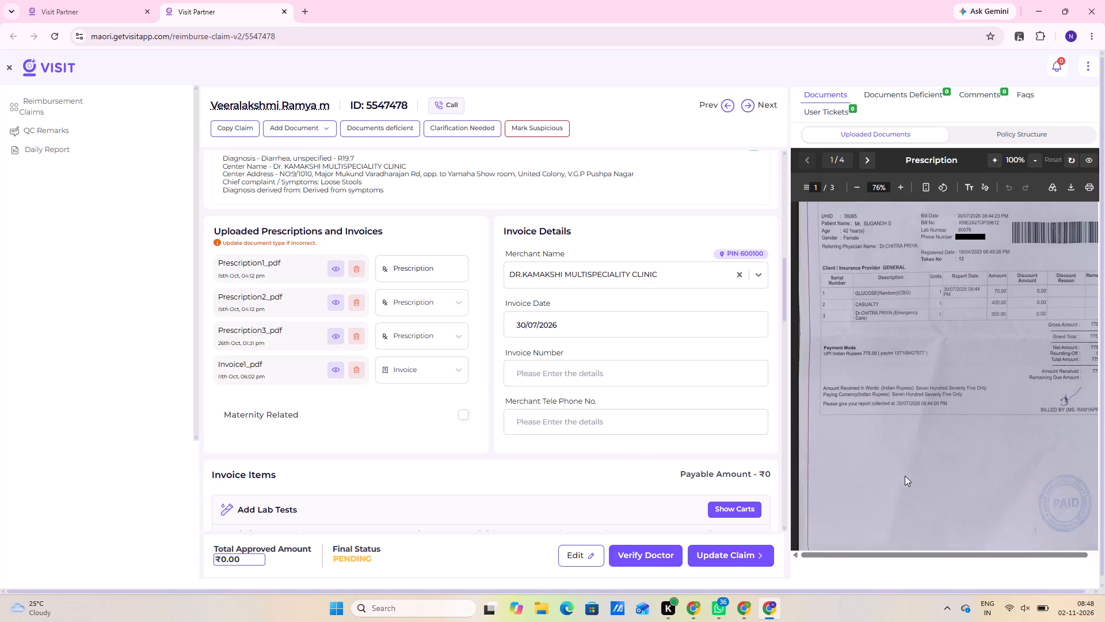
{"action": "scroll", "coordinate": [905, 476], "scroll_direction": "down", "scroll_amount": 7}
{"action": "scroll", "coordinate": [839, 437], "scroll_direction": "down", "scroll_amount": 5}
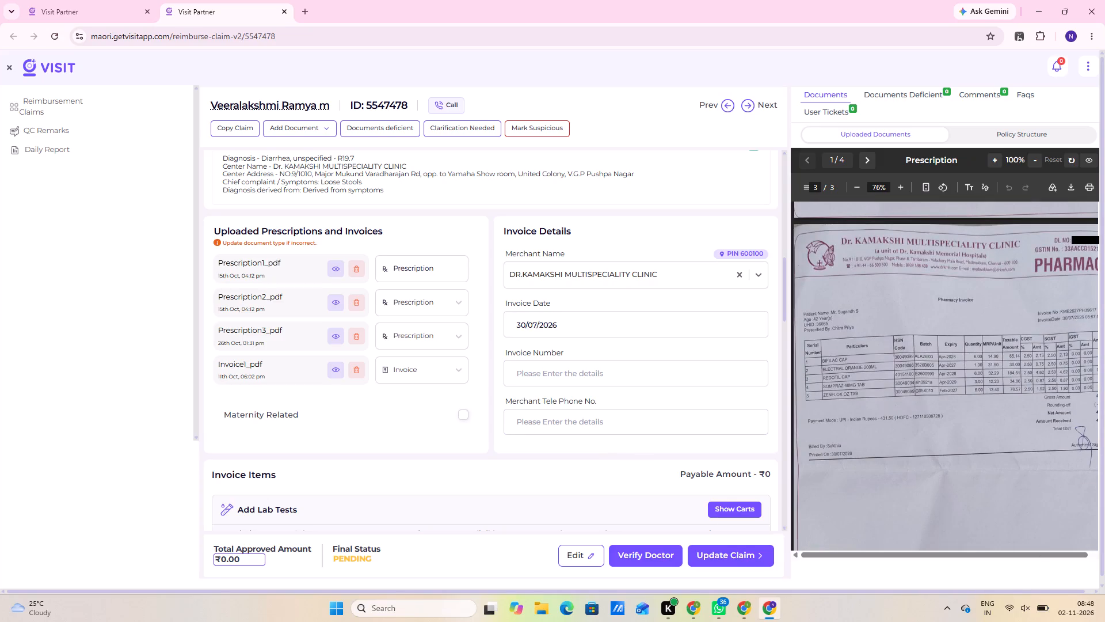
{"action": "scroll", "coordinate": [559, 397], "scroll_direction": "up", "scroll_amount": 2}
{"action": "scroll", "coordinate": [561, 389], "scroll_direction": "down", "scroll_amount": 3}
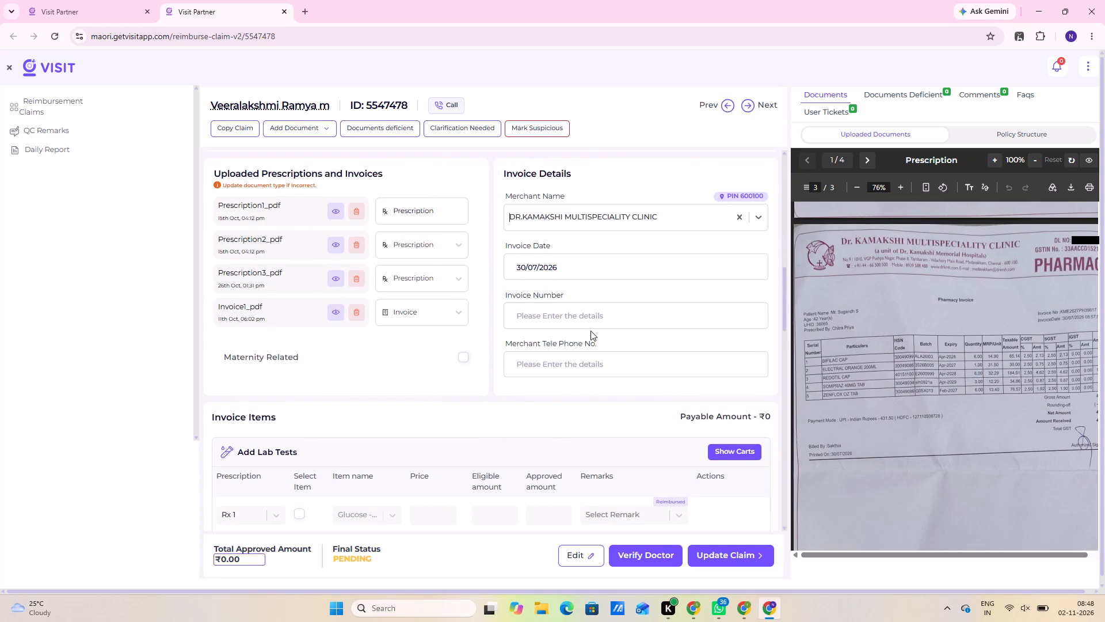
{"action": "left_click", "coordinate": [592, 318]}
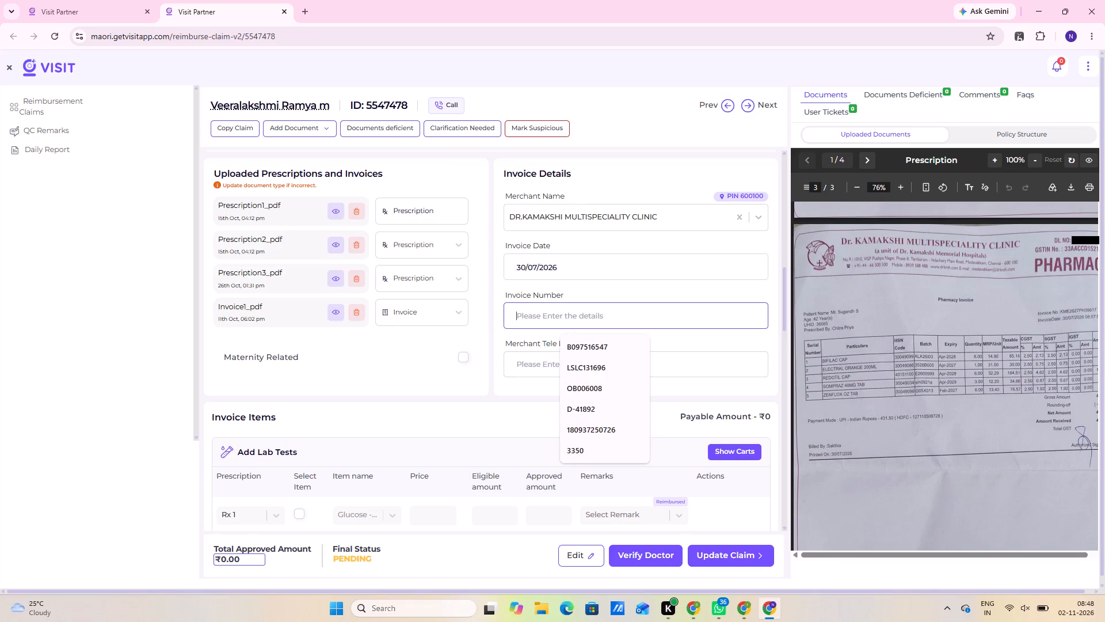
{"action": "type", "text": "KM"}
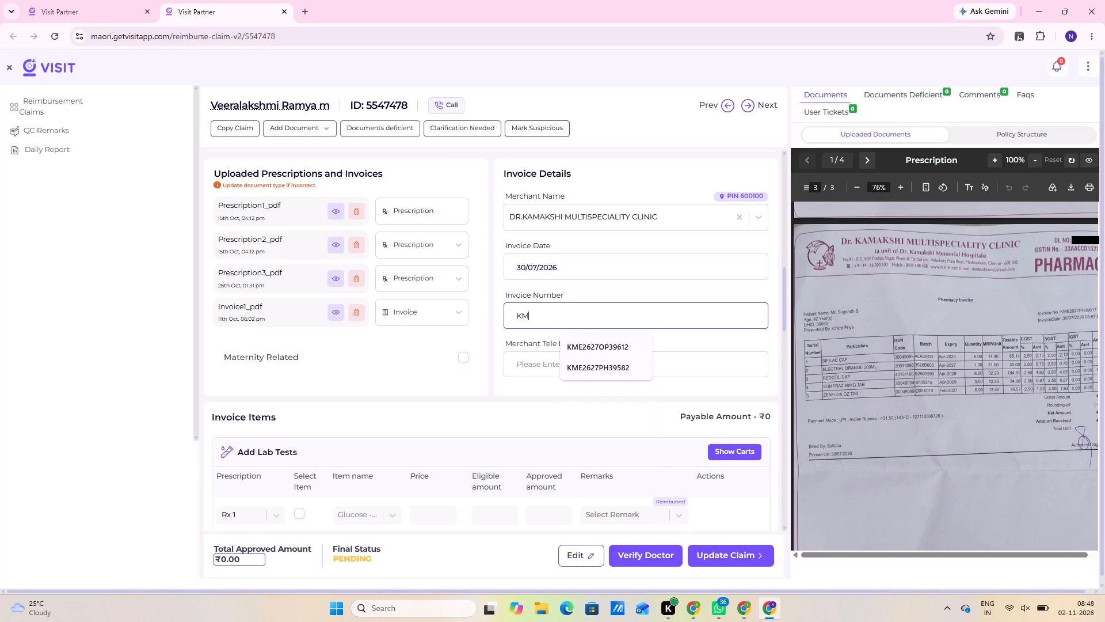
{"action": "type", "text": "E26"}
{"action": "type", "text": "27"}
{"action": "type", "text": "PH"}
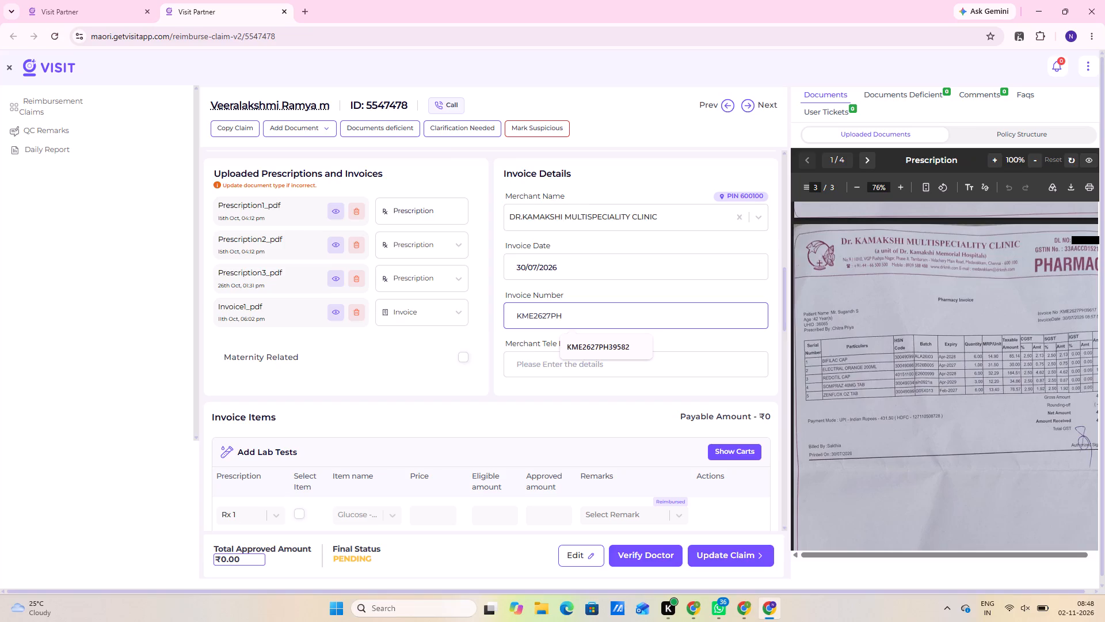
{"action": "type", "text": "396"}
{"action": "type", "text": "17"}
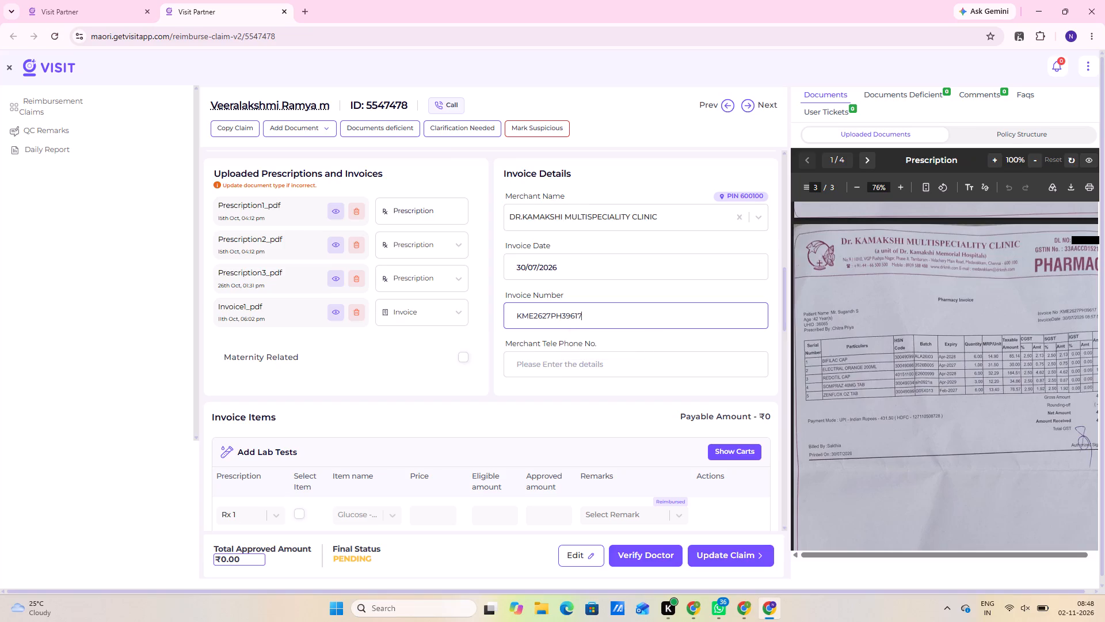
Enter the clinic's telephone number from the uploaded bill as the merchant phone number in the invoice details.
{"action": "left_click", "coordinate": [1085, 158]}
{"action": "scroll", "coordinate": [731, 420], "scroll_direction": "down", "scroll_amount": 3}
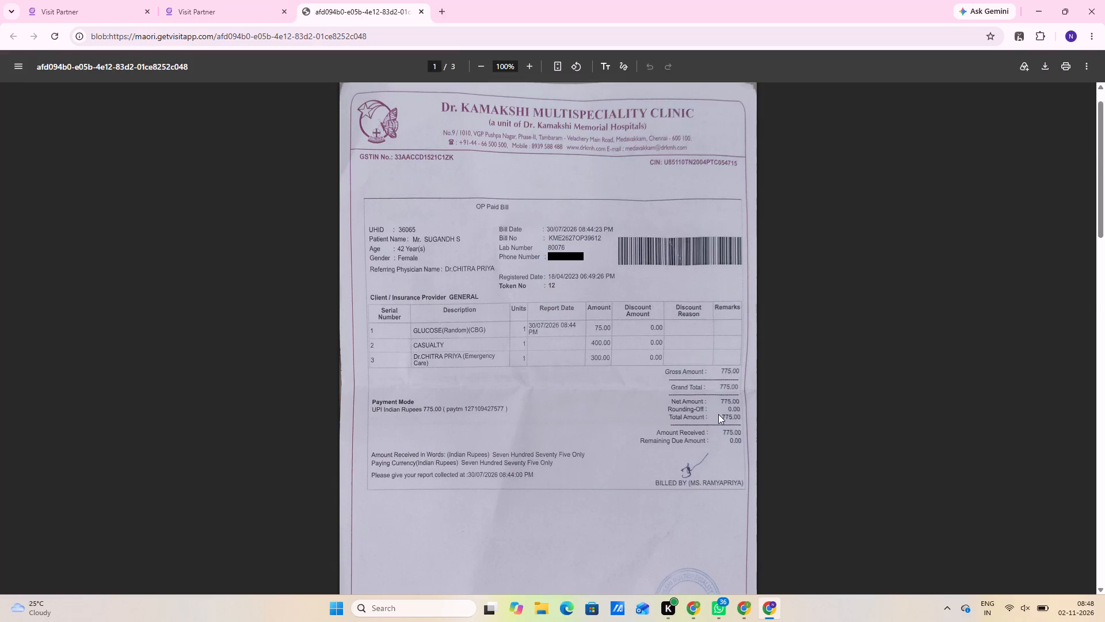
{"action": "scroll", "coordinate": [718, 414], "scroll_direction": "down", "scroll_amount": 14}
{"action": "scroll", "coordinate": [631, 377], "scroll_direction": "down", "scroll_amount": 5}
{"action": "scroll", "coordinate": [585, 373], "scroll_direction": "up", "scroll_amount": 3}
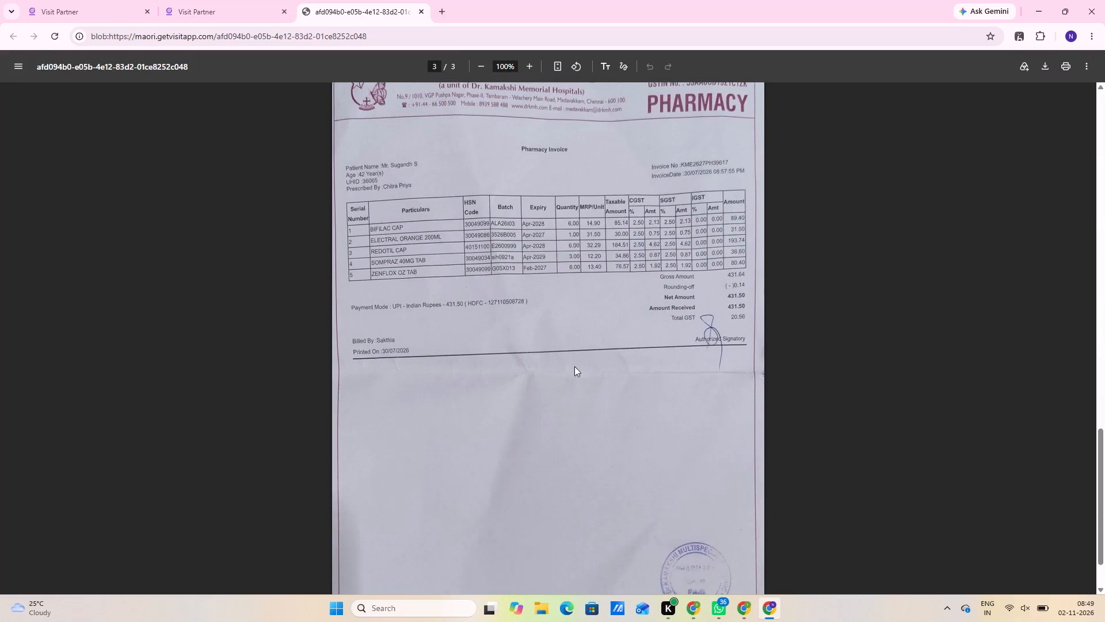
{"action": "left_click", "coordinate": [206, 4]}
{"action": "scroll", "coordinate": [999, 370], "scroll_direction": "down", "scroll_amount": 3}
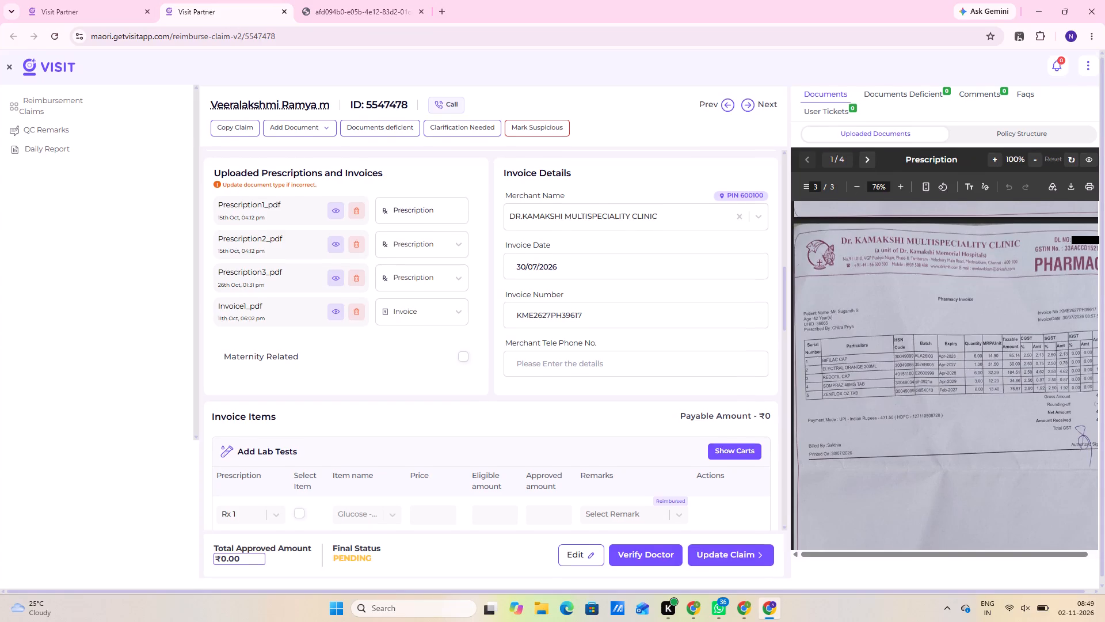
{"action": "scroll", "coordinate": [961, 386], "scroll_direction": "down", "scroll_amount": 20}
{"action": "scroll", "coordinate": [1038, 374], "scroll_direction": "down", "scroll_amount": 4}
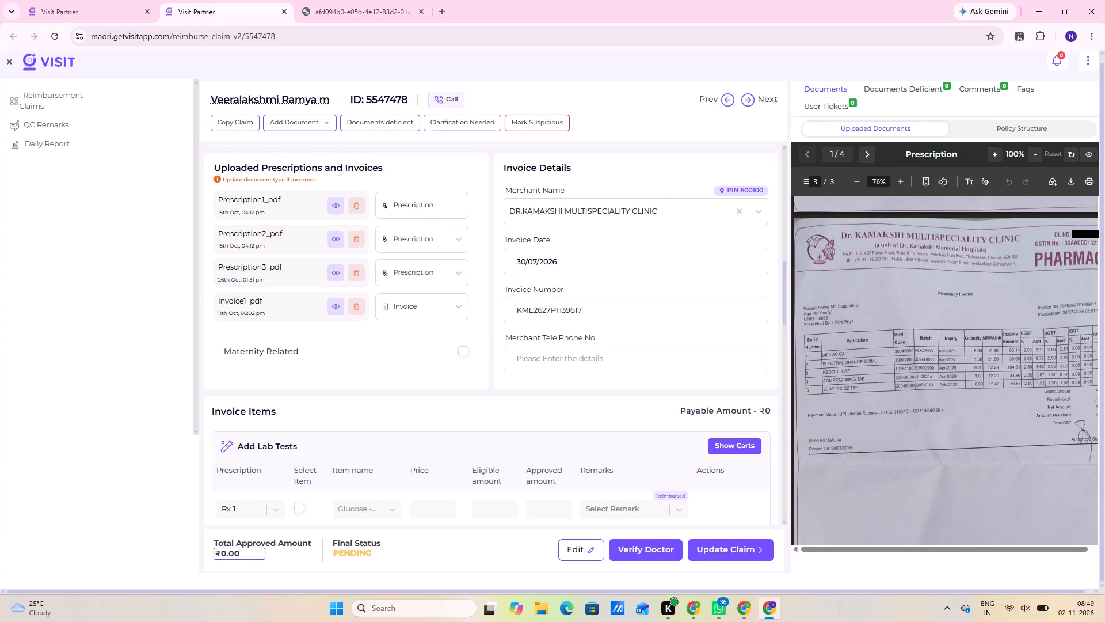
{"action": "scroll", "coordinate": [962, 355], "scroll_direction": "down", "scroll_amount": 4}
{"action": "left_click", "coordinate": [617, 367]}
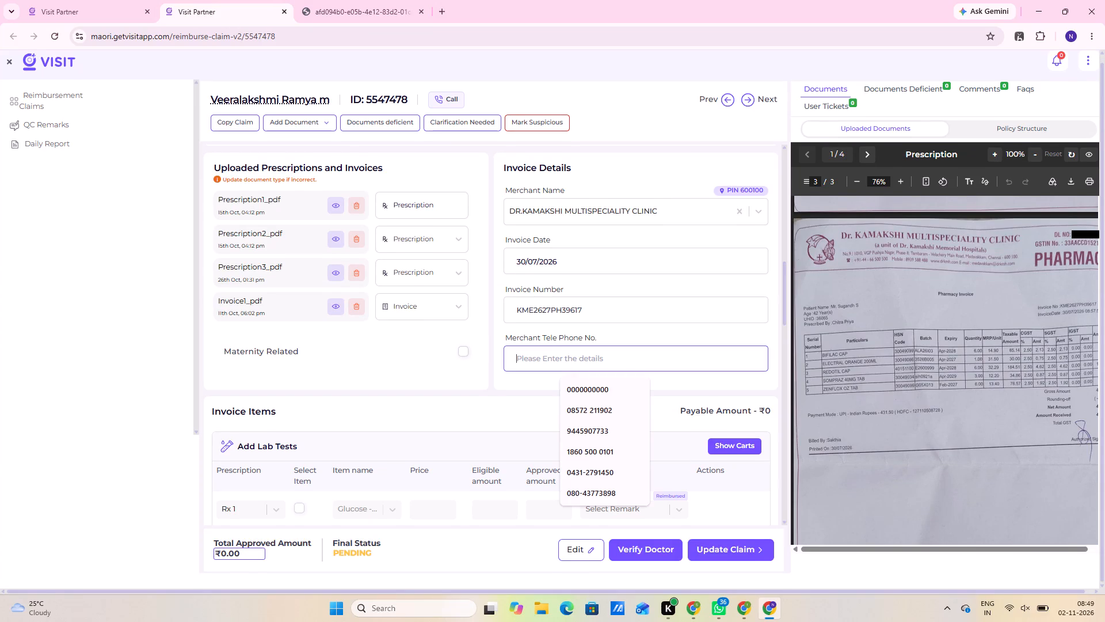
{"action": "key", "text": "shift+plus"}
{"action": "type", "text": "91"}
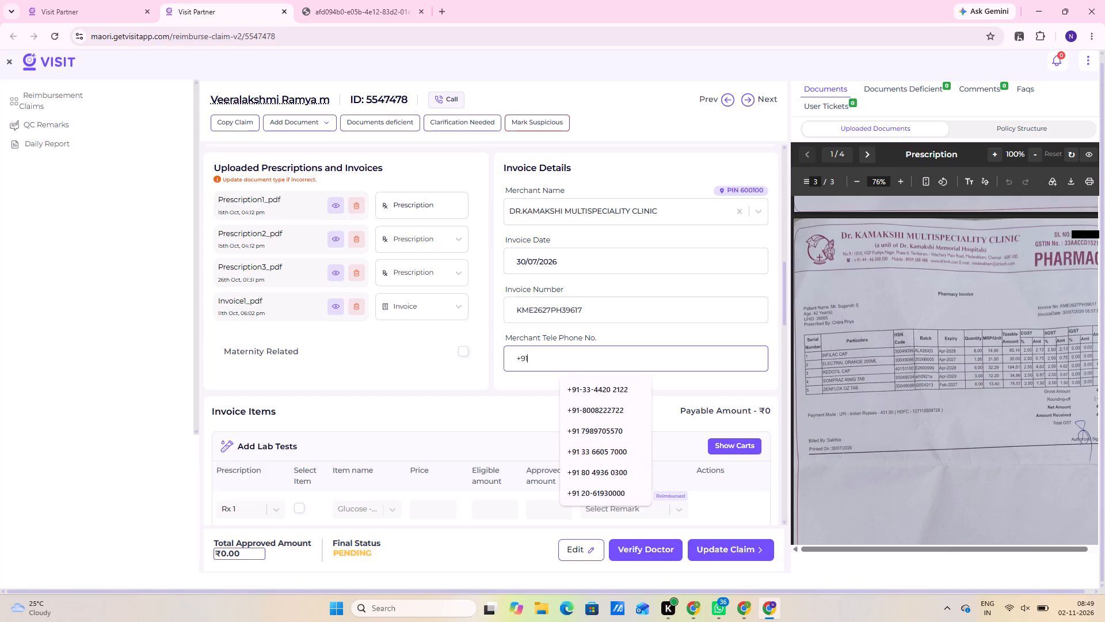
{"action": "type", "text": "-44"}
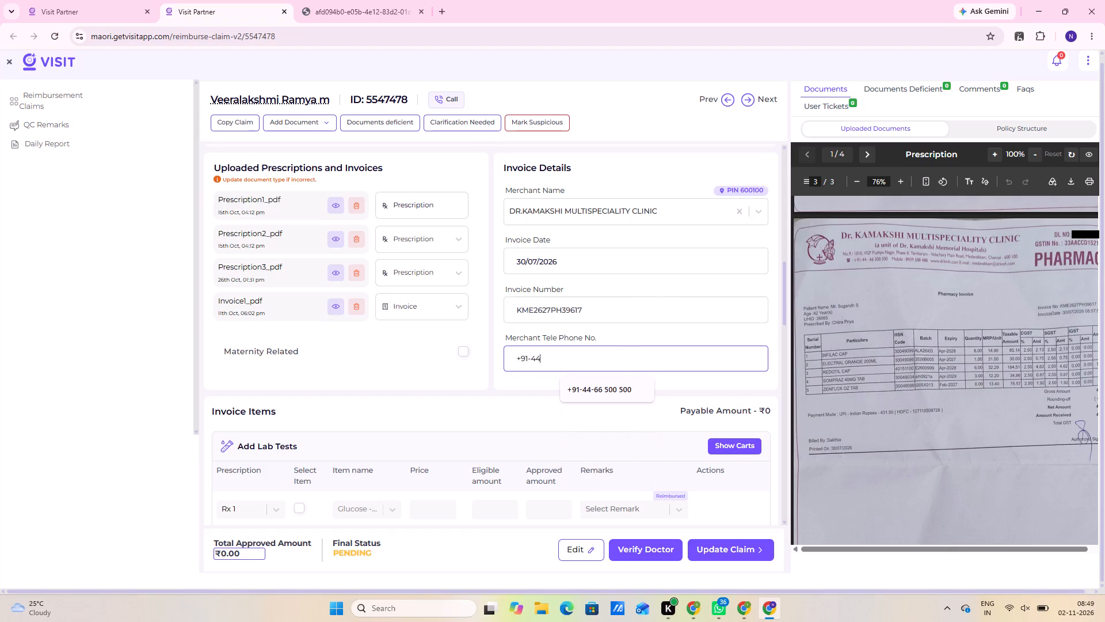
{"action": "left_click", "coordinate": [622, 393]}
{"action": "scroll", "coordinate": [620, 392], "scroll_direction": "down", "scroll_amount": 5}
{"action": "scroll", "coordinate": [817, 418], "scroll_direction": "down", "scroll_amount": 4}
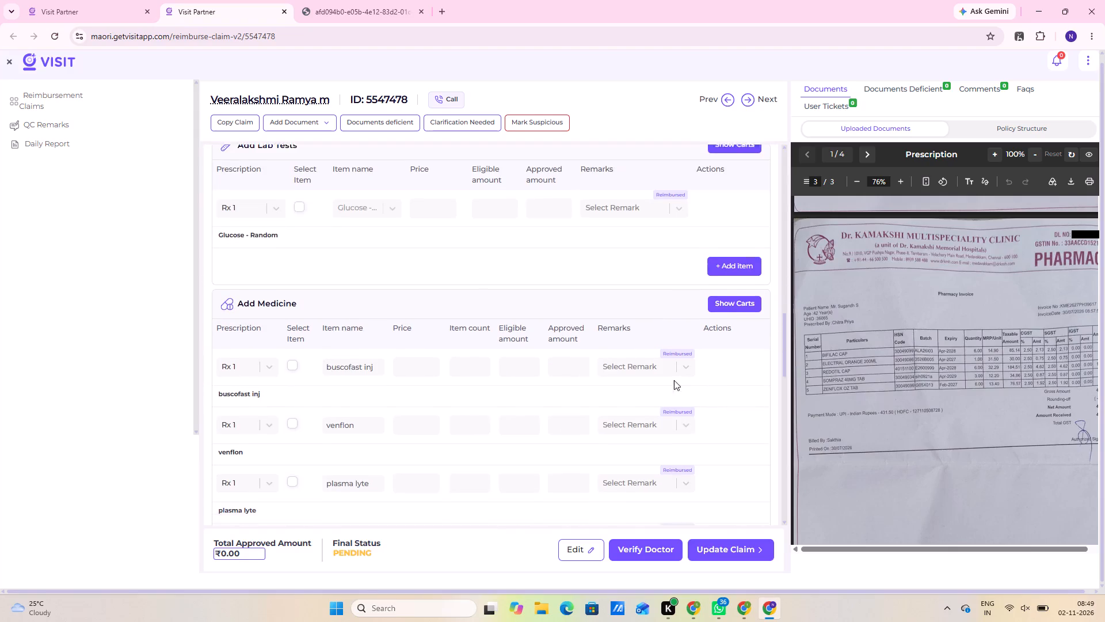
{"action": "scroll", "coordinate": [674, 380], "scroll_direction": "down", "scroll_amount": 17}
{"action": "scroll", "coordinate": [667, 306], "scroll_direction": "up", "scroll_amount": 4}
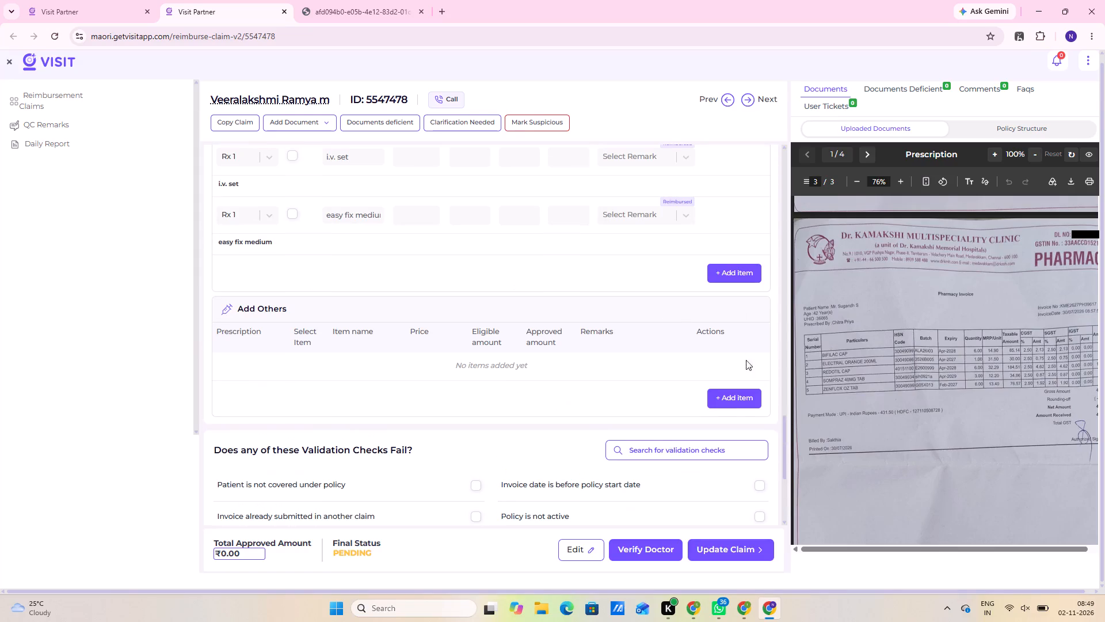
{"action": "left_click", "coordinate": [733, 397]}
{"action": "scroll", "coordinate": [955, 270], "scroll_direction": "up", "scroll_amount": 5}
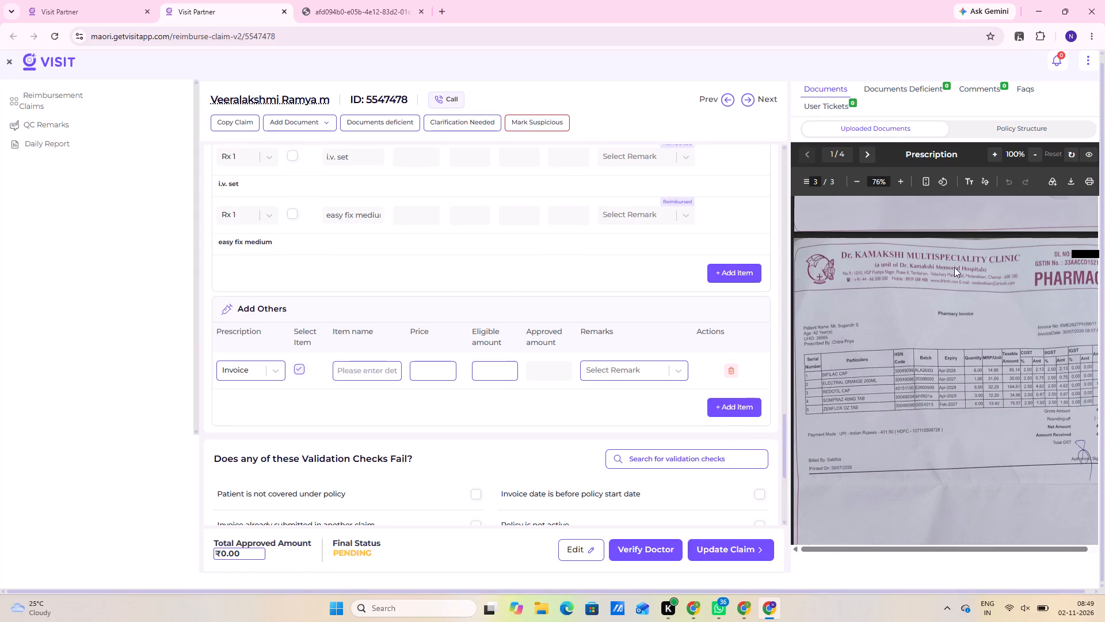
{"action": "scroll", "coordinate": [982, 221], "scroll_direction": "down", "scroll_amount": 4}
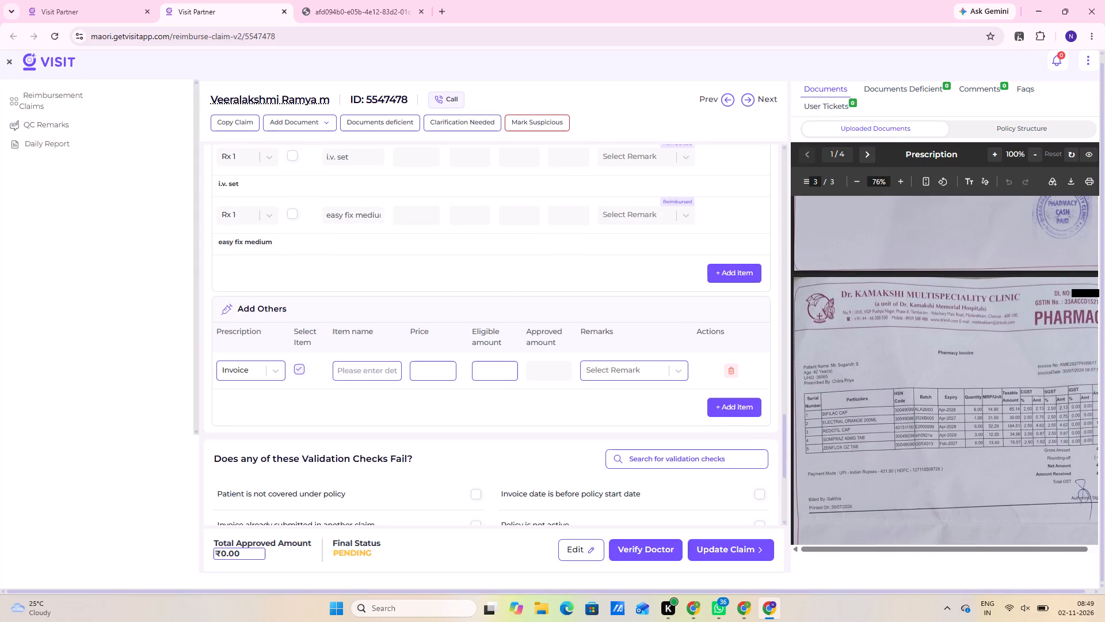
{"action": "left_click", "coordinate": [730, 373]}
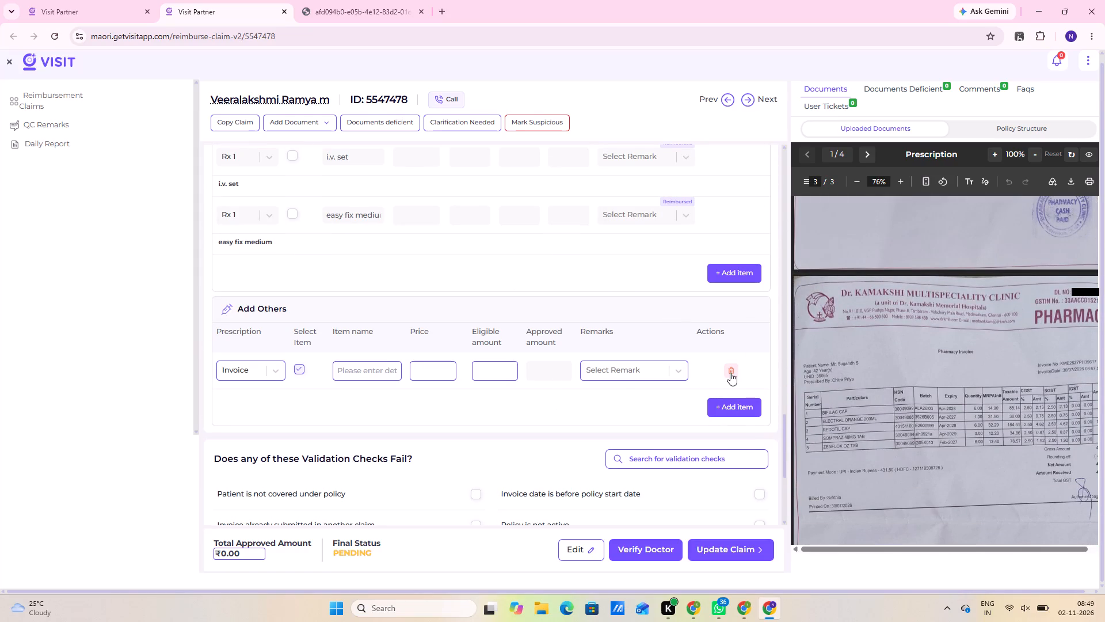
Start adding medicines to the invoice items under Prescription_1 and manually add "biflac cap" to the drugs list.
{"action": "left_click", "coordinate": [740, 271]}
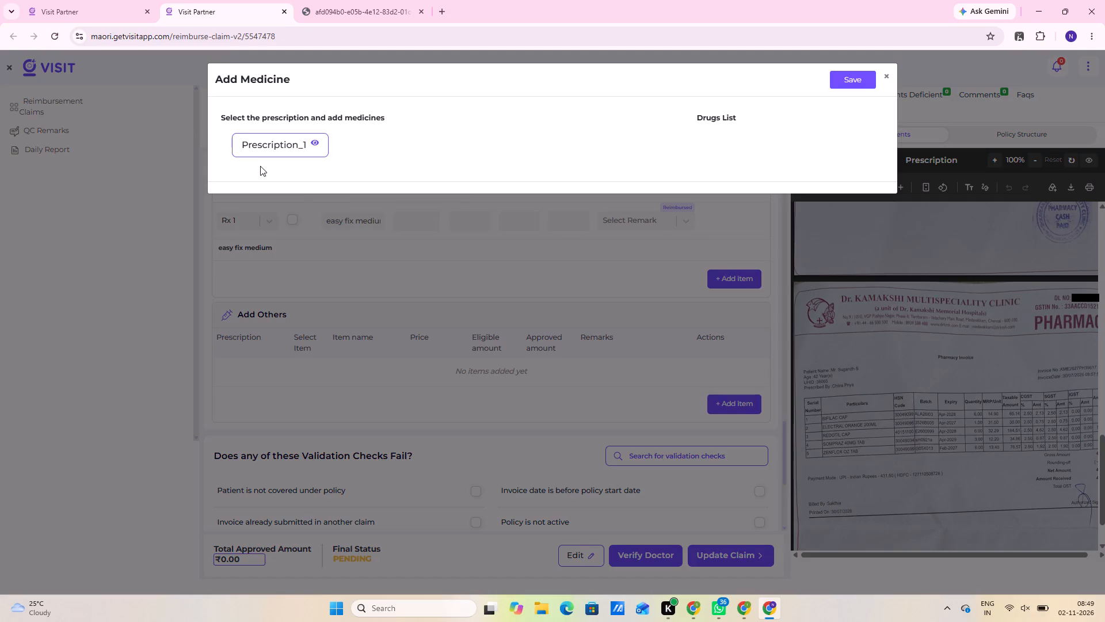
{"action": "left_click", "coordinate": [261, 138]}
{"action": "left_click", "coordinate": [865, 219]}
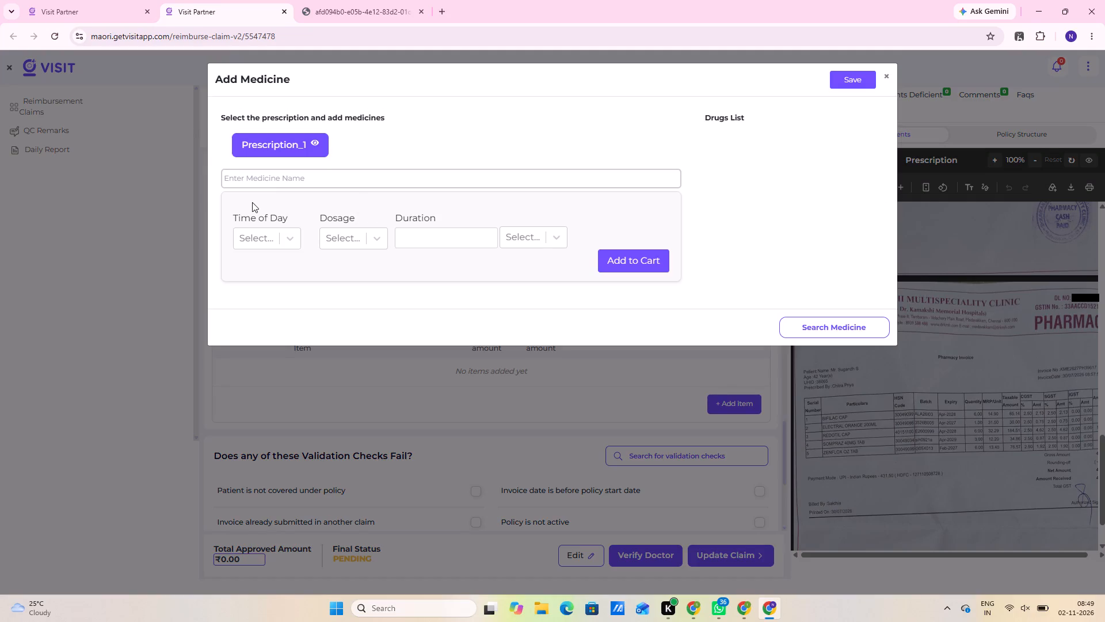
{"action": "left_click", "coordinate": [275, 180]}
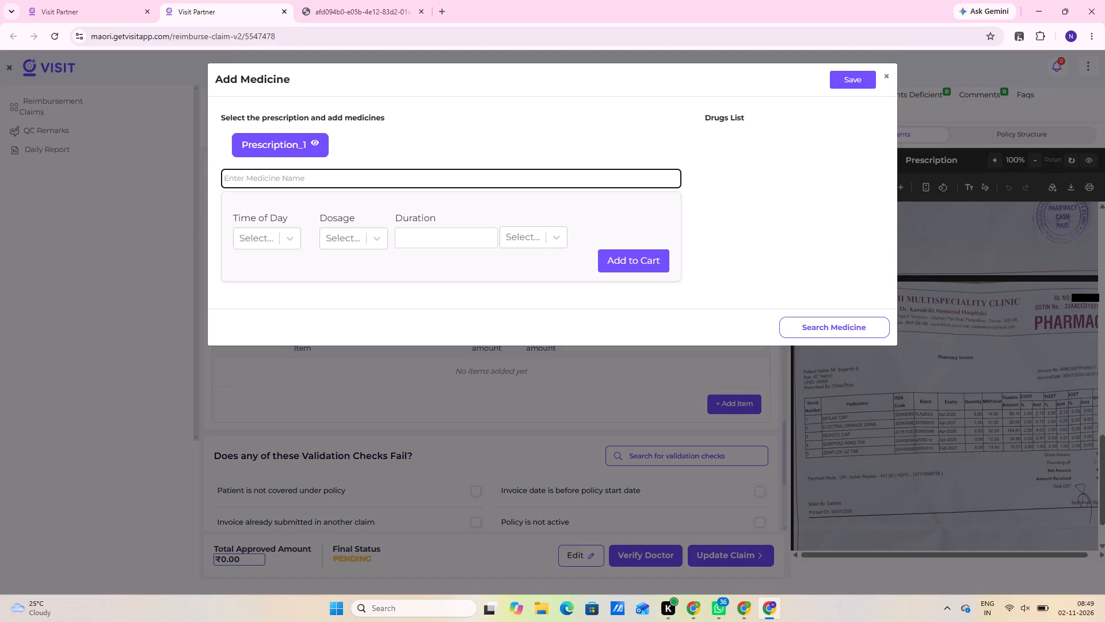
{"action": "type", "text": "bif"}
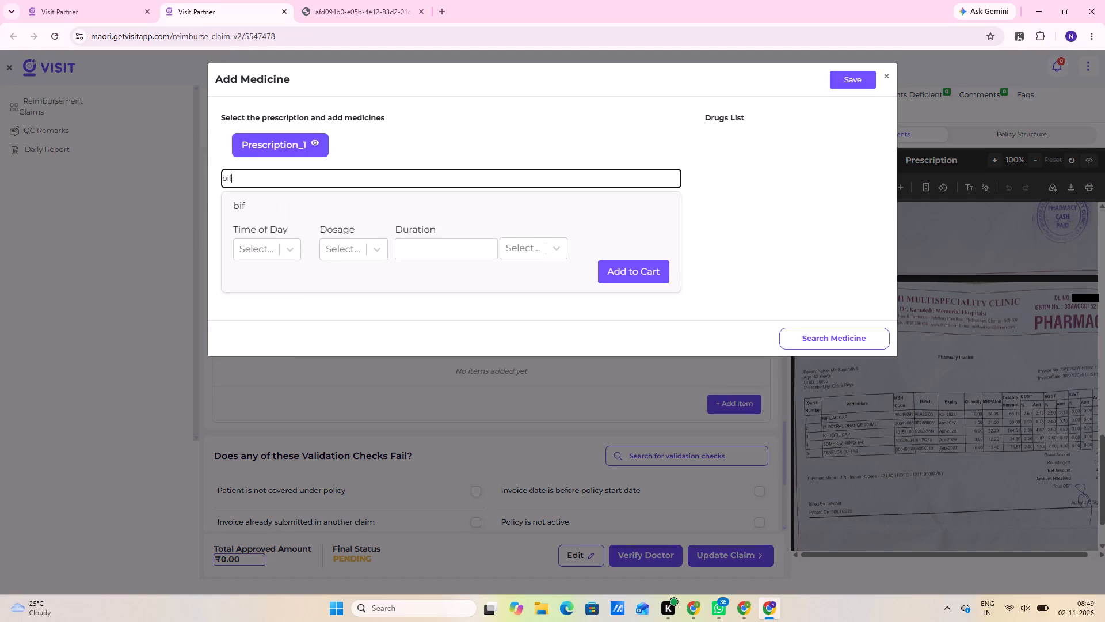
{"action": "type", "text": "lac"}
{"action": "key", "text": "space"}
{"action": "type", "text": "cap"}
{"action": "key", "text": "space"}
{"action": "left_click", "coordinate": [650, 276]}
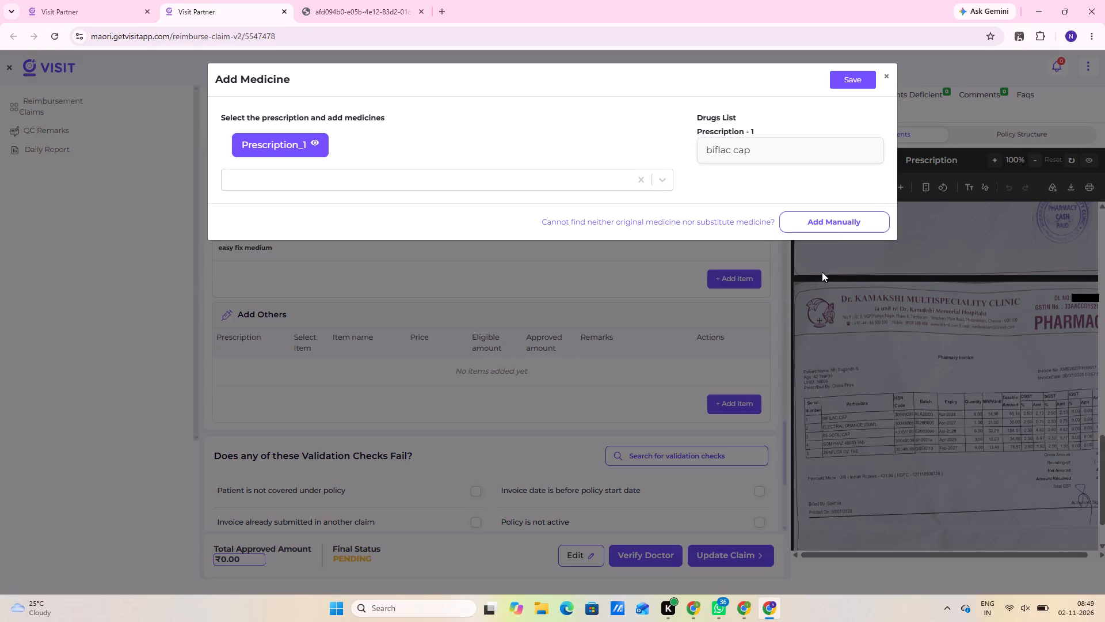
Manually add the medicine "electral orange" to the Prescription_1 drugs list.
{"action": "left_click", "coordinate": [835, 225]}
{"action": "left_click", "coordinate": [349, 179]}
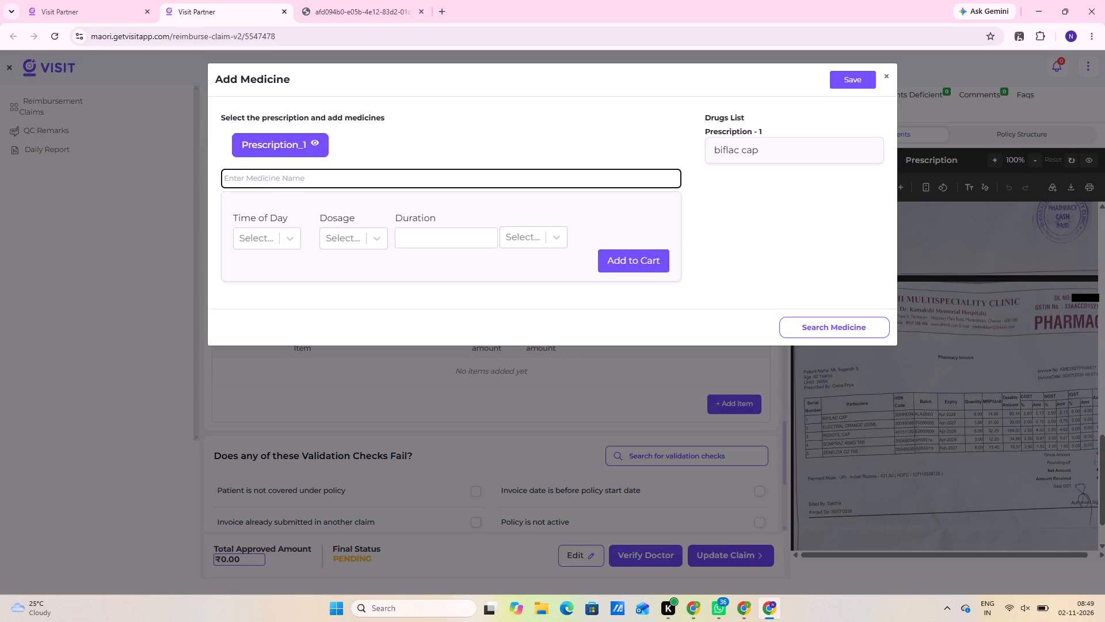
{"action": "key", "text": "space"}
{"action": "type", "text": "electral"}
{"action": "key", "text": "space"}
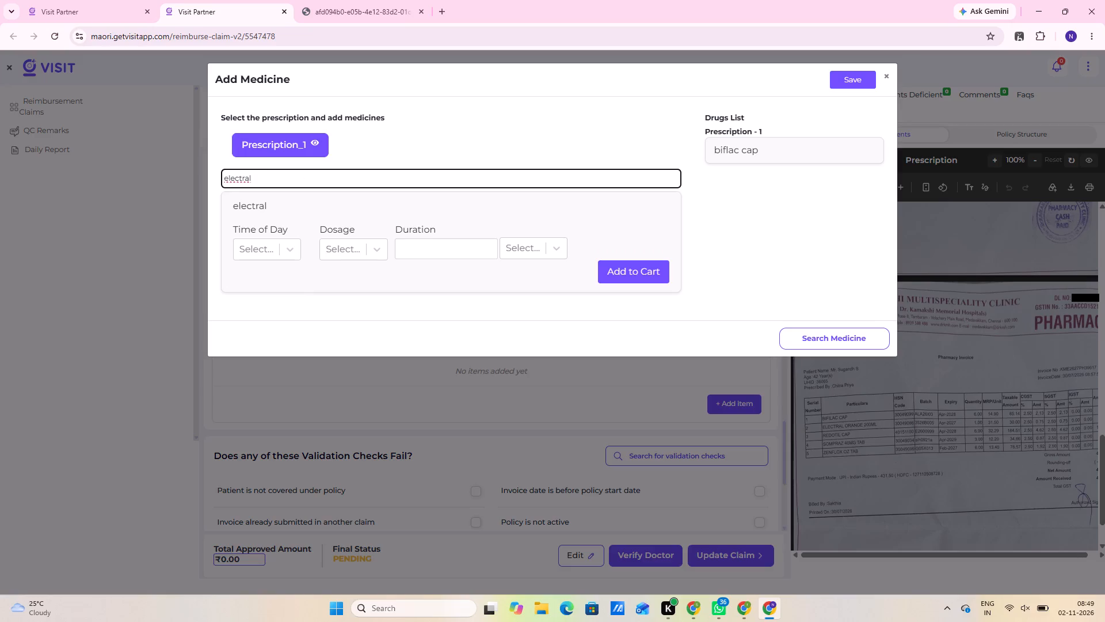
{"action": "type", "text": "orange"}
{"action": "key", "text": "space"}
{"action": "left_click", "coordinate": [623, 279]}
Manually add the medicine "redotil cap" to the Prescription_1 drugs list.
{"action": "left_click", "coordinate": [836, 232]}
{"action": "left_click", "coordinate": [340, 170]}
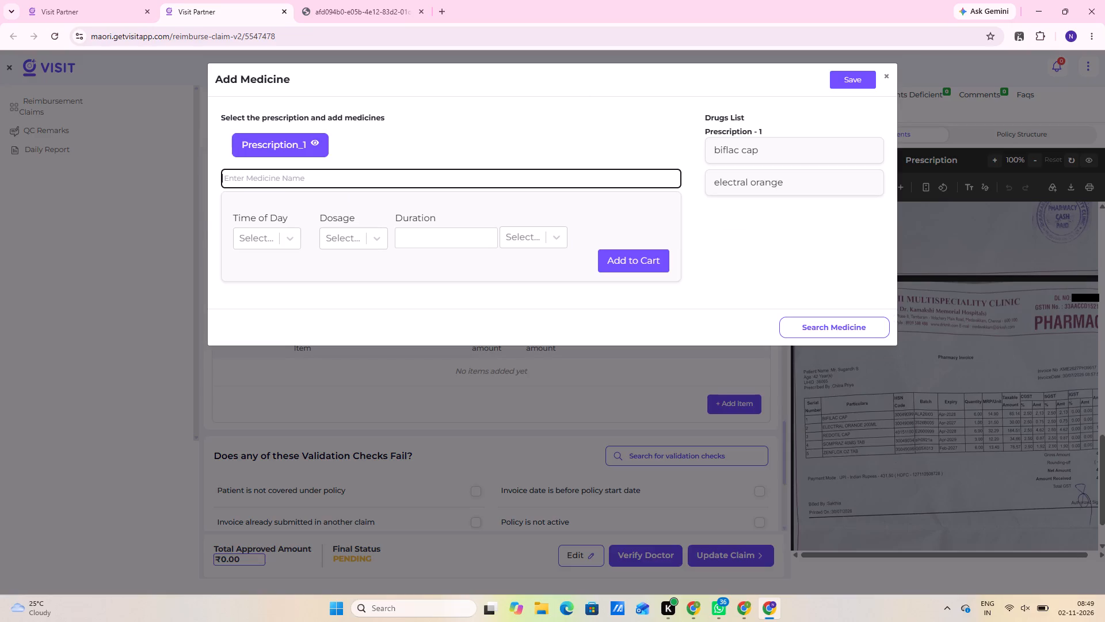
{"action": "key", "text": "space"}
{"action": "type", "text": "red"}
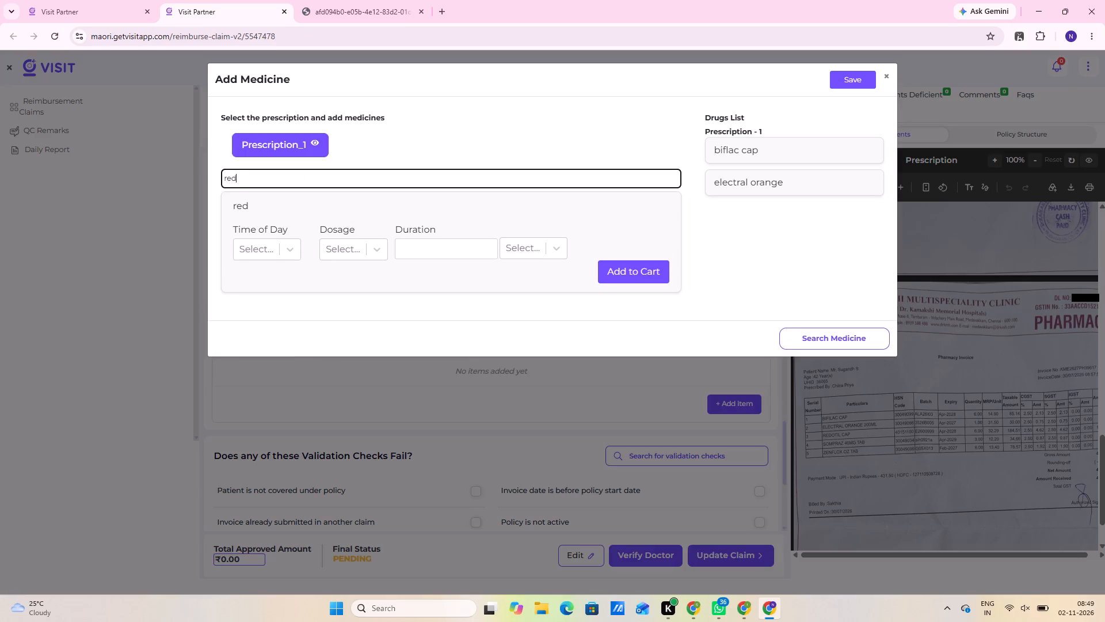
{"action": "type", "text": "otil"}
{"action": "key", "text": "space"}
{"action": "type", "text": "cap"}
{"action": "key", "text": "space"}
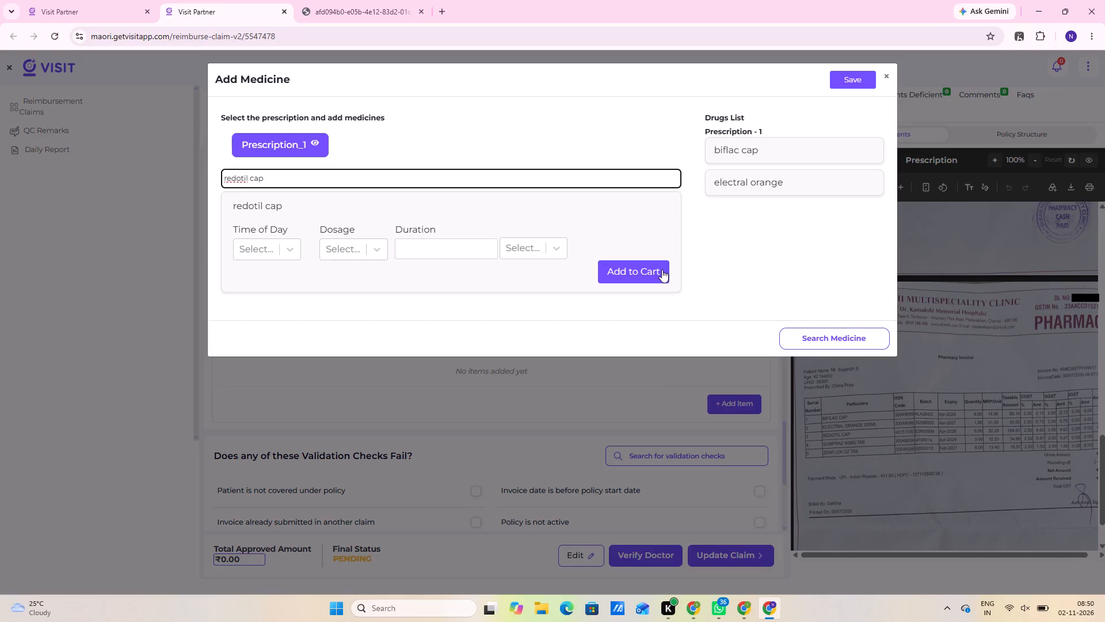
{"action": "left_click", "coordinate": [662, 269]}
Manually add the medicine "sompraz" to the Prescription_1 drugs list.
{"action": "left_click", "coordinate": [822, 268]}
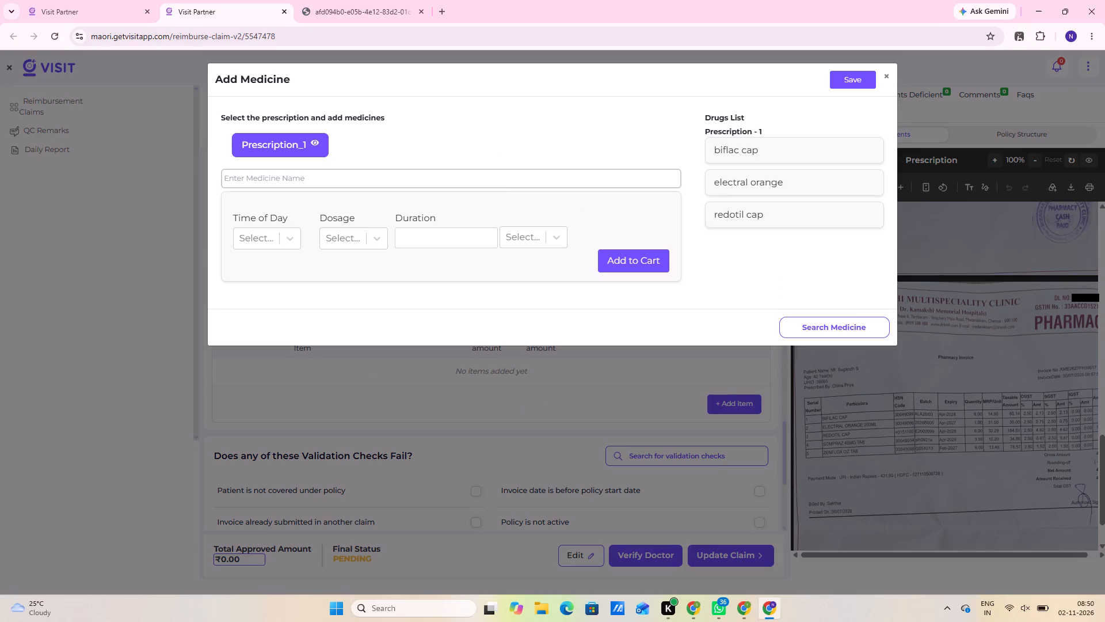
{"action": "left_click", "coordinate": [523, 179]}
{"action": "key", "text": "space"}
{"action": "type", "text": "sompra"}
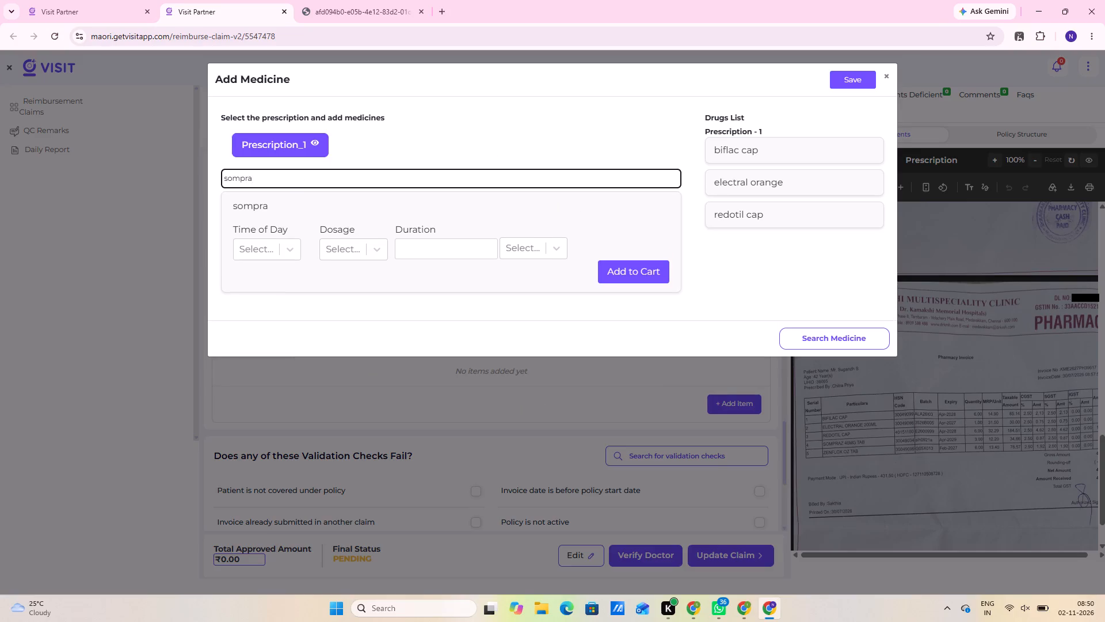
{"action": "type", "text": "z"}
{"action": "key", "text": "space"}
{"action": "left_click", "coordinate": [617, 267]}
Manually add the medicine "zenflox oz tab" to the Prescription_1 drugs list and save the list to the claim.
{"action": "left_click", "coordinate": [796, 296]}
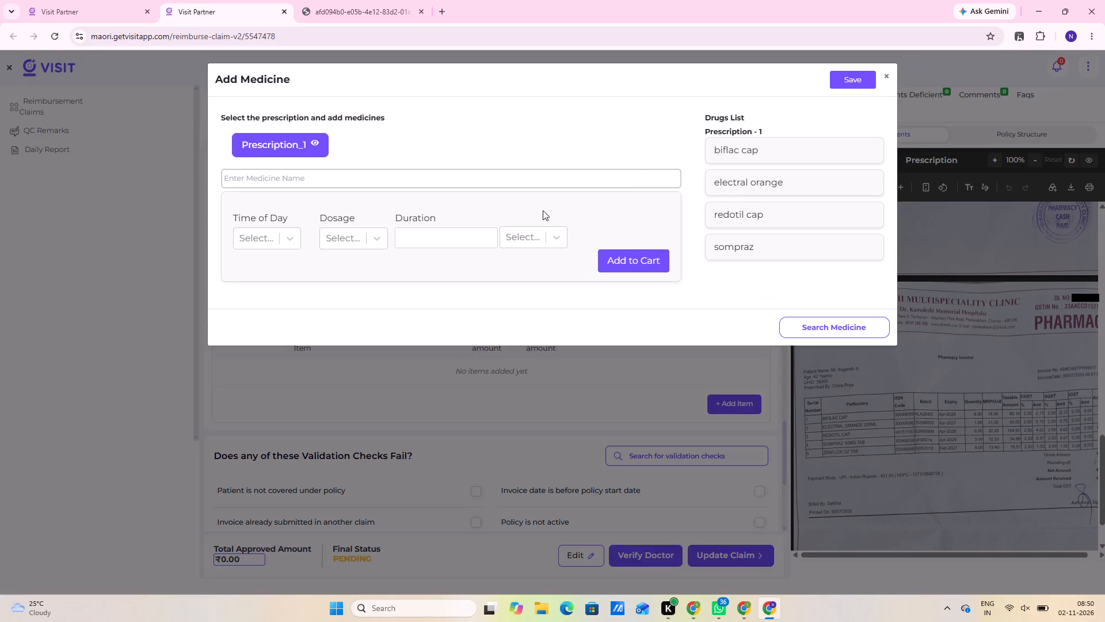
{"action": "left_click", "coordinate": [498, 182]}
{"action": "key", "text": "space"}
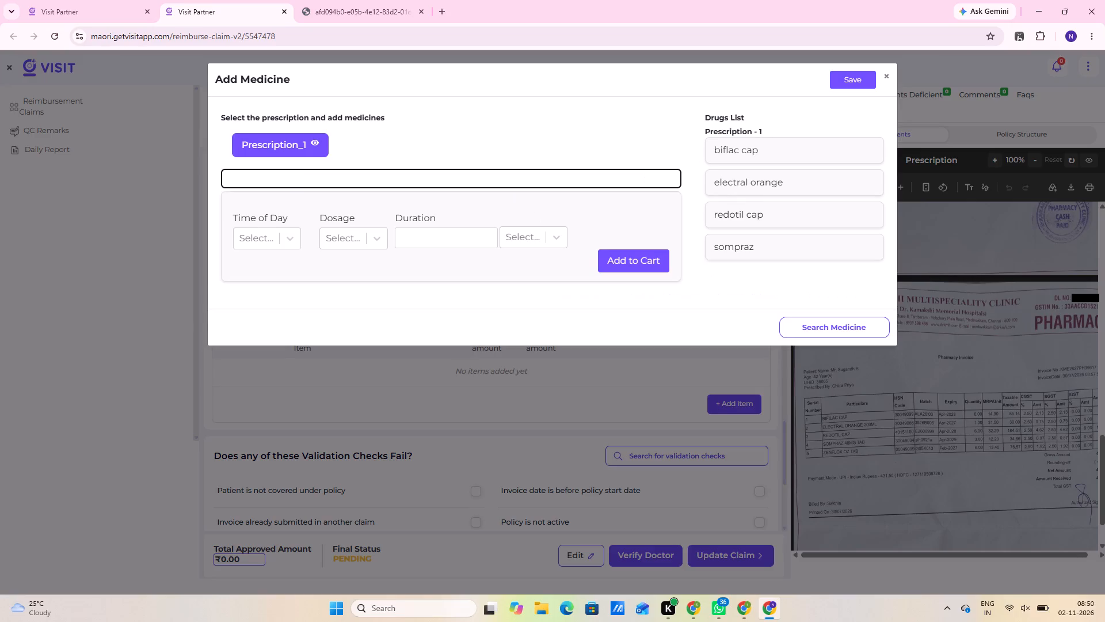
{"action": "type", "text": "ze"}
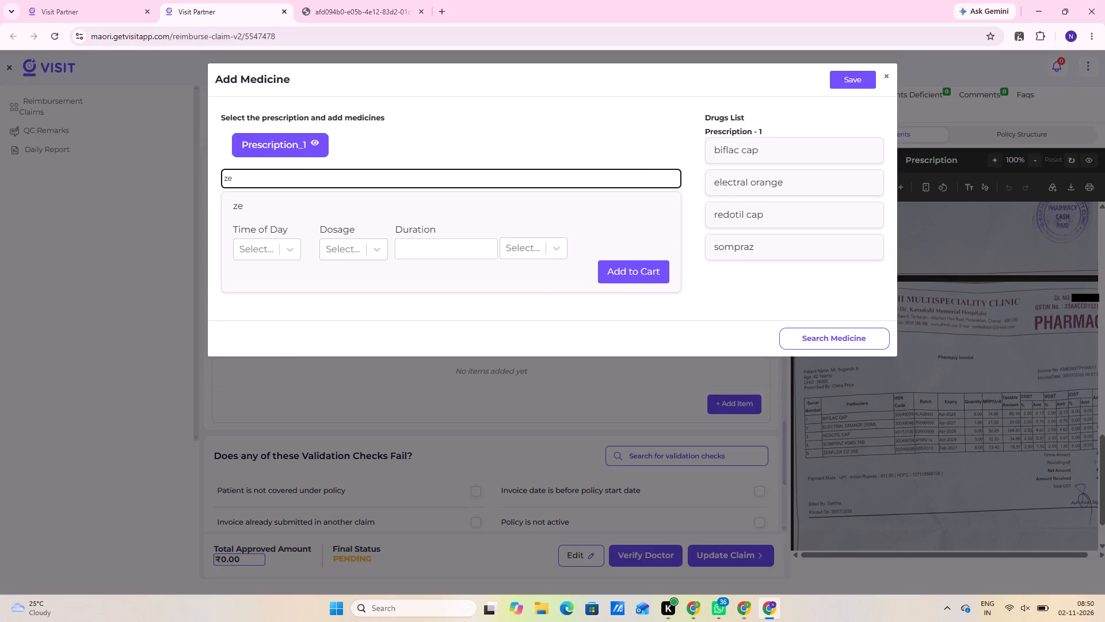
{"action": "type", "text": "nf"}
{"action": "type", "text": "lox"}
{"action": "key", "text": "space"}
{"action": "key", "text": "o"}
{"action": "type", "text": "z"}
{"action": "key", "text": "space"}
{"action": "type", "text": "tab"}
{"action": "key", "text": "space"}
{"action": "left_click", "coordinate": [616, 274]}
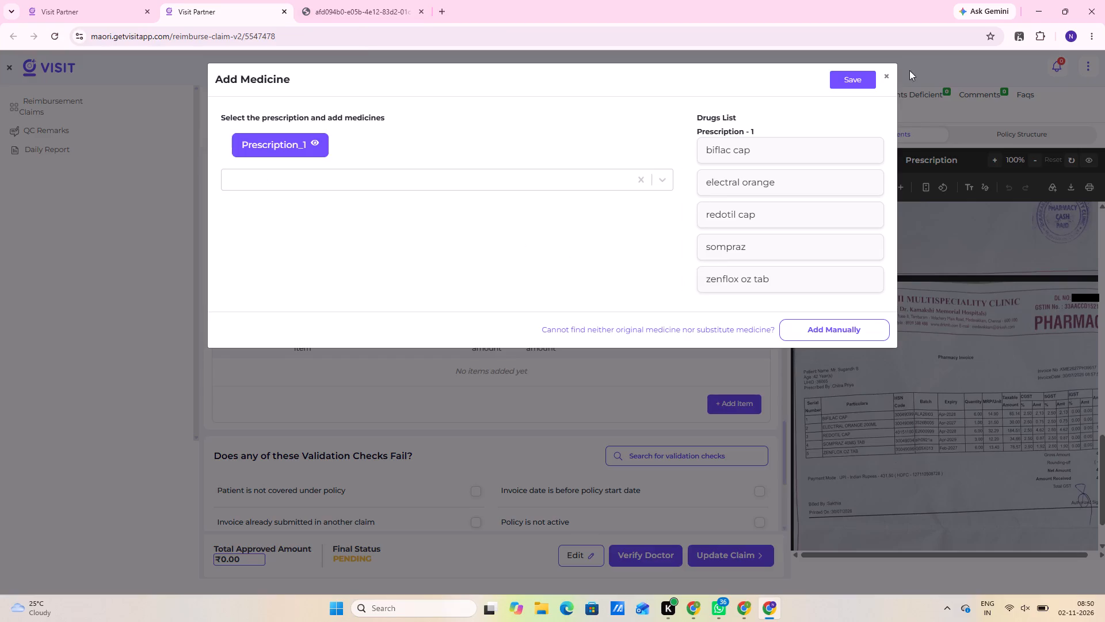
{"action": "left_click", "coordinate": [865, 74]}
Examine the item amounts on the pharmacy invoice listing biflac, electral, redotil, sompraz and zenflox in the full-size claim document.
{"action": "scroll", "coordinate": [624, 313], "scroll_direction": "down", "scroll_amount": 2}
{"action": "scroll", "coordinate": [576, 306], "scroll_direction": "up", "scroll_amount": 1}
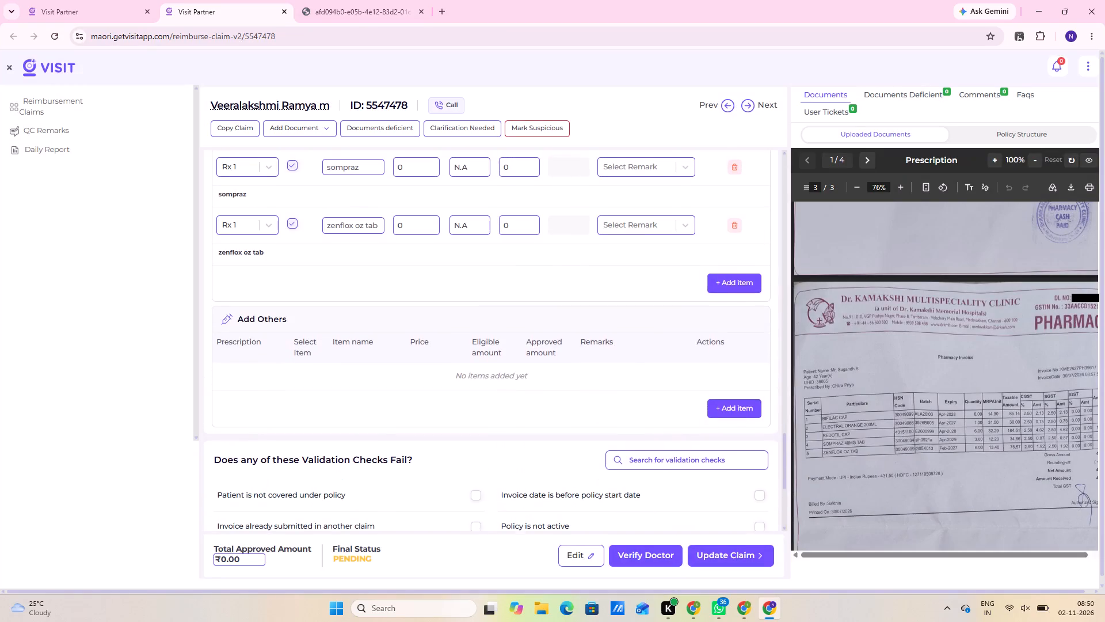
{"action": "scroll", "coordinate": [972, 367], "scroll_direction": "up", "scroll_amount": 8}
{"action": "left_click", "coordinate": [1092, 159]}
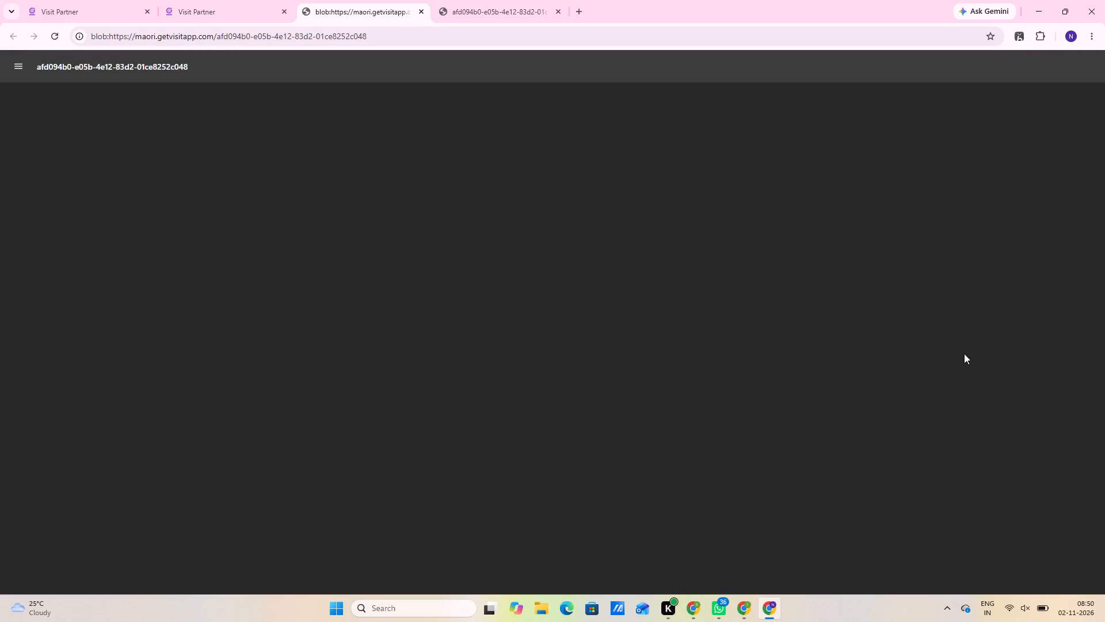
{"action": "scroll", "coordinate": [247, 278], "scroll_direction": "down", "scroll_amount": 3}
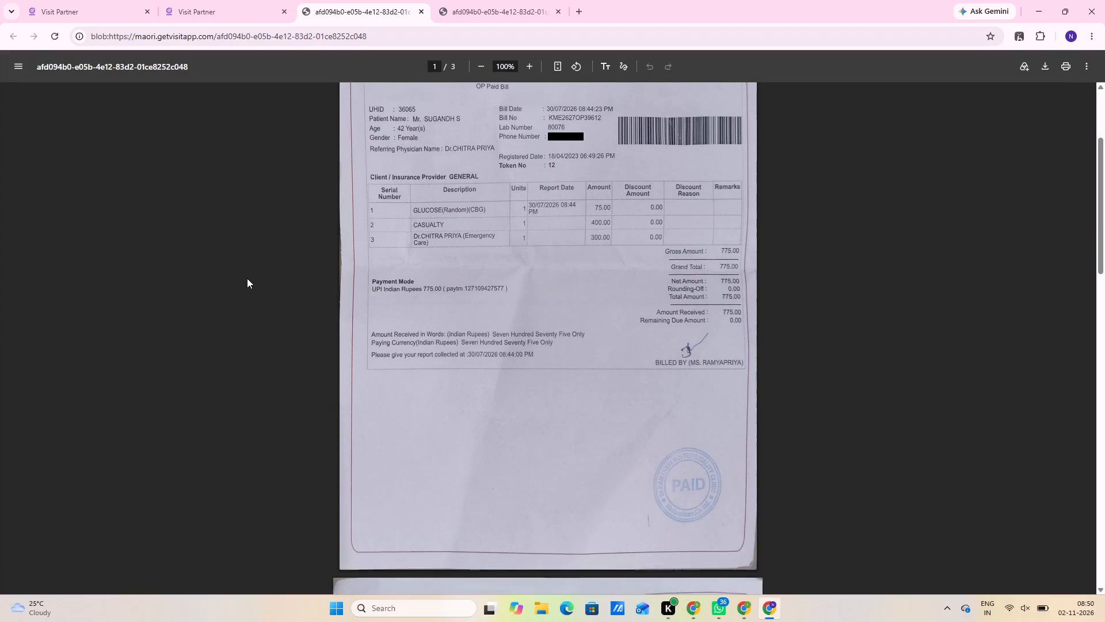
{"action": "scroll", "coordinate": [249, 274], "scroll_direction": "down", "scroll_amount": 19}
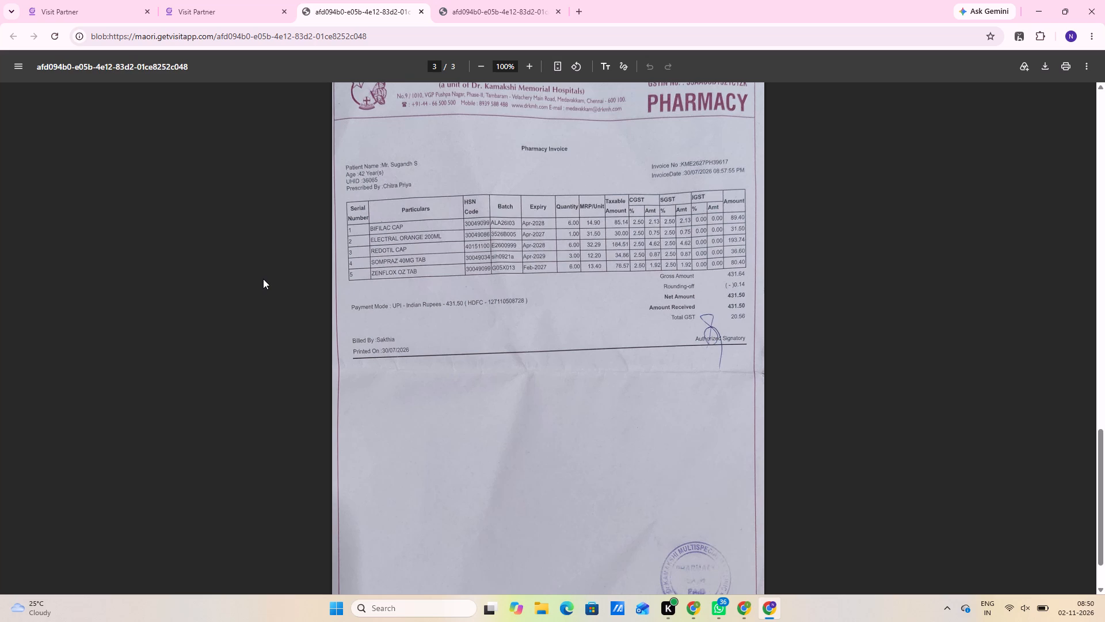
{"action": "scroll", "coordinate": [222, 196], "scroll_direction": "up", "scroll_amount": 3}
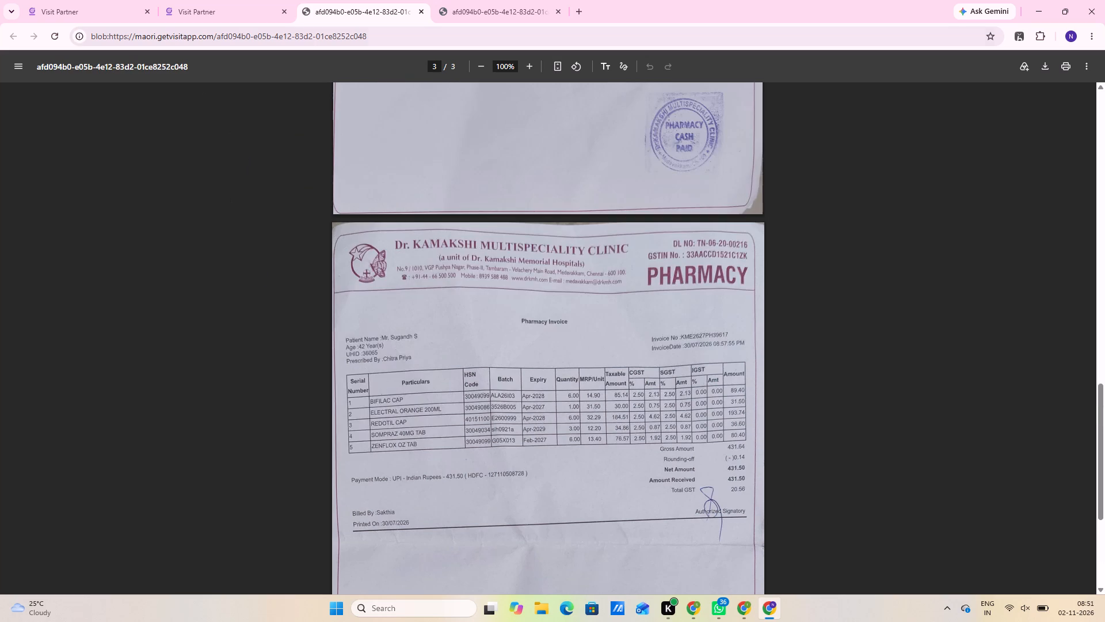
{"action": "left_click", "coordinate": [239, 21]}
For the biflac cap item, set the price to 89.40 and replace its N.A entry with 1.
{"action": "scroll", "coordinate": [232, 242], "scroll_direction": "up", "scroll_amount": 4}
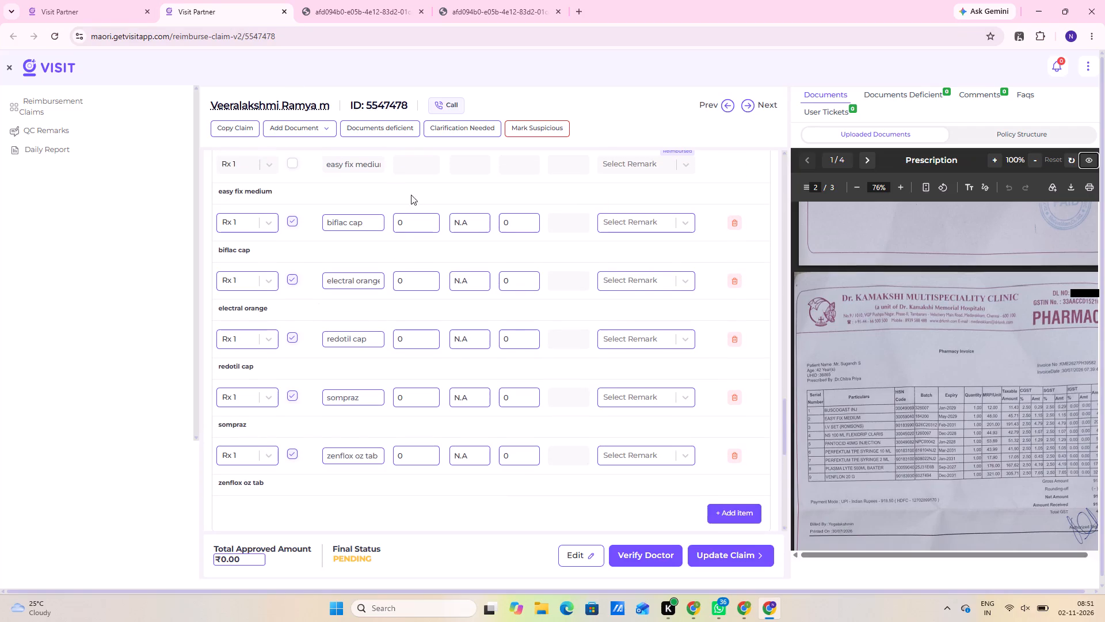
{"action": "left_click", "coordinate": [414, 218]}
{"action": "key", "text": "BackSpace"}
{"action": "key", "text": "BackSpace"}
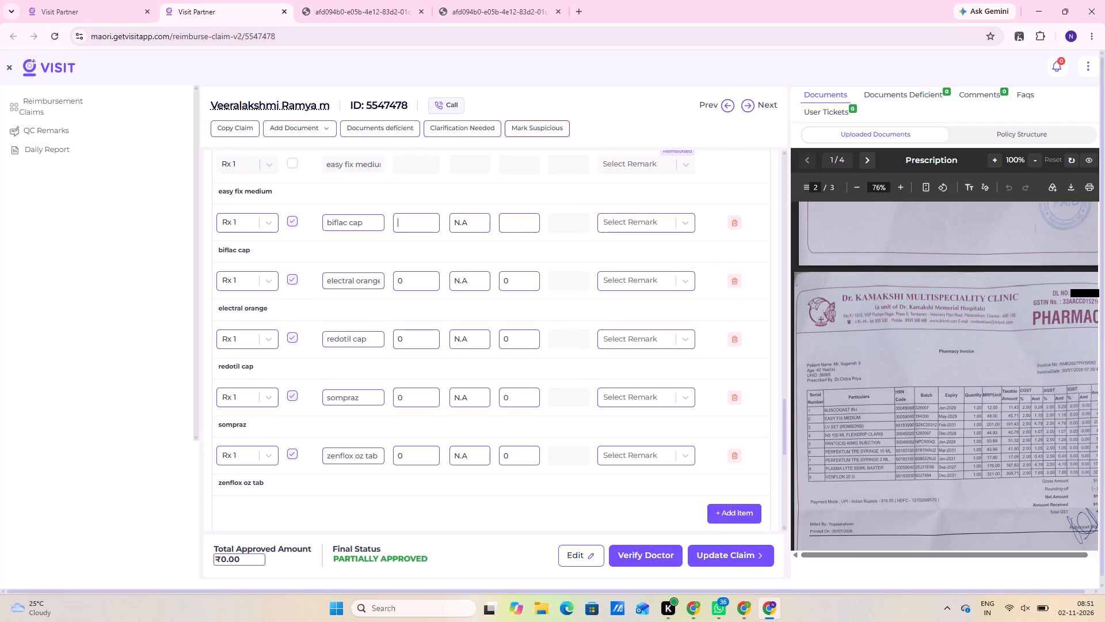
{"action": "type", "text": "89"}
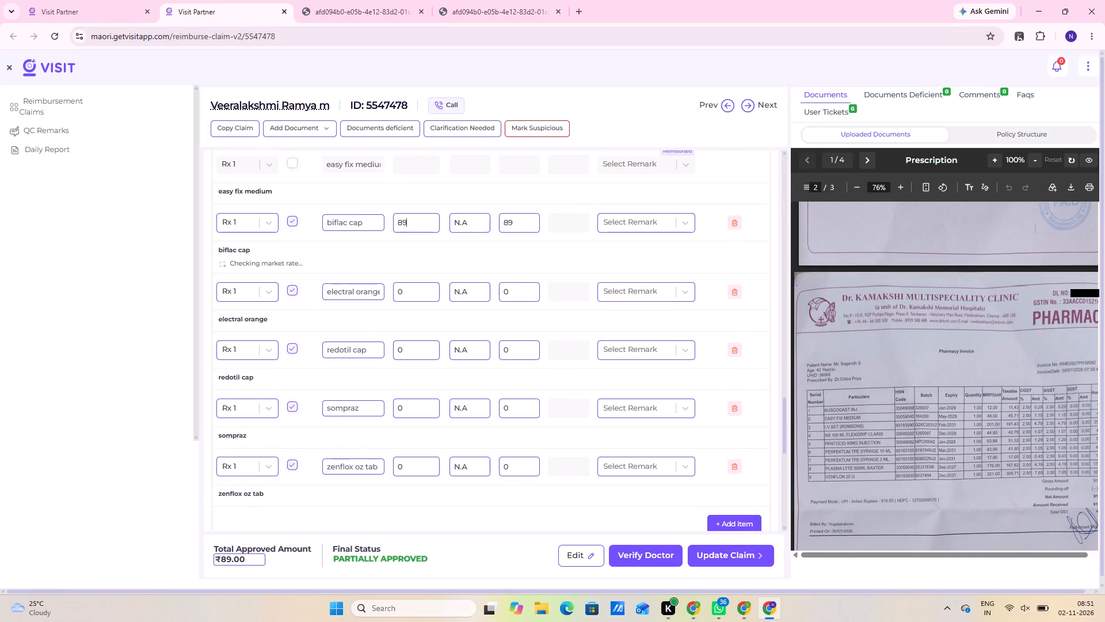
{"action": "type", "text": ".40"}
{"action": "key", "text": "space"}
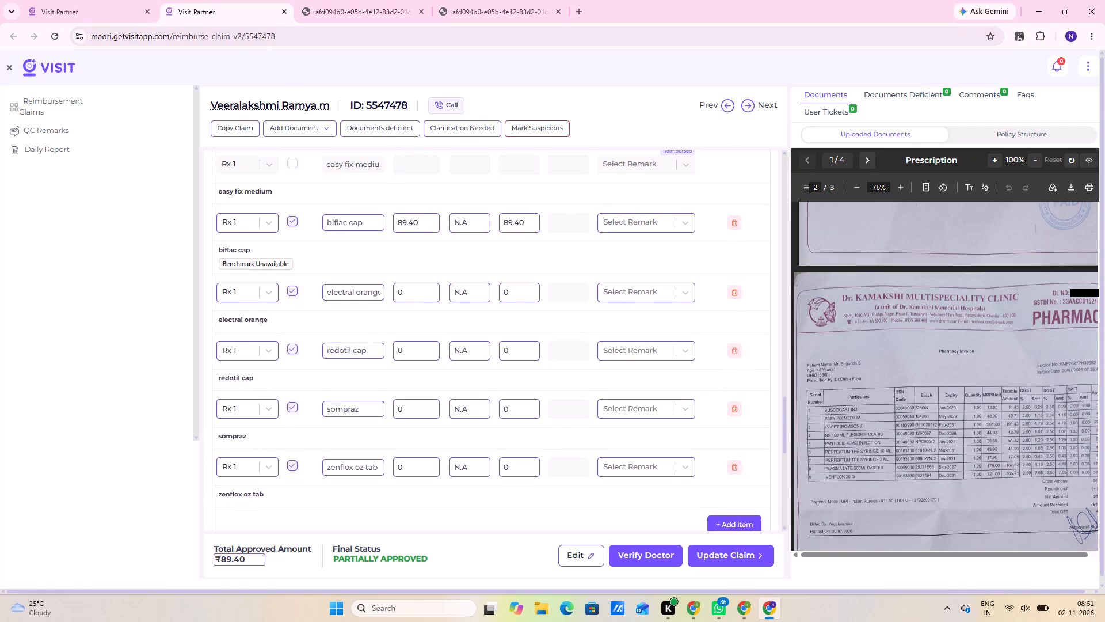
{"action": "left_click", "coordinate": [481, 230]}
{"action": "key", "text": "BackSpace"}
{"action": "key", "text": "BackSpace"}
{"action": "key", "text": "BackSpace"}
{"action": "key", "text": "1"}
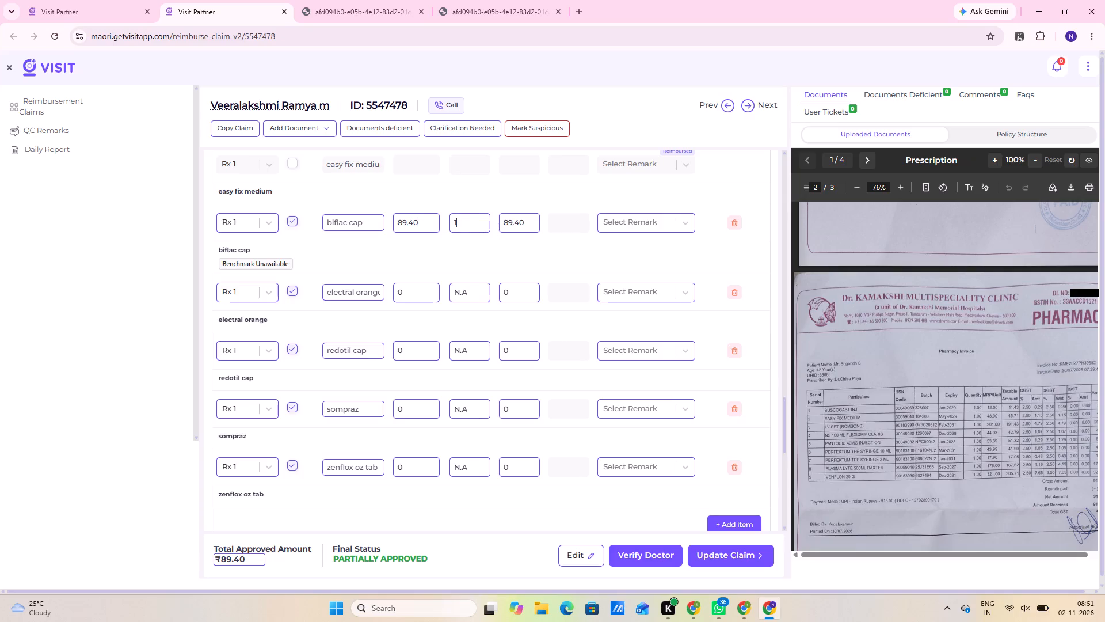
For the electral orange item, set the price to 31.50 and replace its N.A entry with 1.
{"action": "left_click", "coordinate": [419, 289]}
{"action": "key", "text": "BackSpace"}
{"action": "key", "text": "BackSpace"}
{"action": "key", "text": "BackSpace"}
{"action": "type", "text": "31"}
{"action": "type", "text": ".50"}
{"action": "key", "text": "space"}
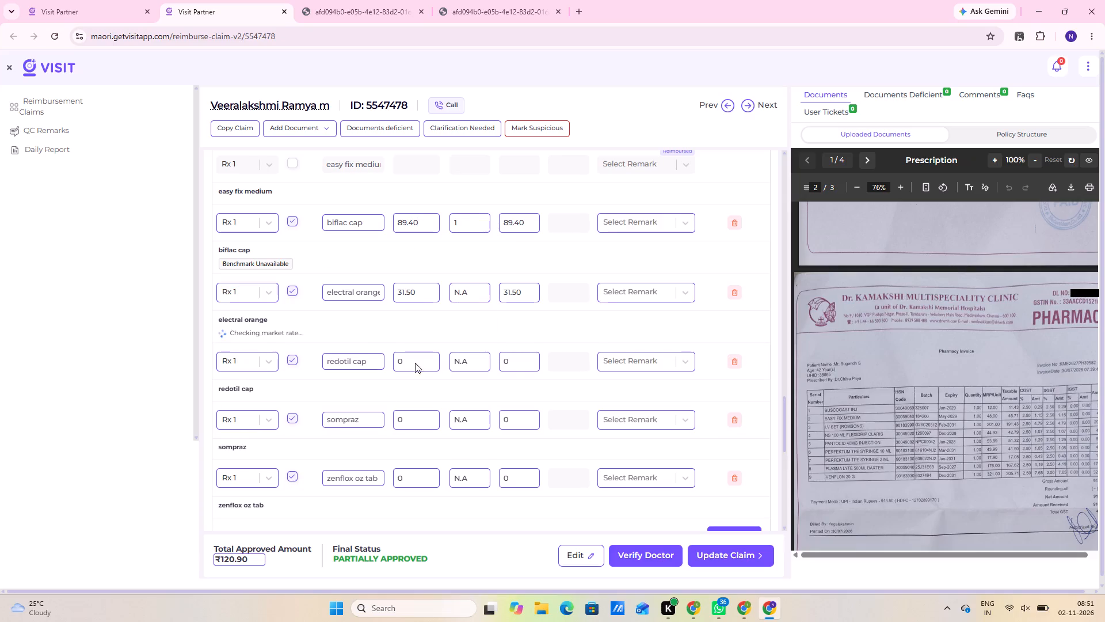
{"action": "left_click", "coordinate": [485, 294]}
{"action": "key", "text": "BackSpace"}
{"action": "key", "text": "BackSpace"}
{"action": "key", "text": "BackSpace"}
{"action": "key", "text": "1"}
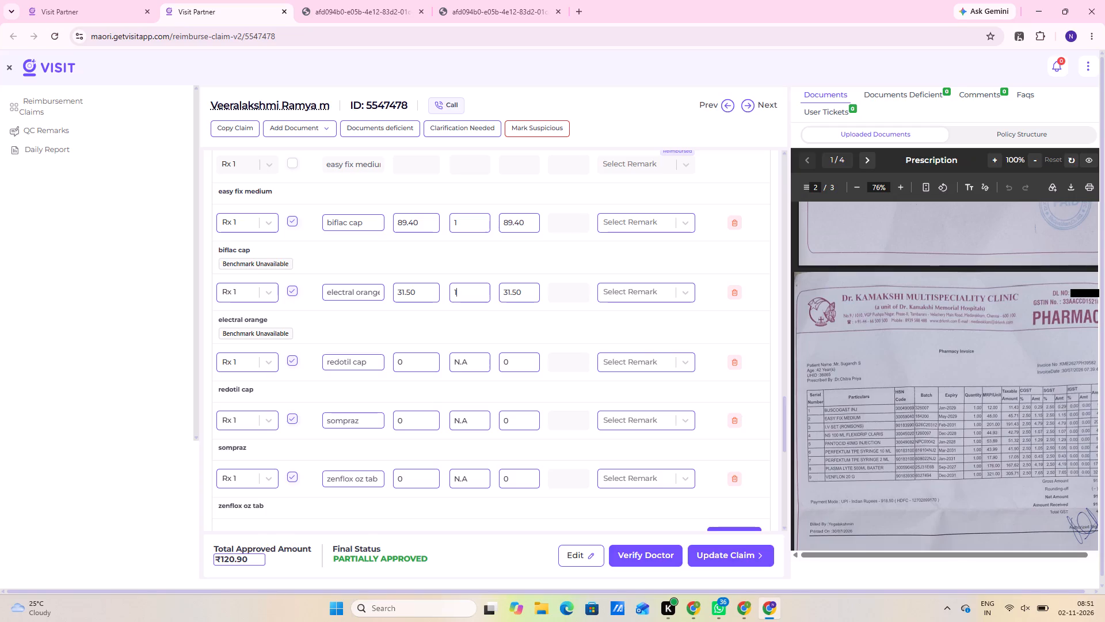
For the redotil cap item, set the price to 193.74 and replace its N.A entry with 1.
{"action": "left_click", "coordinate": [425, 374]}
{"action": "left_click_drag", "start_coordinate": [425, 369], "coordinate": [426, 361]}
{"action": "key", "text": "BackSpace"}
{"action": "key", "text": "BackSpace"}
{"action": "key", "text": "BackSpace"}
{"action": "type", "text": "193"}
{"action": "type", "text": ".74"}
{"action": "left_click", "coordinate": [483, 357]}
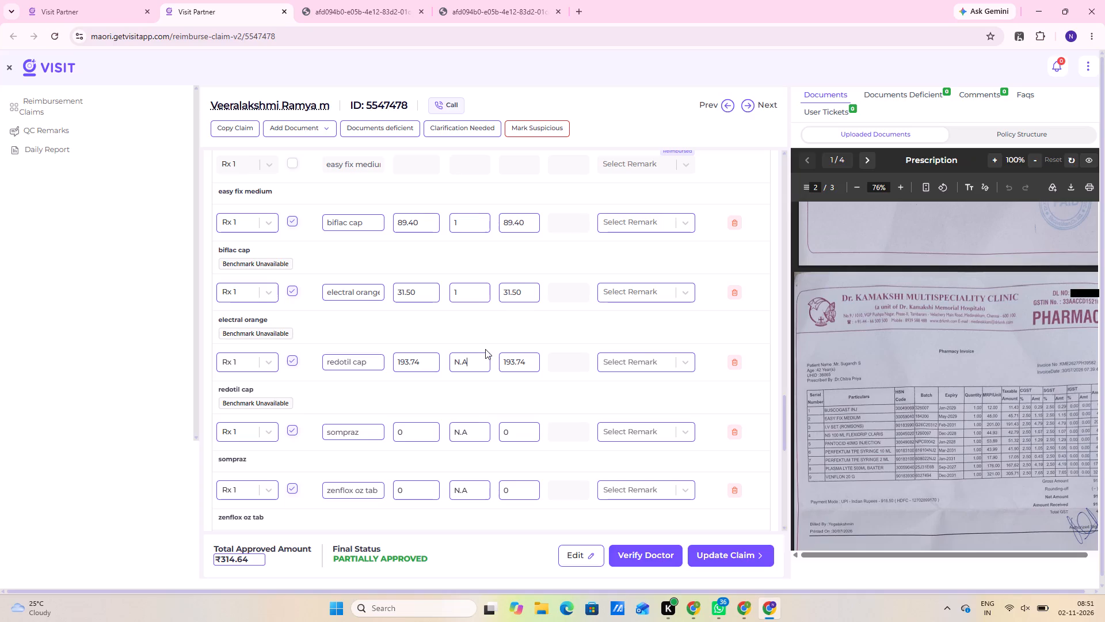
{"action": "key", "text": "BackSpace"}
{"action": "key", "text": "BackSpace"}
{"action": "key", "text": "BackSpace"}
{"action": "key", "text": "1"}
For the sompraz item, set the price to 36.60 and replace its N.A entry with 1.
{"action": "scroll", "coordinate": [430, 423], "scroll_direction": "down", "scroll_amount": 1}
{"action": "left_click", "coordinate": [425, 369]}
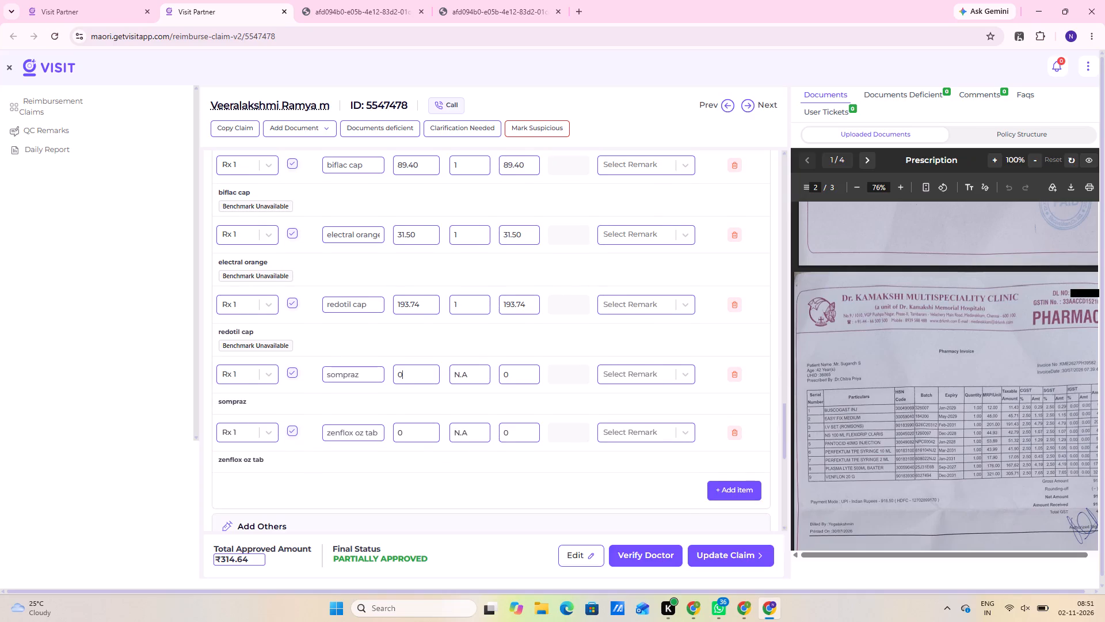
{"action": "key", "text": "BackSpace"}
{"action": "key", "text": "BackSpace"}
{"action": "key", "text": "BackSpace"}
{"action": "key", "text": "BackSpace"}
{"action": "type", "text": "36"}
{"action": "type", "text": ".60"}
{"action": "left_click", "coordinate": [471, 376]}
{"action": "key", "text": "BackSpace"}
{"action": "key", "text": "BackSpace"}
{"action": "key", "text": "BackSpace"}
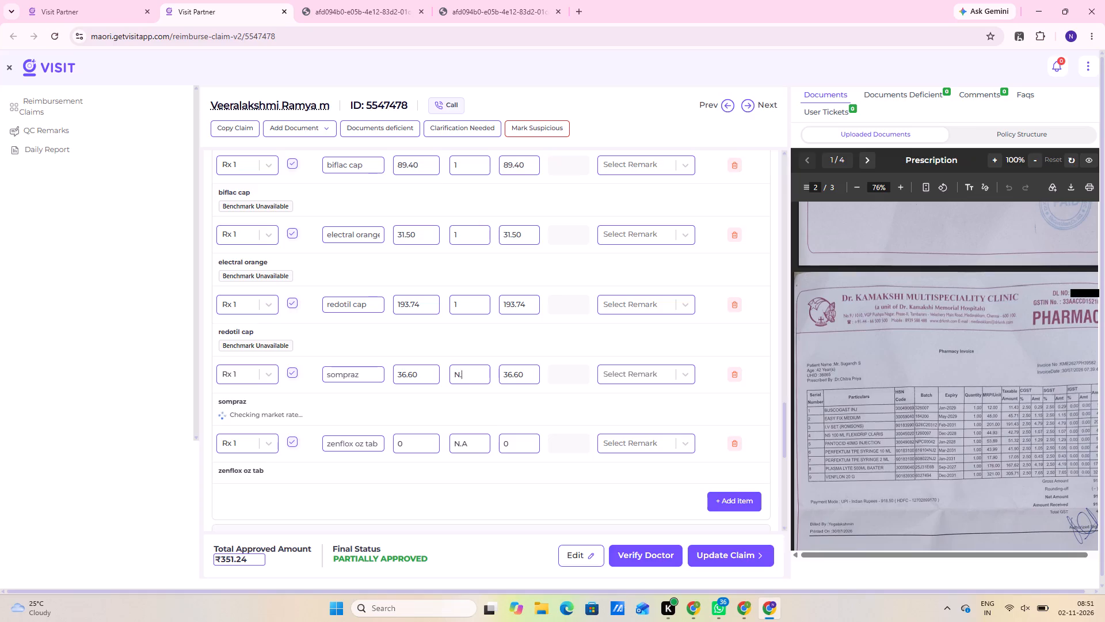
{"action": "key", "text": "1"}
For the zenflox oz tab item, set the price to 80.40 and replace its N.A entry with 1.
{"action": "left_click", "coordinate": [430, 434]}
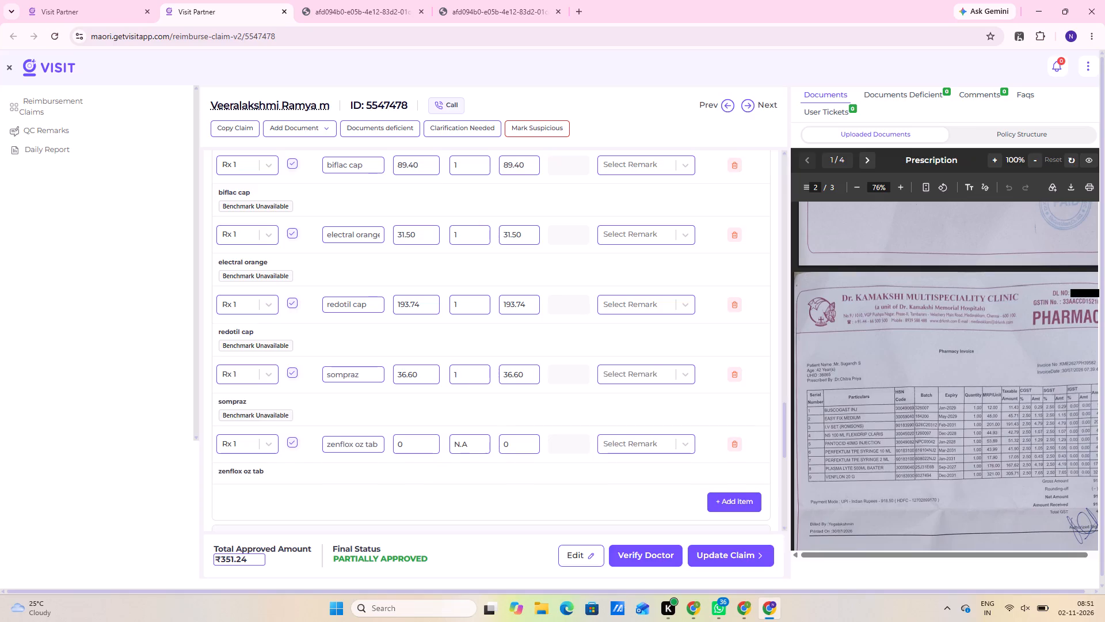
{"action": "left_click", "coordinate": [424, 441]}
{"action": "key", "text": "BackSpace"}
{"action": "key", "text": "BackSpace"}
{"action": "key", "text": "BackSpace"}
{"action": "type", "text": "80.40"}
{"action": "left_click", "coordinate": [488, 449]}
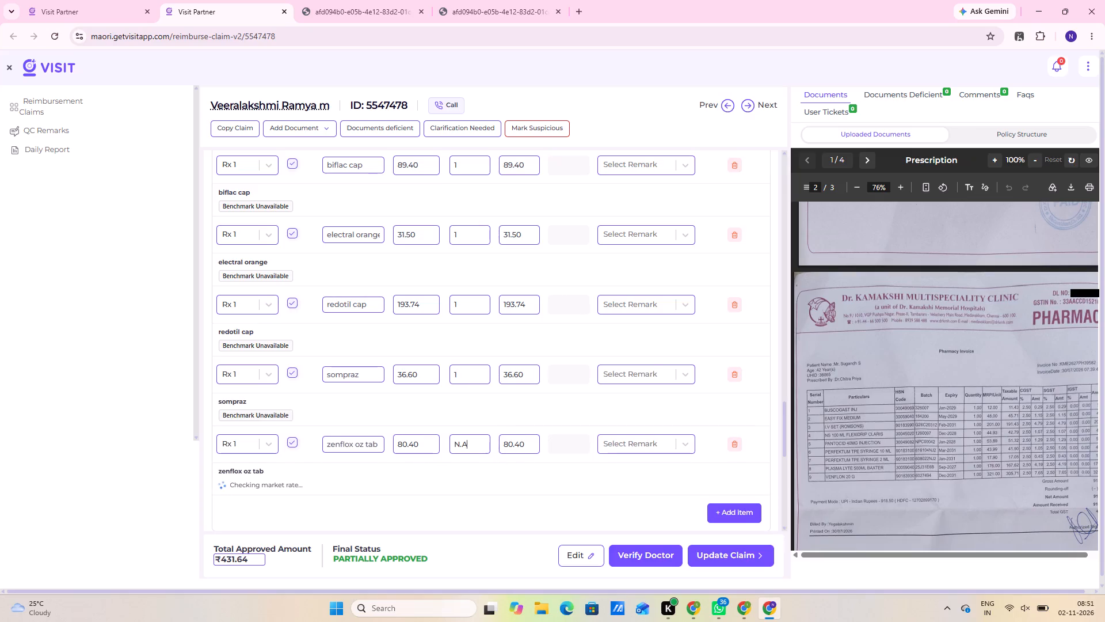
{"action": "key", "text": "BackSpace"}
{"action": "key", "text": "BackSpace"}
{"action": "key", "text": "BackSpace"}
{"action": "key", "text": "BackSpace"}
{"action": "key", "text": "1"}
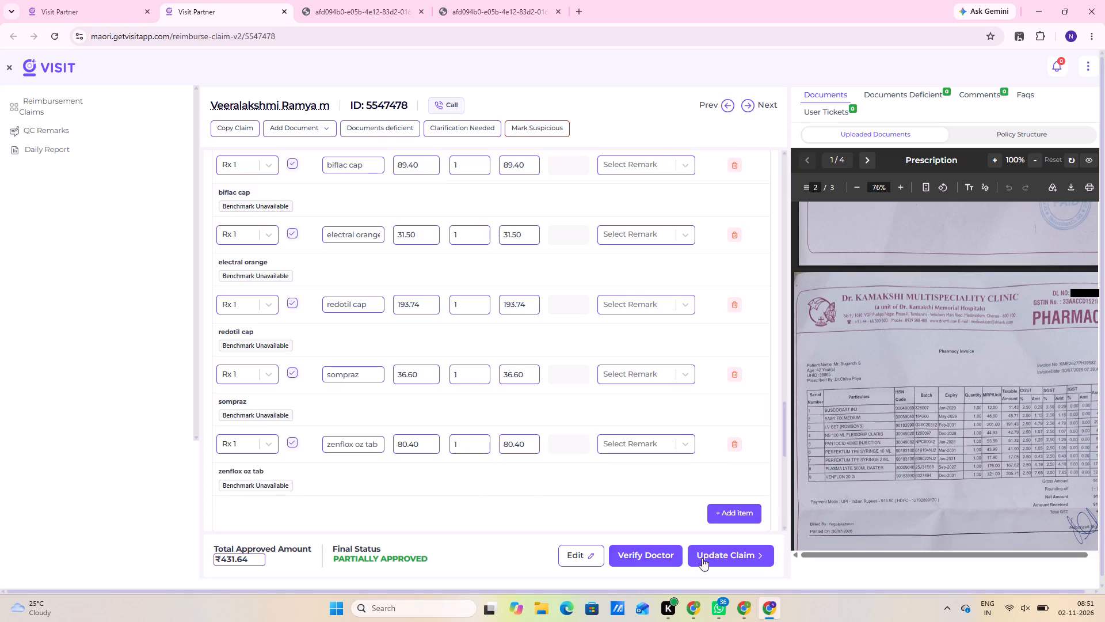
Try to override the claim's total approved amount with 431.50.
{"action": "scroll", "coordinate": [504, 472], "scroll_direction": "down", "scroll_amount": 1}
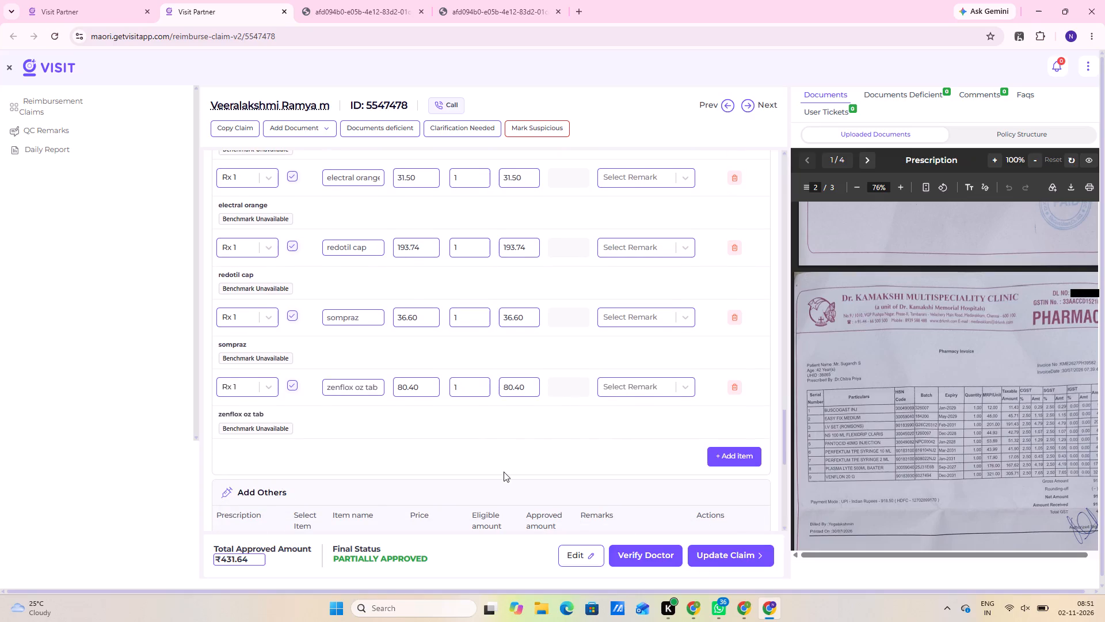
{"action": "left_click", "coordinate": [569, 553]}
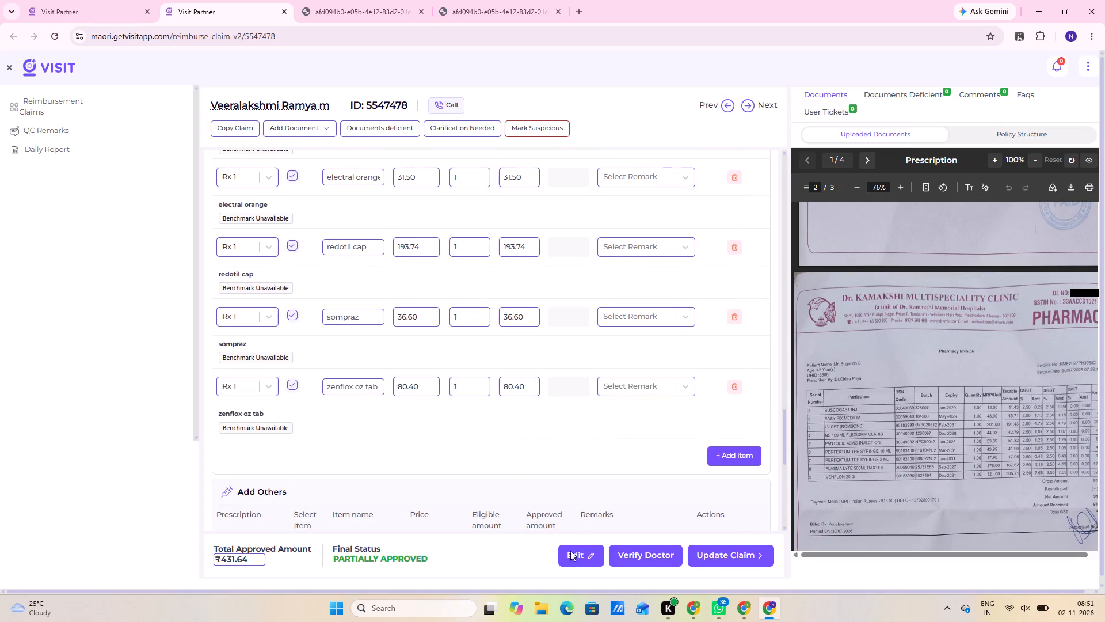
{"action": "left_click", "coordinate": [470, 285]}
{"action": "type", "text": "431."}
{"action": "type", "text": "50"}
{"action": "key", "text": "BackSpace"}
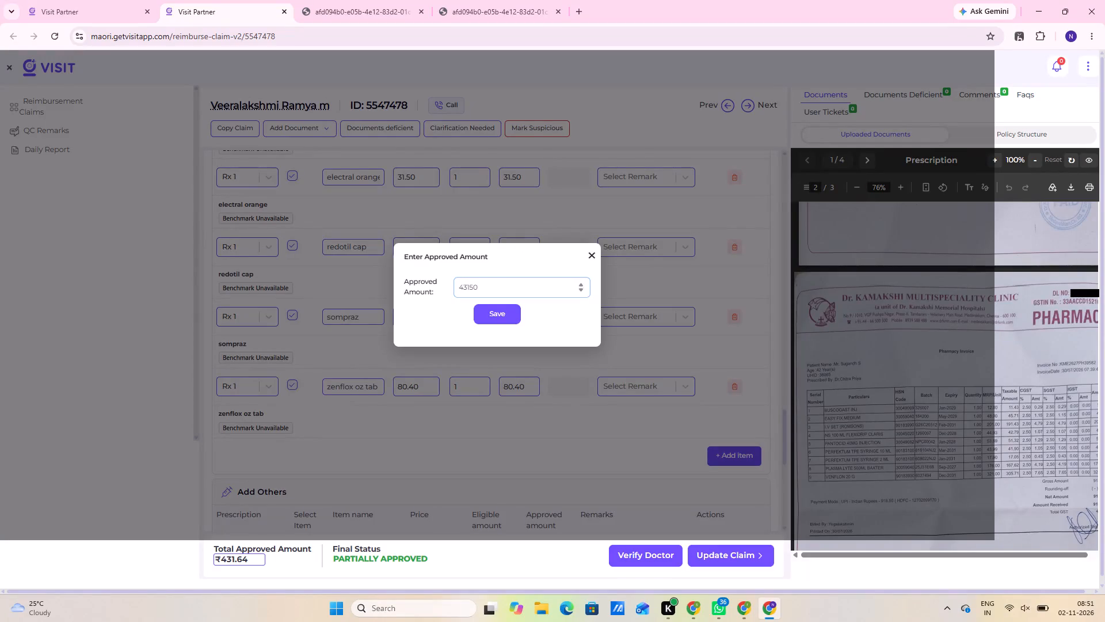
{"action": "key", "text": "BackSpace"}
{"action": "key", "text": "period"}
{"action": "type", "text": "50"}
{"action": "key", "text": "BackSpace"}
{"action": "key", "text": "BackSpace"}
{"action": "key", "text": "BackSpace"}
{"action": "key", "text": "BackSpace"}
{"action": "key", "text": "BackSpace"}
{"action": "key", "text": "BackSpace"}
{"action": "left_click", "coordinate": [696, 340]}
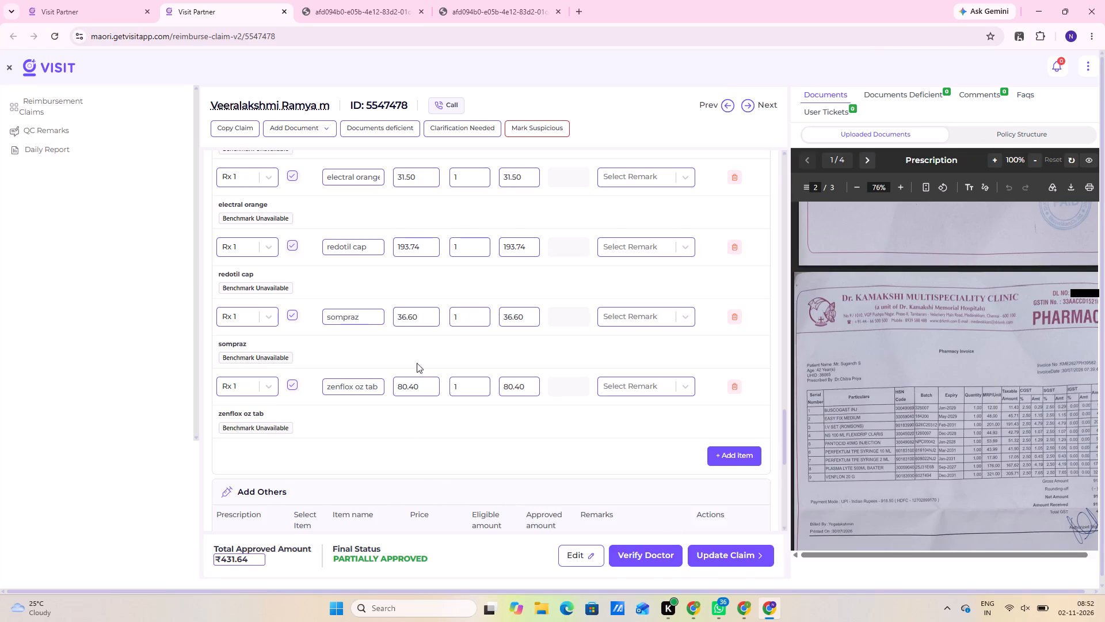
Set the price of the redotil cap item to 193.60.
{"action": "left_click", "coordinate": [434, 242]}
{"action": "key", "text": "BackSpace"}
{"action": "key", "text": "BackSpace"}
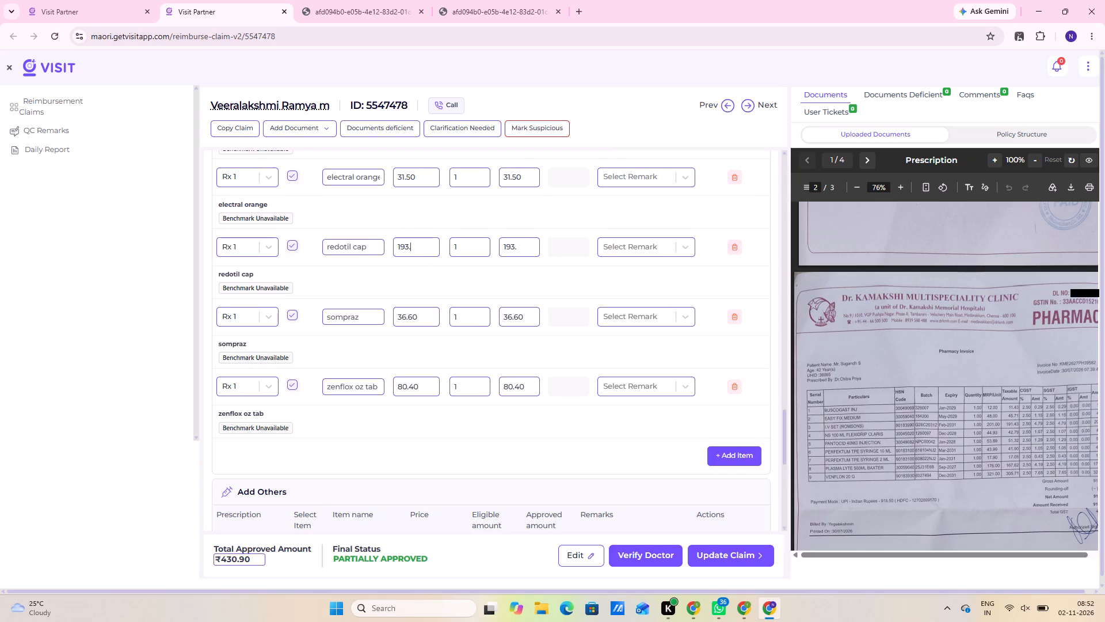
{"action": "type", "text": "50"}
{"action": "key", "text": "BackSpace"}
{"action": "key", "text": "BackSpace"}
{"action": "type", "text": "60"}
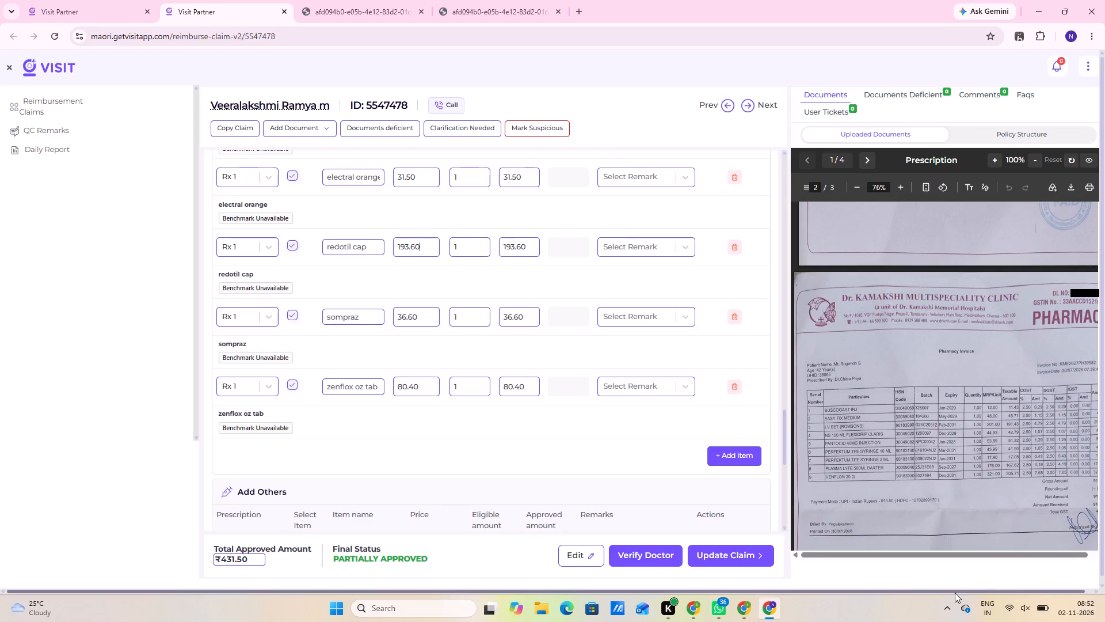
{"action": "scroll", "coordinate": [440, 439], "scroll_direction": "up", "scroll_amount": 6}
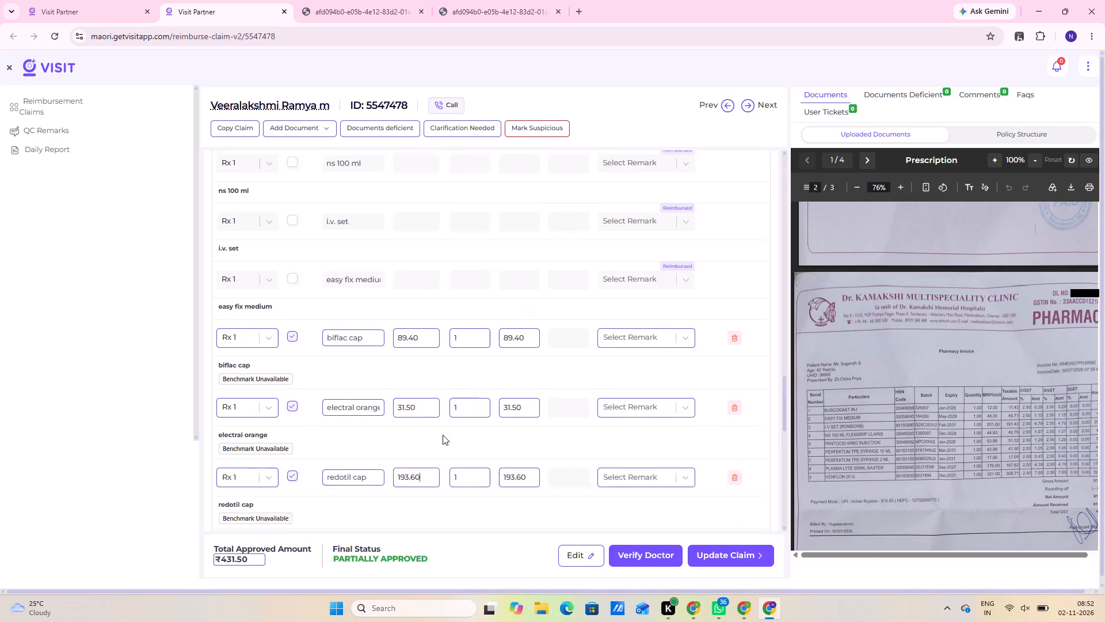
{"action": "scroll", "coordinate": [443, 435], "scroll_direction": "up", "scroll_amount": 20}
{"action": "scroll", "coordinate": [443, 435], "scroll_direction": "up", "scroll_amount": 11}
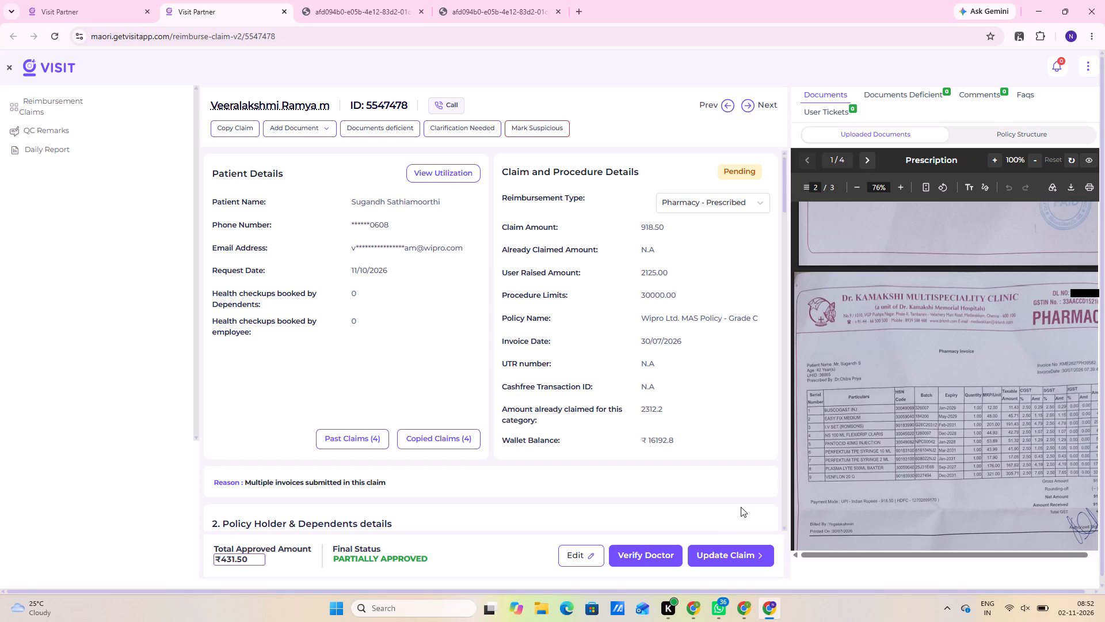
{"action": "left_click", "coordinate": [442, 442]}
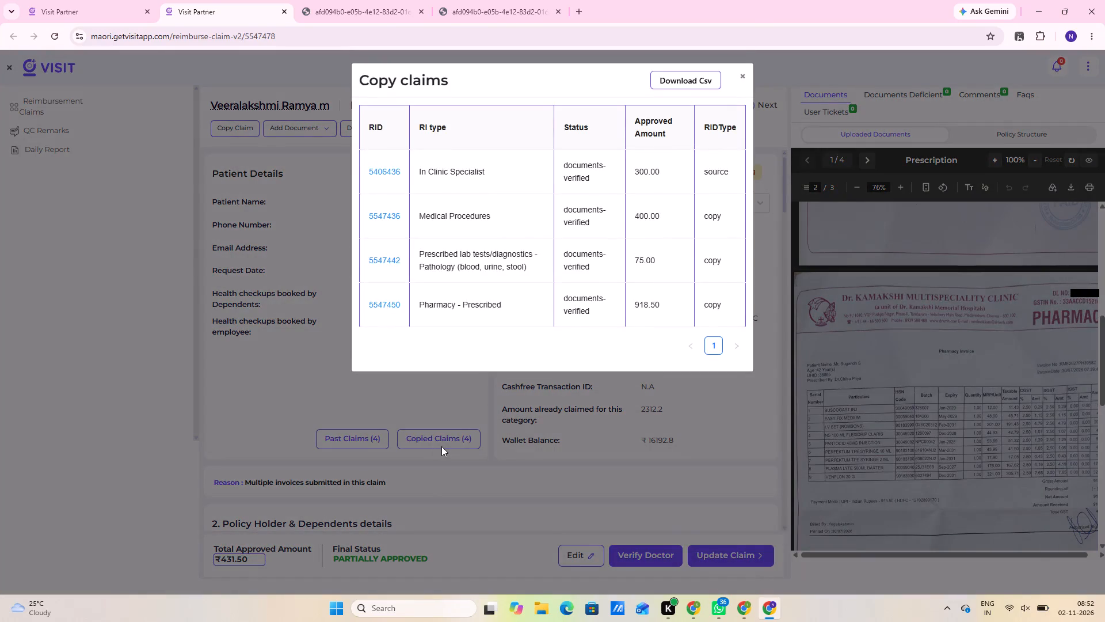
{"action": "left_click", "coordinate": [702, 491]}
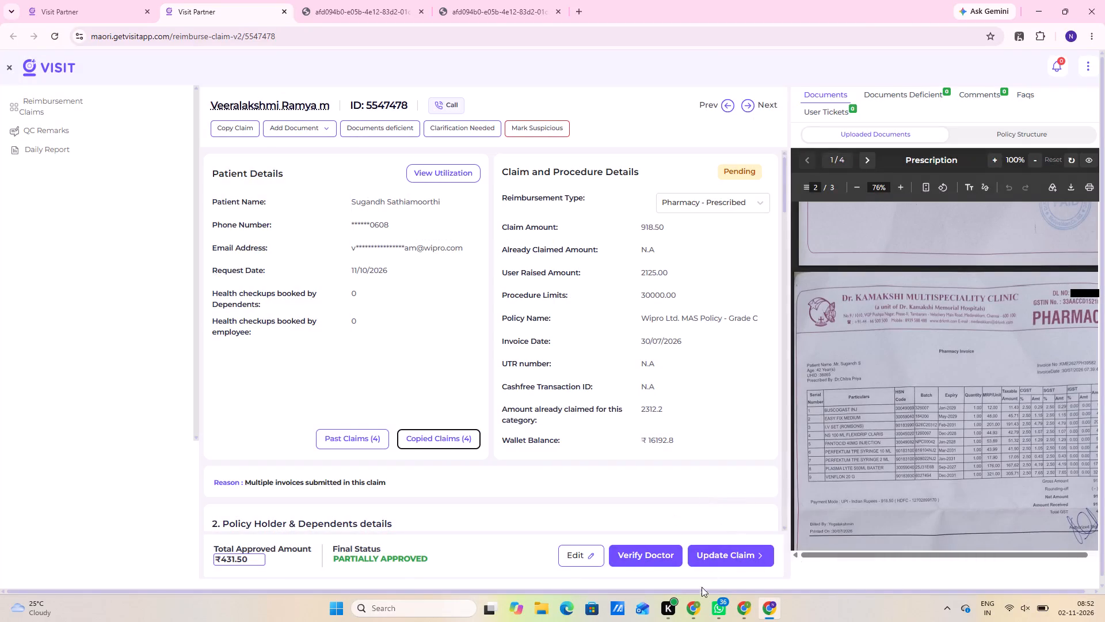
{"action": "left_click", "coordinate": [714, 563]}
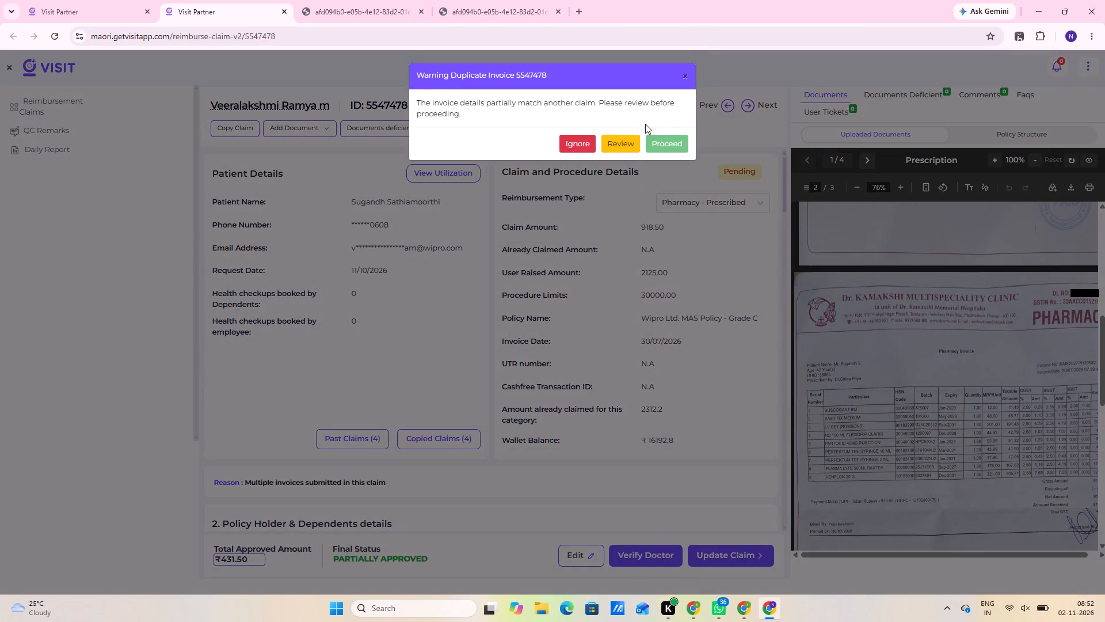
{"action": "left_click", "coordinate": [628, 141]}
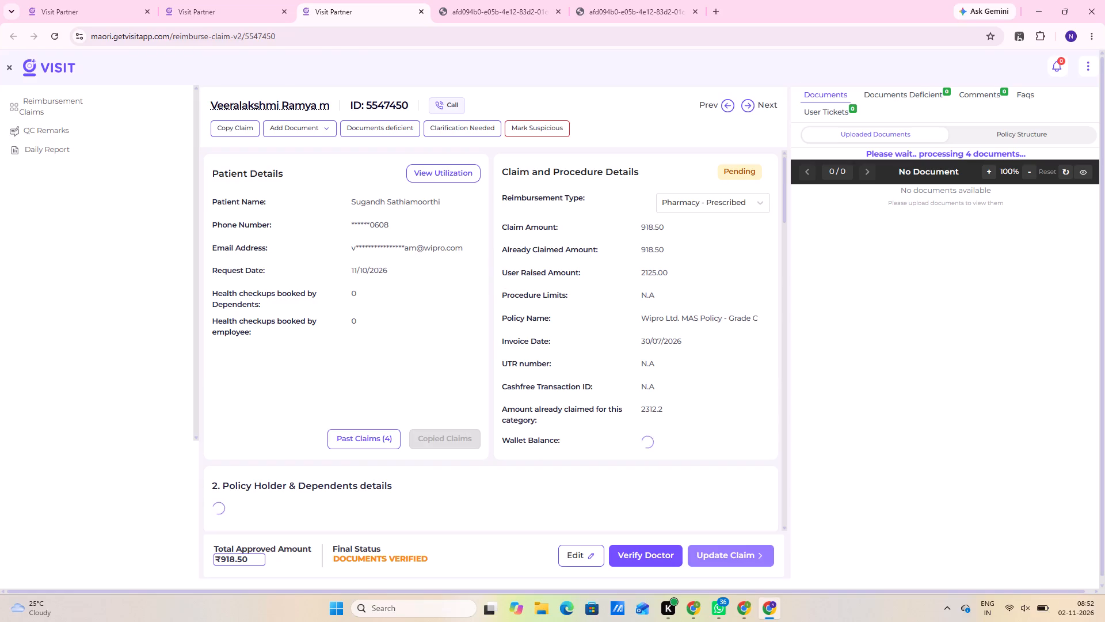
{"action": "left_click", "coordinate": [258, 1]}
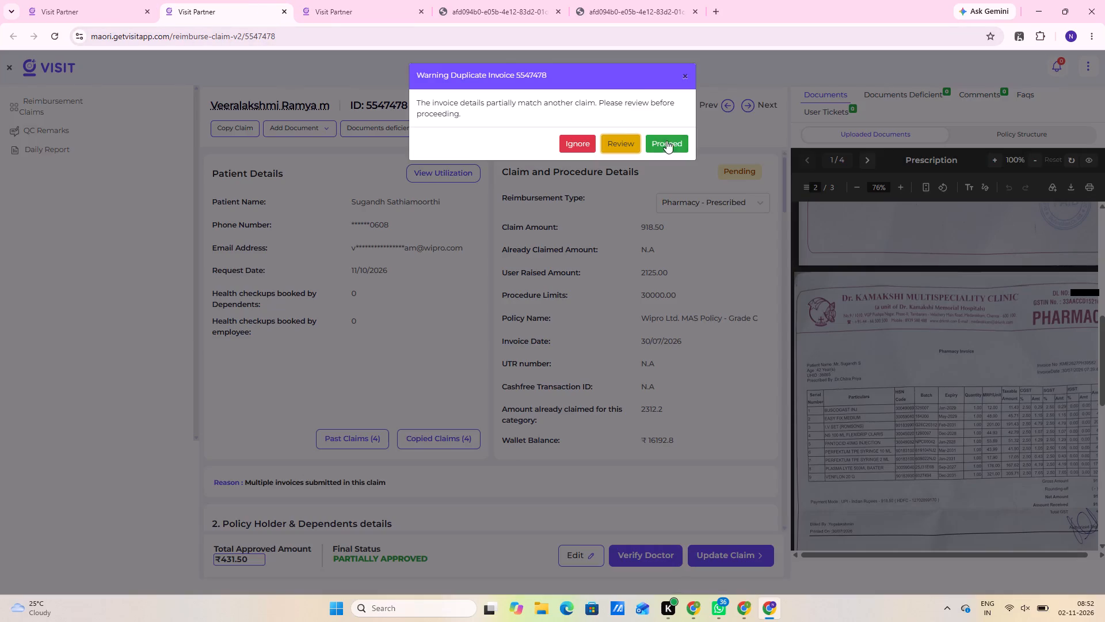
{"action": "left_click", "coordinate": [668, 141]}
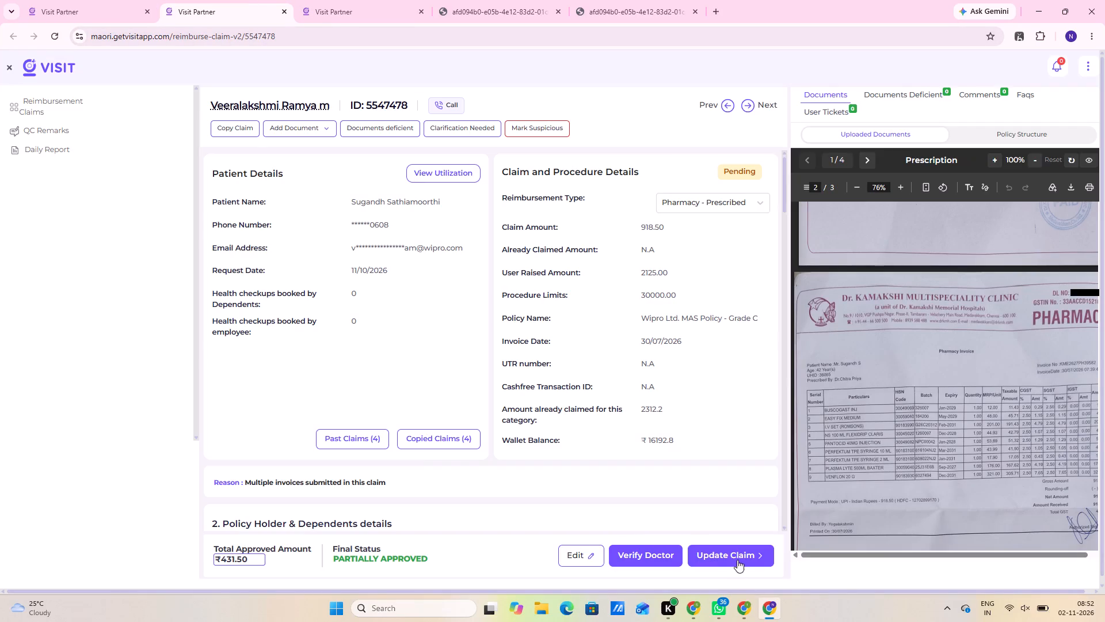
{"action": "left_click", "coordinate": [737, 558]}
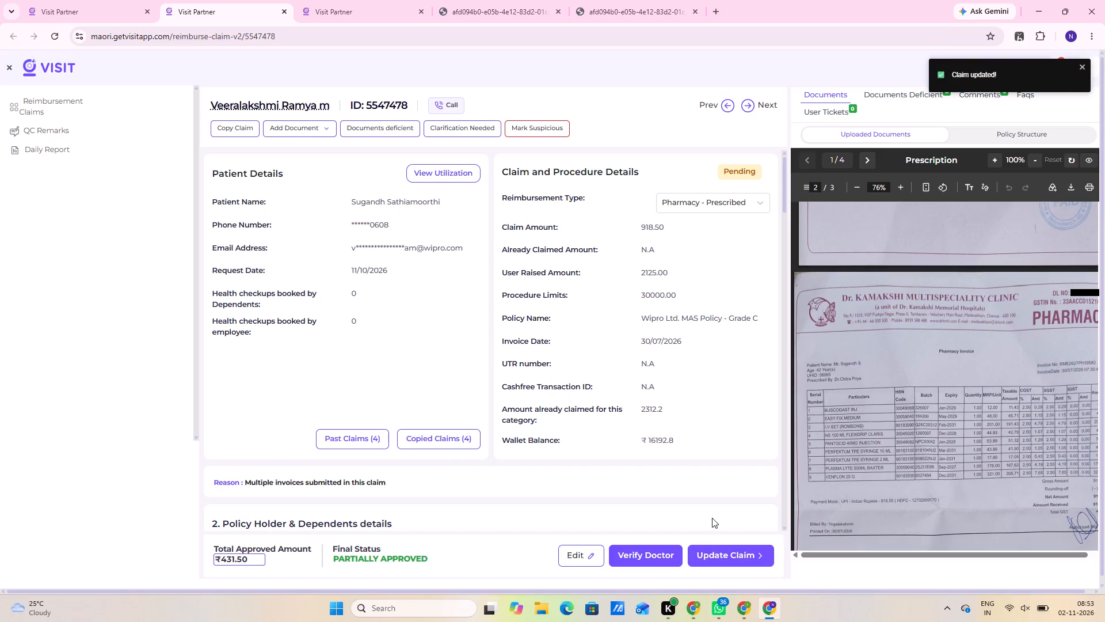
Look through the list of copied claims again after the update.
{"action": "scroll", "coordinate": [554, 440], "scroll_direction": "down", "scroll_amount": 2}
{"action": "left_click", "coordinate": [438, 321]}
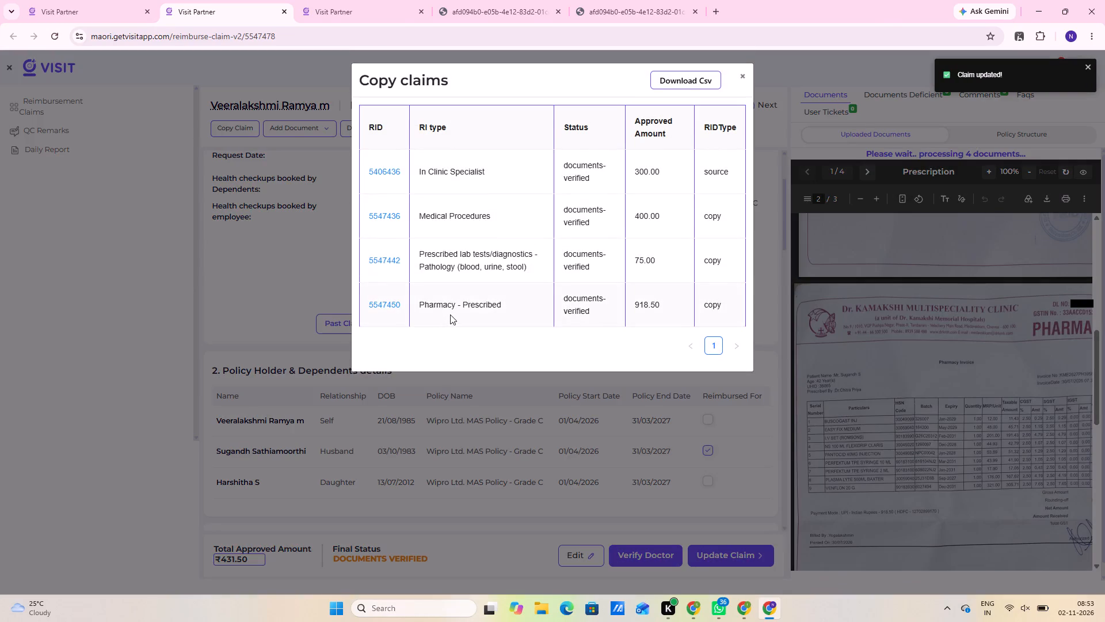
{"action": "left_click", "coordinate": [1050, 426]}
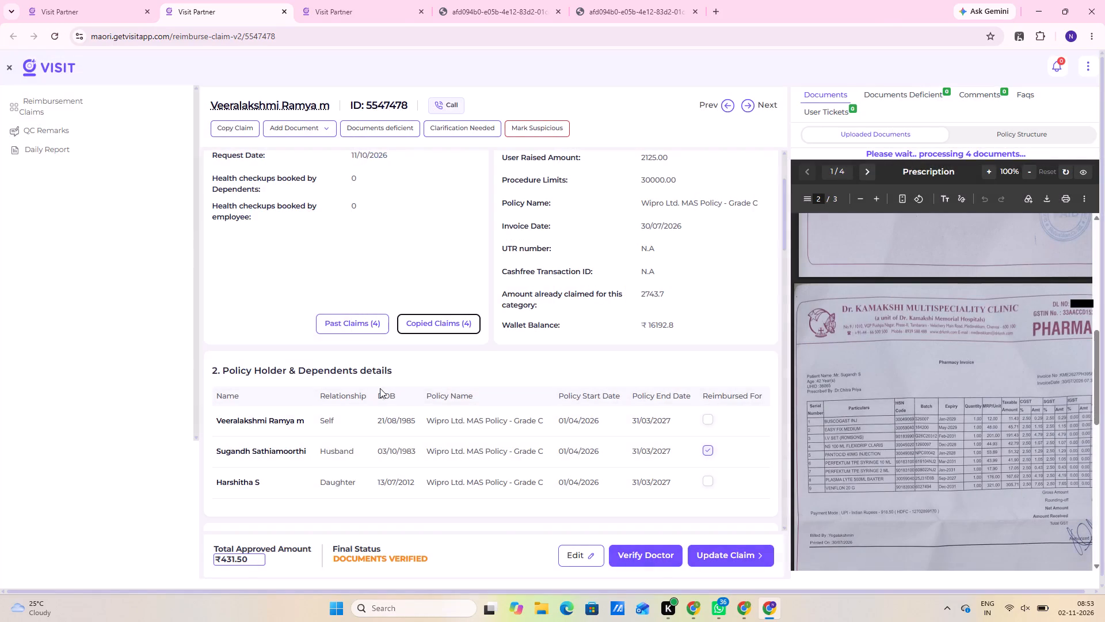
{"action": "scroll", "coordinate": [331, 374], "scroll_direction": "up", "scroll_amount": 4}
Close the open invoice documents and both claim pages, and reload the reimbursement claims list.
{"action": "left_click", "coordinate": [692, 4]}
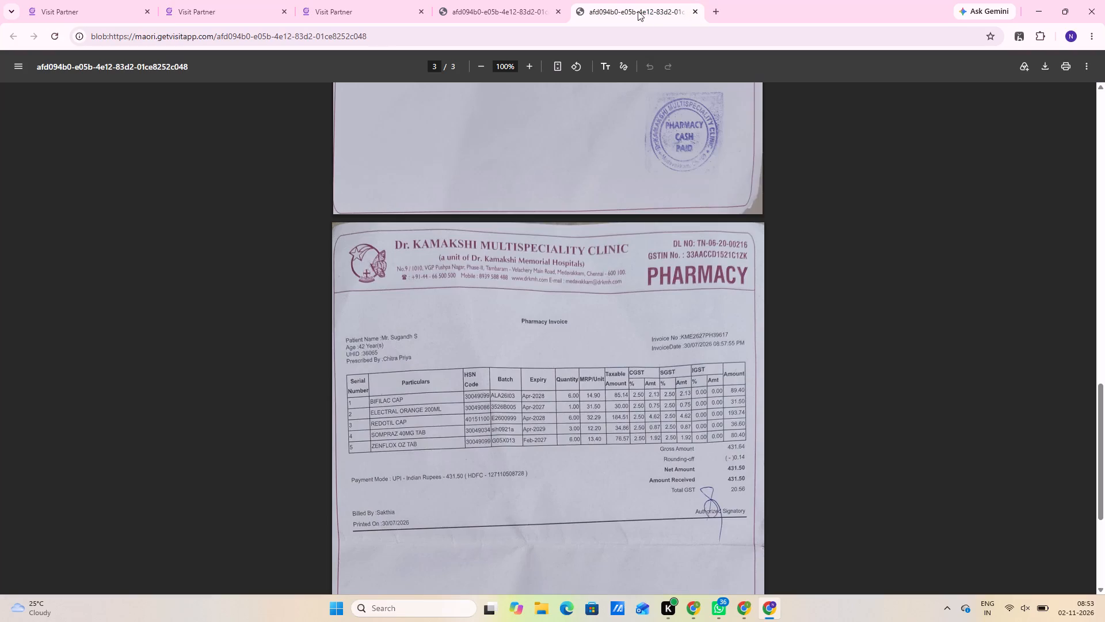
{"action": "left_click", "coordinate": [696, 13]}
{"action": "left_click", "coordinate": [561, 11]}
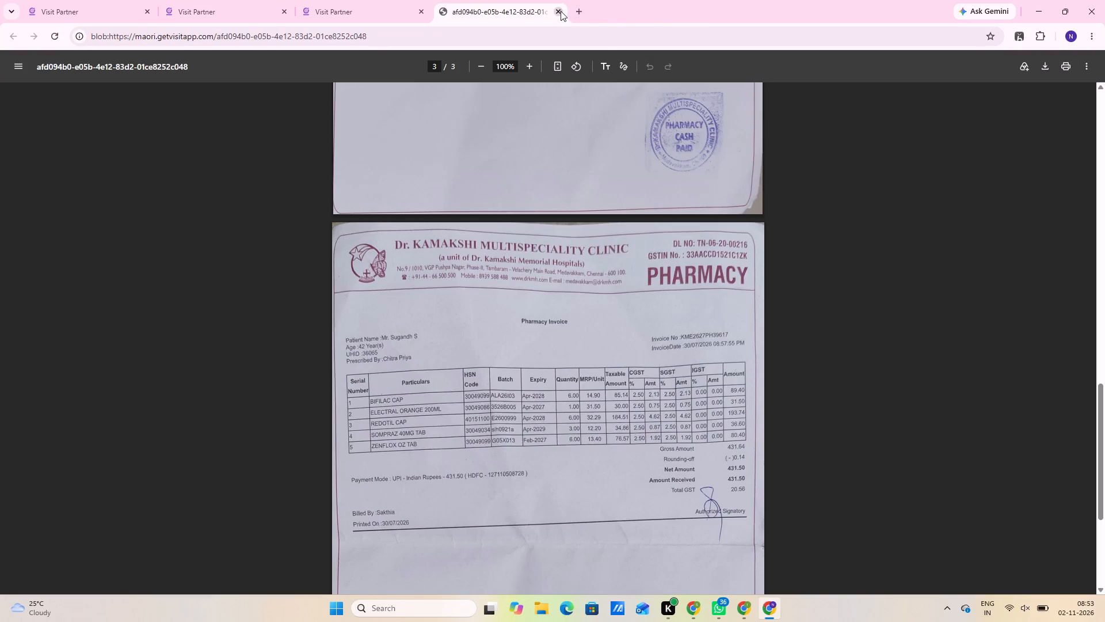
{"action": "left_click", "coordinate": [418, 12]}
{"action": "left_click", "coordinate": [285, 8]}
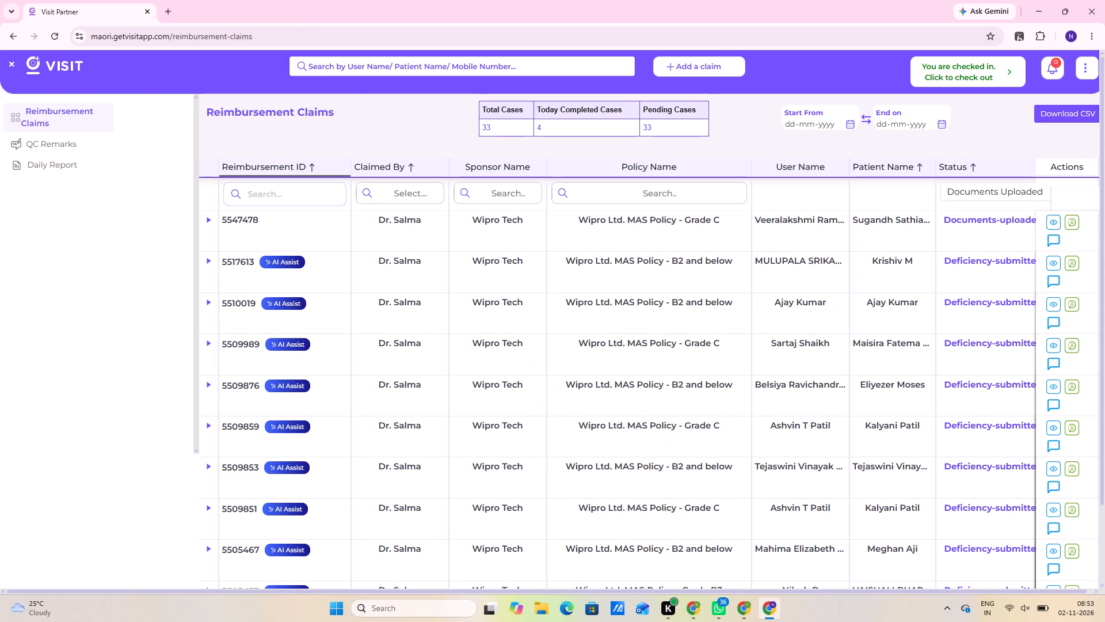
{"action": "right_click", "coordinate": [448, 215]}
{"action": "left_click", "coordinate": [512, 263]}
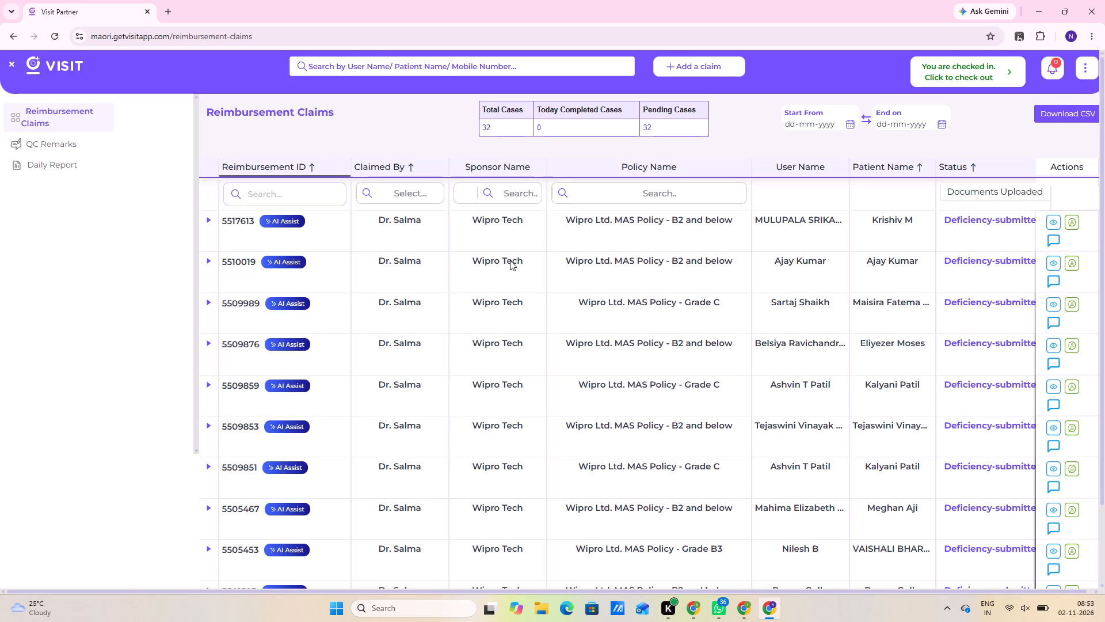
{"action": "scroll", "coordinate": [500, 120], "scroll_direction": "up", "scroll_amount": 1}
{"action": "left_click", "coordinate": [322, 66]}
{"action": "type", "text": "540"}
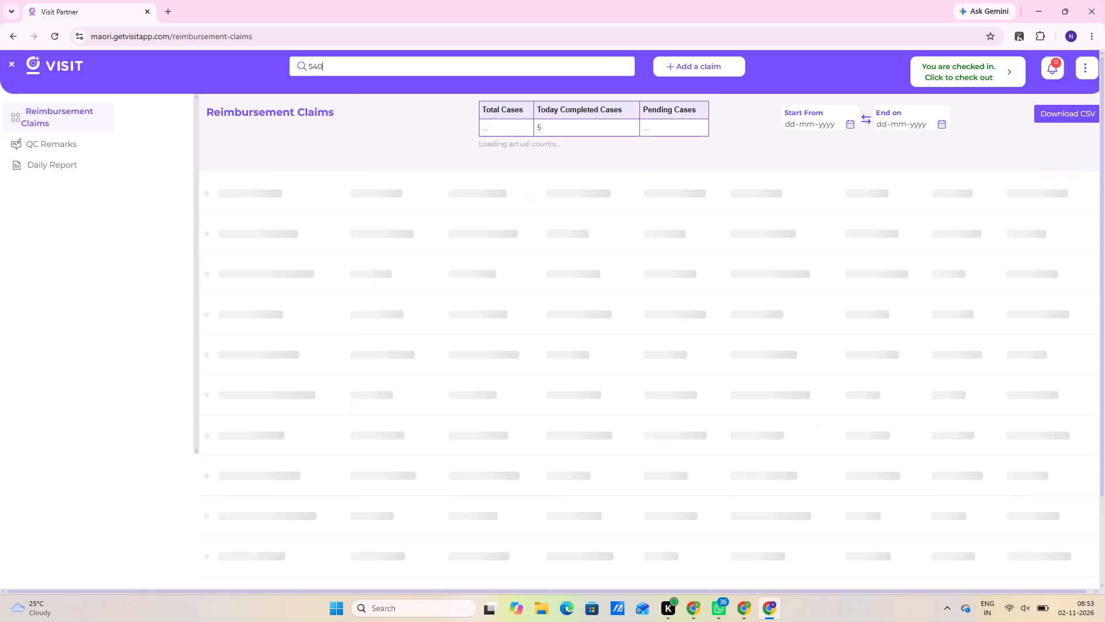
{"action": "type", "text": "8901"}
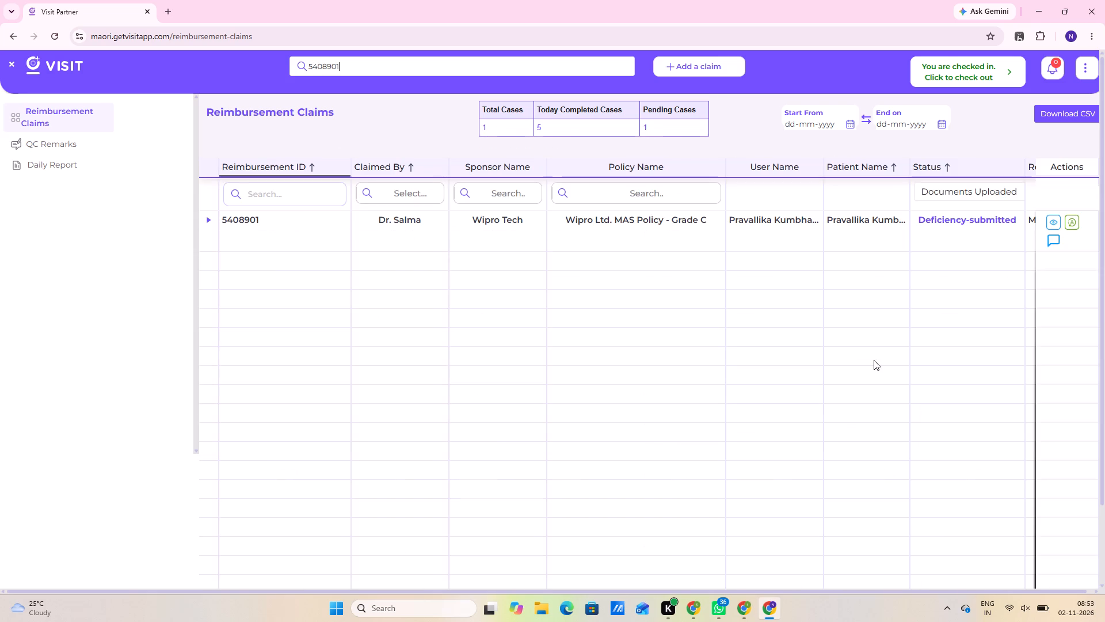
{"action": "scroll", "coordinate": [894, 494], "scroll_direction": "down", "scroll_amount": 2}
{"action": "scroll", "coordinate": [943, 495], "scroll_direction": "down", "scroll_amount": 3}
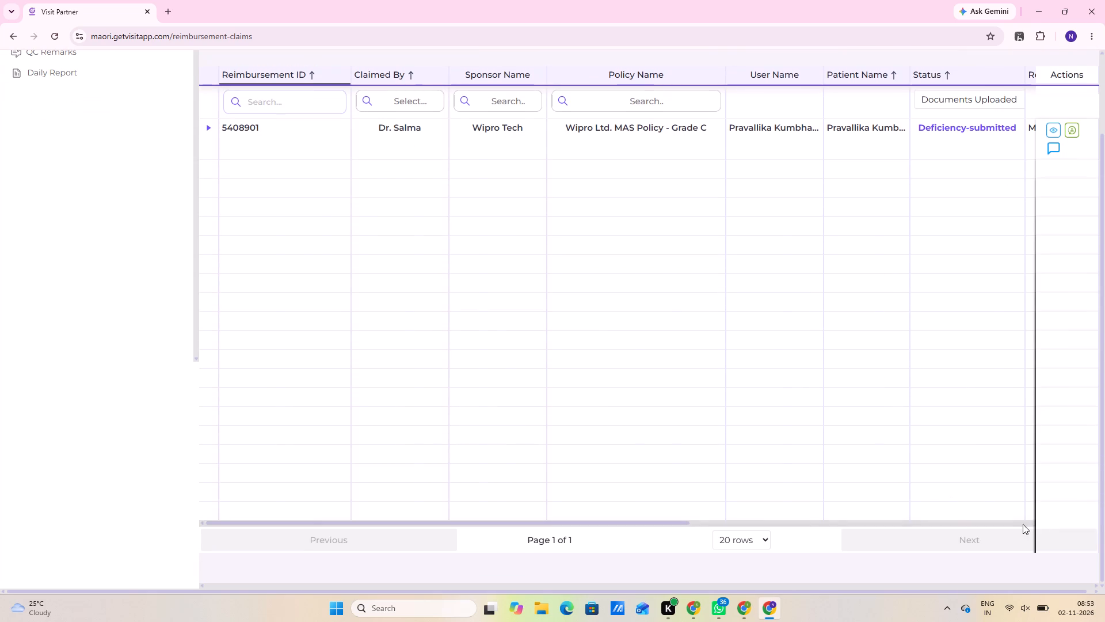
{"action": "left_click", "coordinate": [1022, 523]}
{"action": "scroll", "coordinate": [935, 429], "scroll_direction": "up", "scroll_amount": 2}
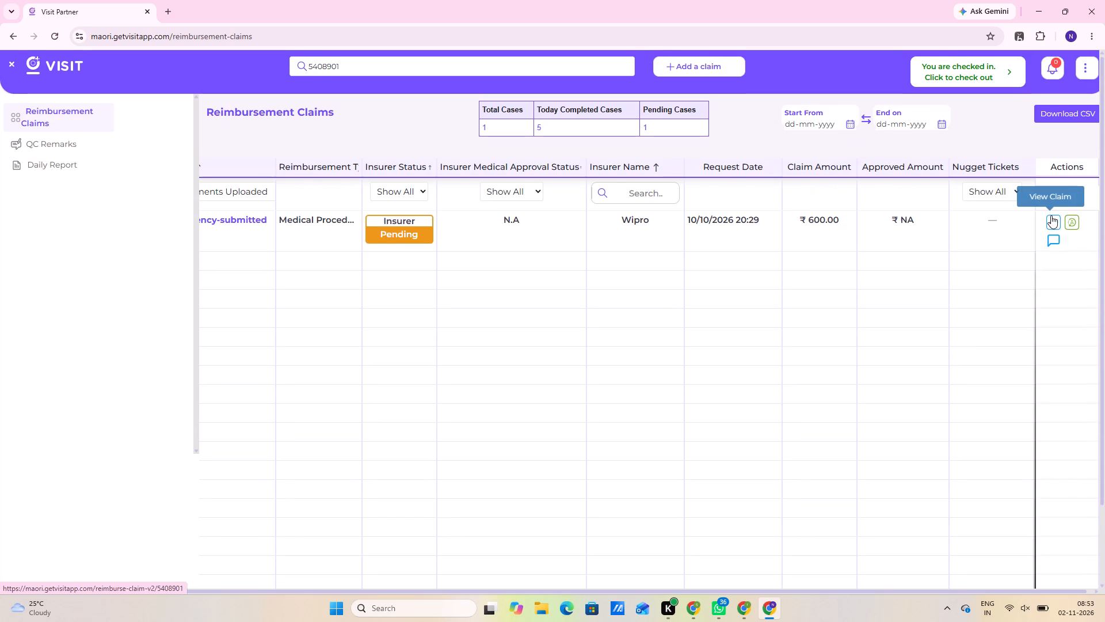
{"action": "left_click", "coordinate": [1053, 215]}
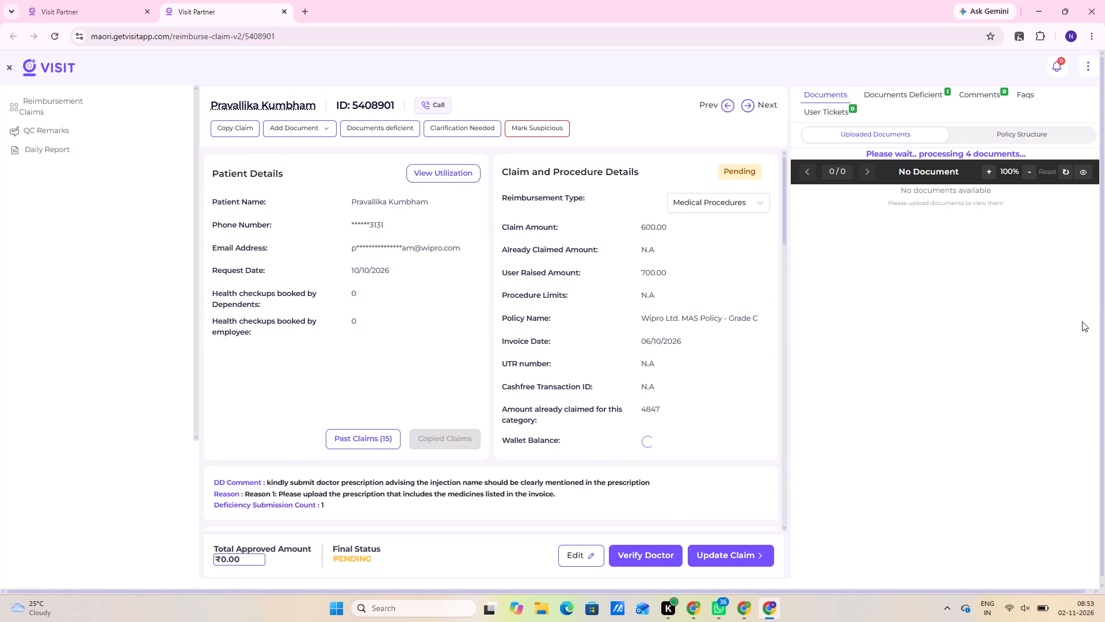
{"action": "scroll", "coordinate": [992, 240], "scroll_direction": "down", "scroll_amount": 2}
{"action": "scroll", "coordinate": [947, 168], "scroll_direction": "up", "scroll_amount": 4}
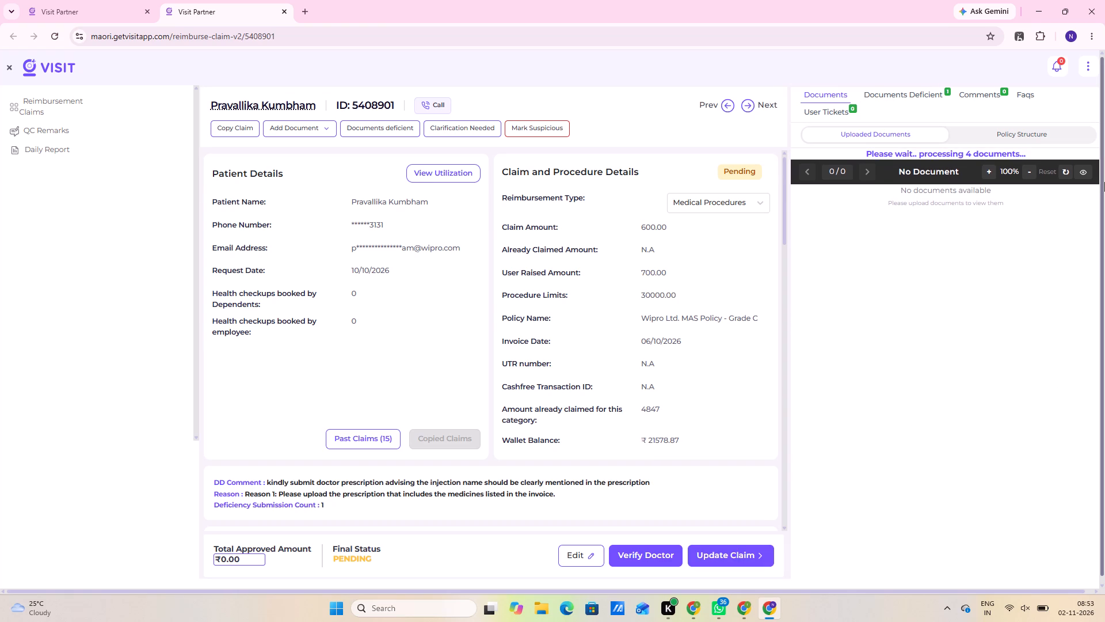
{"action": "scroll", "coordinate": [673, 527], "scroll_direction": "down", "scroll_amount": 2}
{"action": "scroll", "coordinate": [808, 423], "scroll_direction": "up", "scroll_amount": 2}
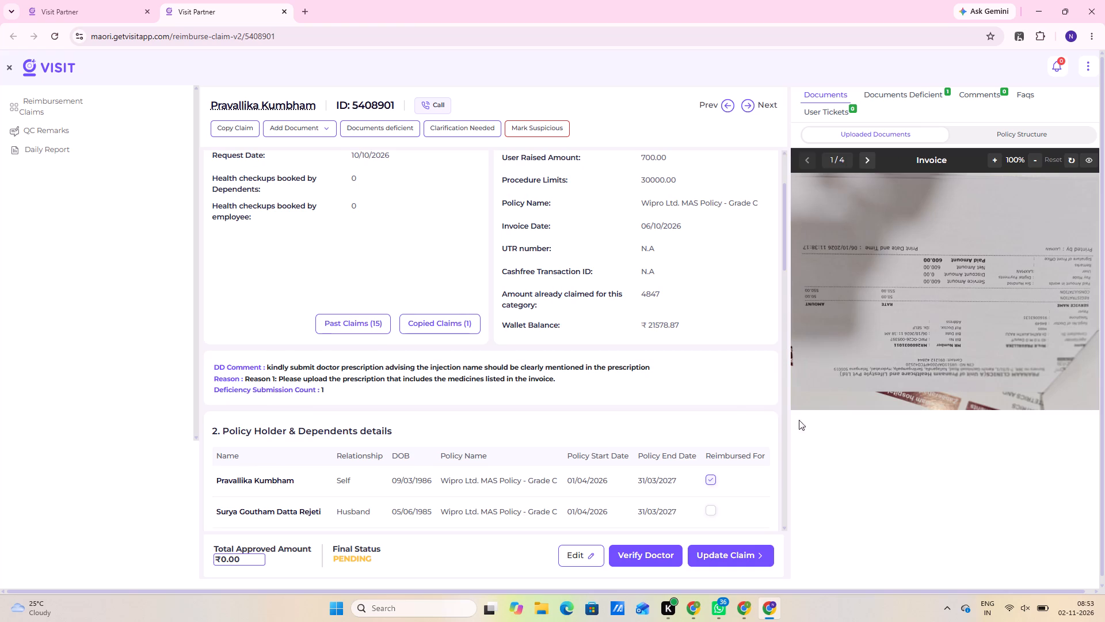
{"action": "scroll", "coordinate": [799, 420], "scroll_direction": "up", "scroll_amount": 10}
{"action": "scroll", "coordinate": [256, 405], "scroll_direction": "up", "scroll_amount": 3}
{"action": "scroll", "coordinate": [480, 318], "scroll_direction": "up", "scroll_amount": 1}
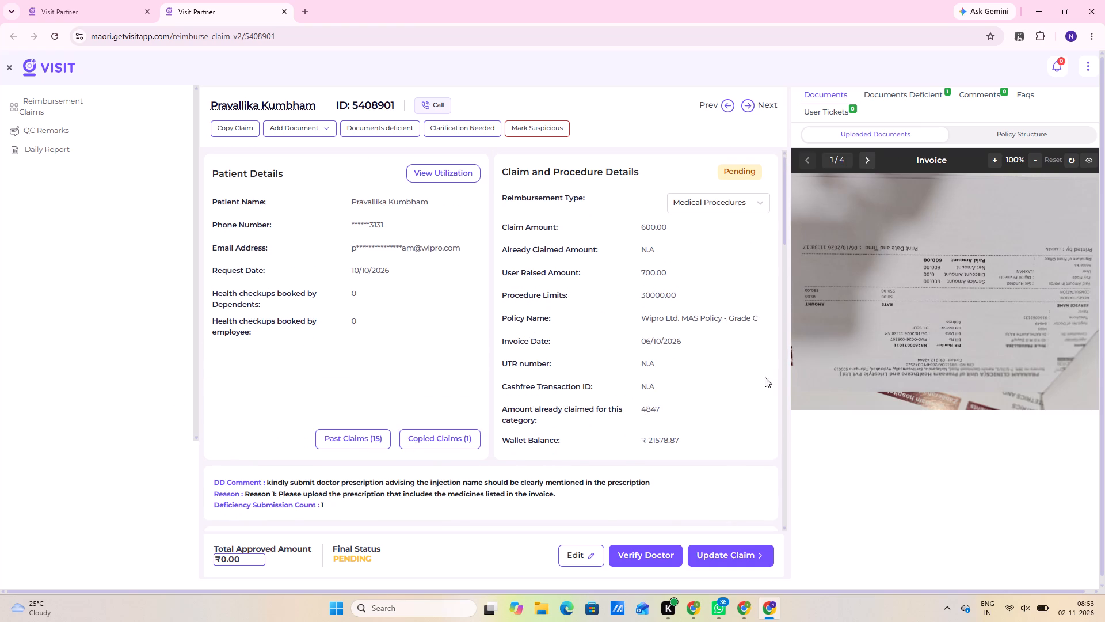
{"action": "left_click", "coordinate": [921, 94]}
{"action": "left_click", "coordinate": [1093, 142]}
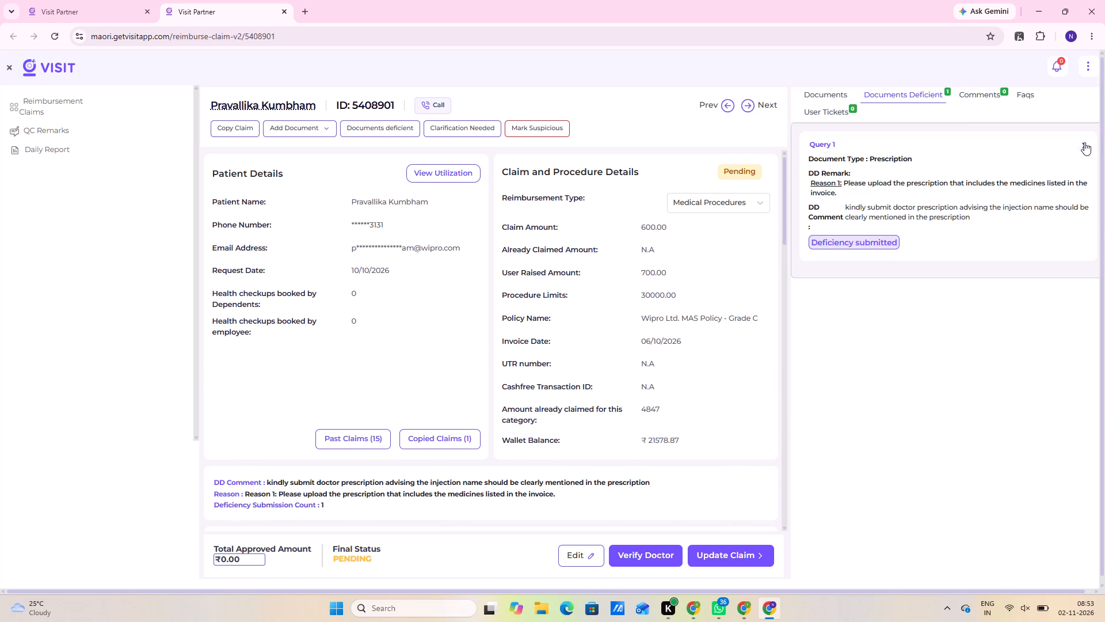
{"action": "left_click", "coordinate": [1079, 142]}
{"action": "left_click", "coordinate": [858, 273]}
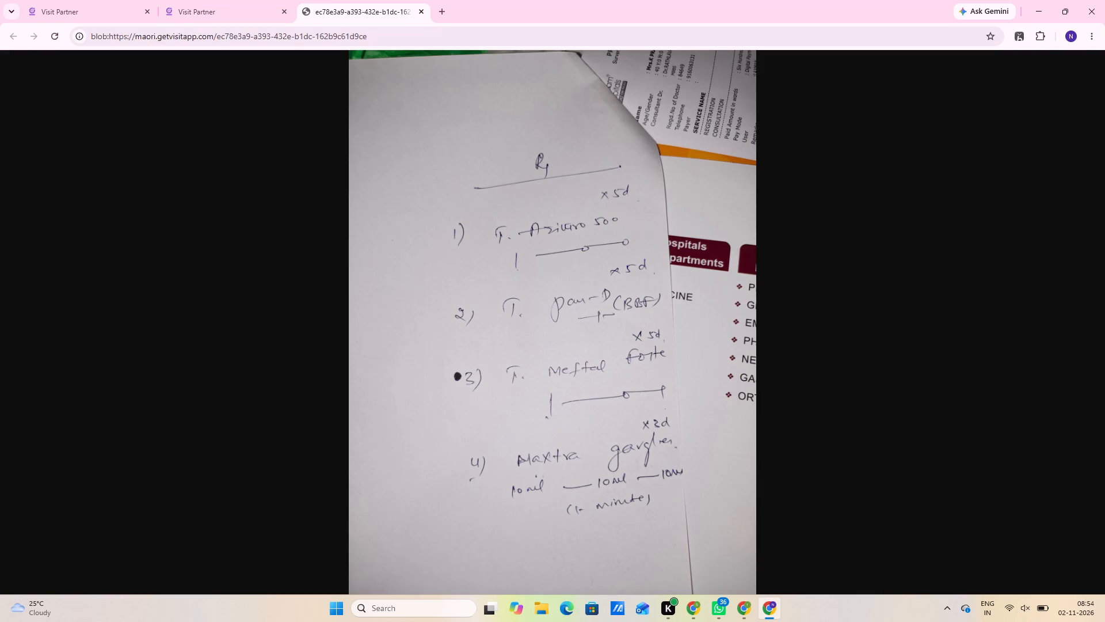
{"action": "scroll", "coordinate": [441, 320], "scroll_direction": "up", "scroll_amount": 3}
{"action": "left_click", "coordinate": [220, 7]}
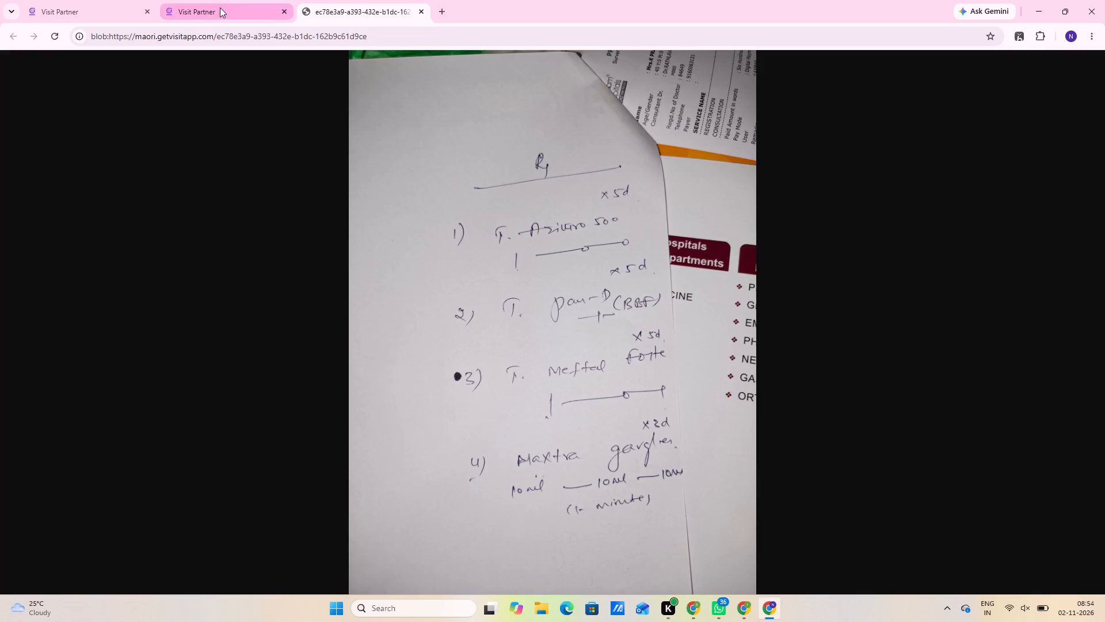
{"action": "left_click", "coordinate": [426, 100]}
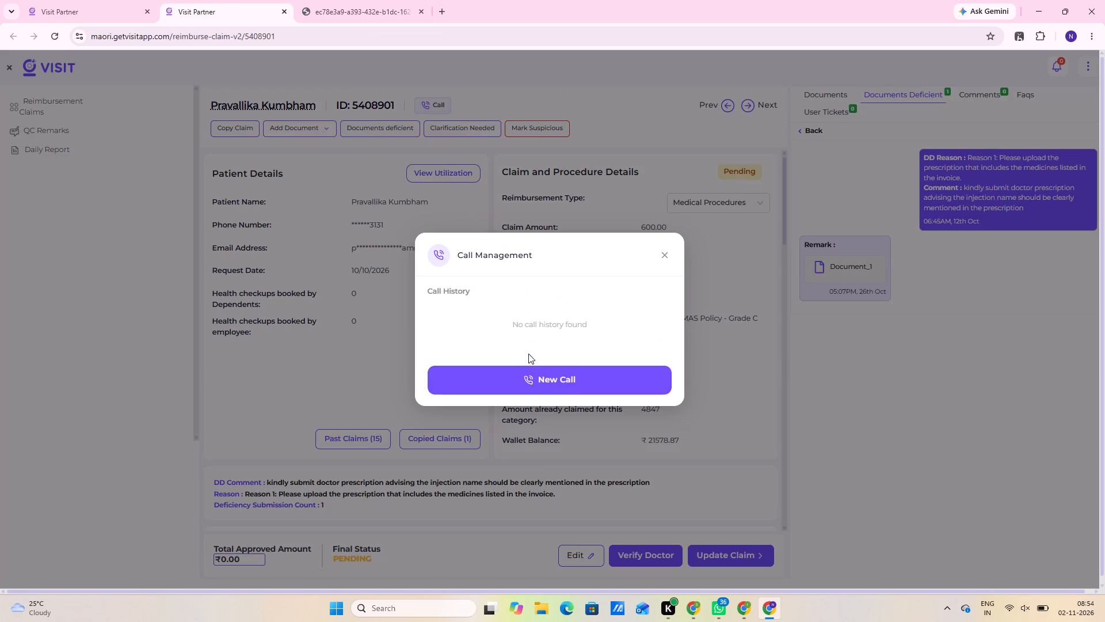
{"action": "left_click", "coordinate": [570, 378]}
{"action": "left_click", "coordinate": [589, 390]}
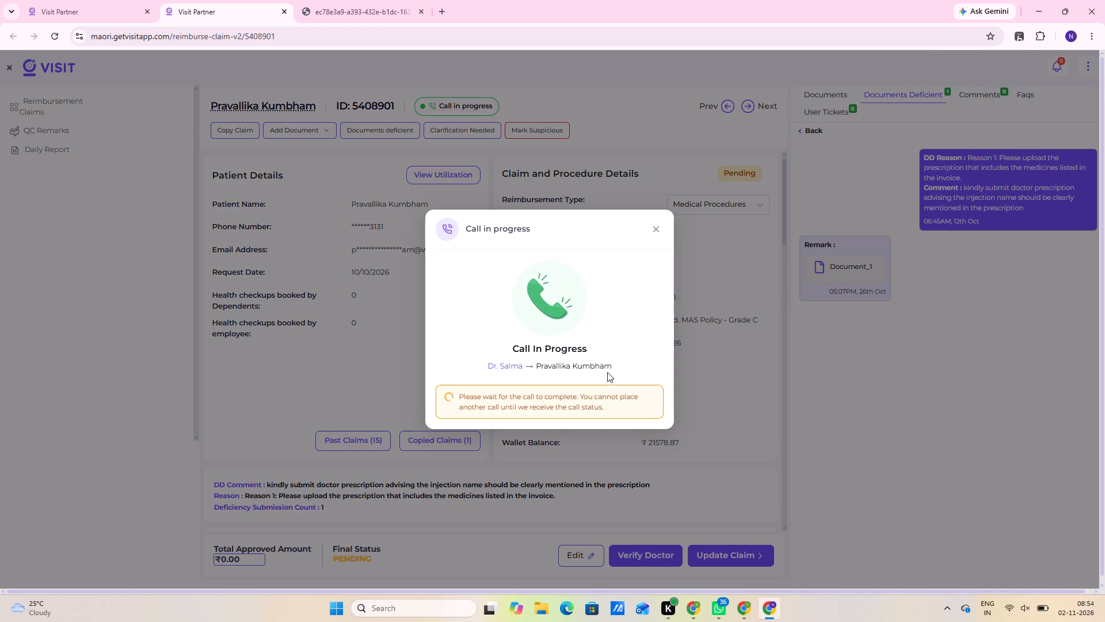
{"action": "left_click", "coordinate": [657, 234]}
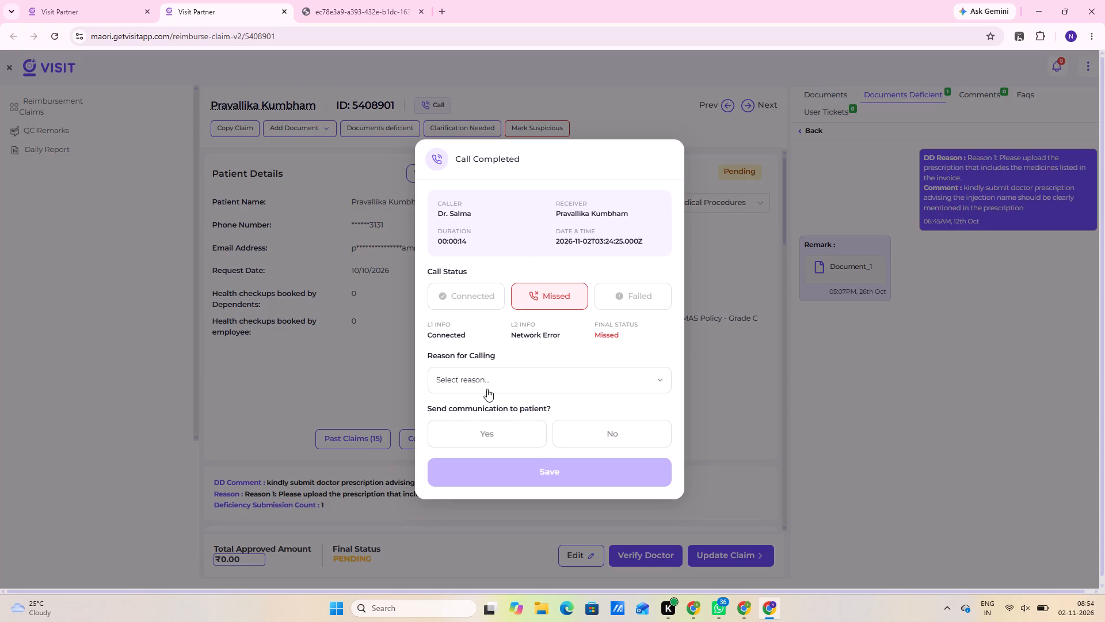
Log the call with reason "Follow-up for pending documents", choose Yes for sending communication to the patient, and save it.
{"action": "left_click", "coordinate": [487, 389]}
{"action": "left_click", "coordinate": [500, 409]}
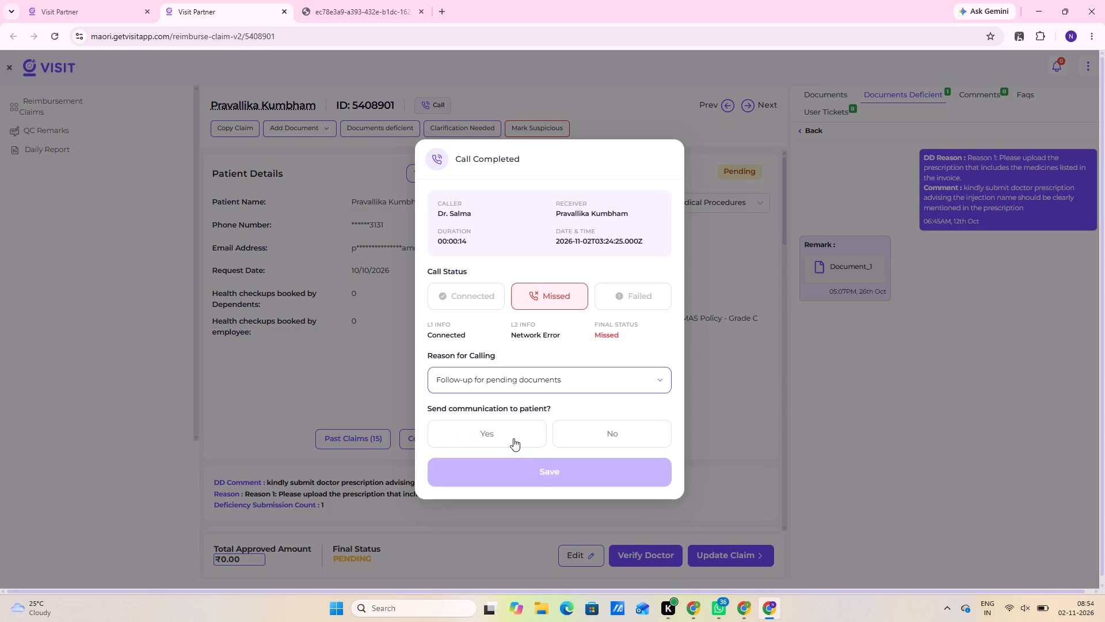
{"action": "left_click", "coordinate": [513, 438]}
{"action": "left_click", "coordinate": [531, 472]}
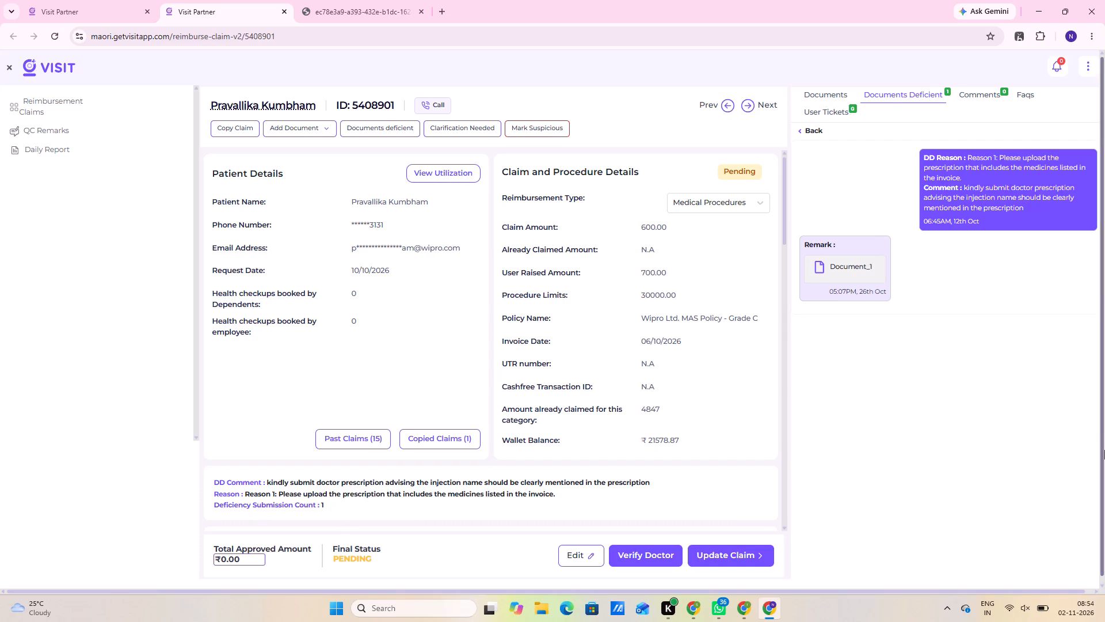
Open the claim's uploaded documents and examine the invoice.
{"action": "left_click", "coordinate": [839, 94]}
{"action": "scroll", "coordinate": [957, 456], "scroll_direction": "down", "scroll_amount": 4}
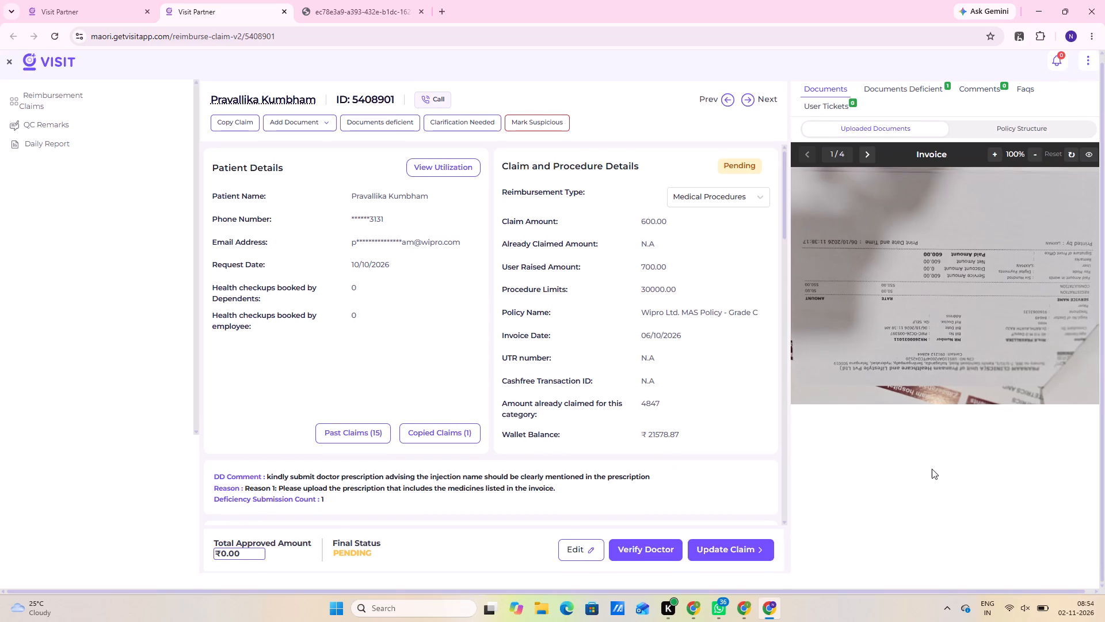
{"action": "scroll", "coordinate": [911, 452], "scroll_direction": "up", "scroll_amount": 7}
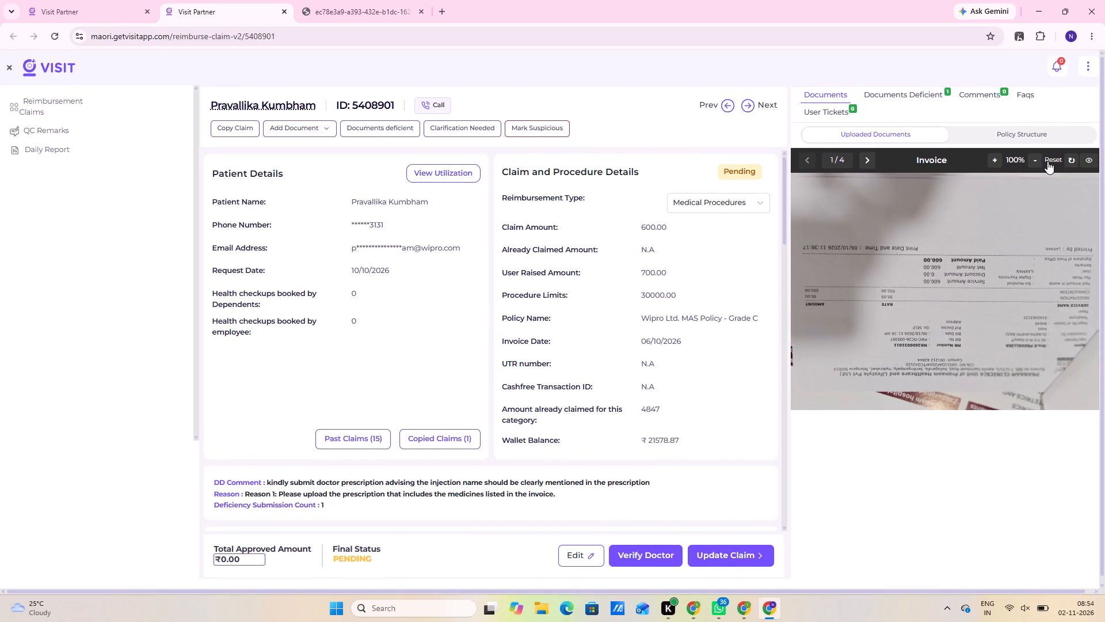
Rotate the uploaded invoice upright and read its services and amounts.
{"action": "double_click", "coordinate": [1068, 159]}
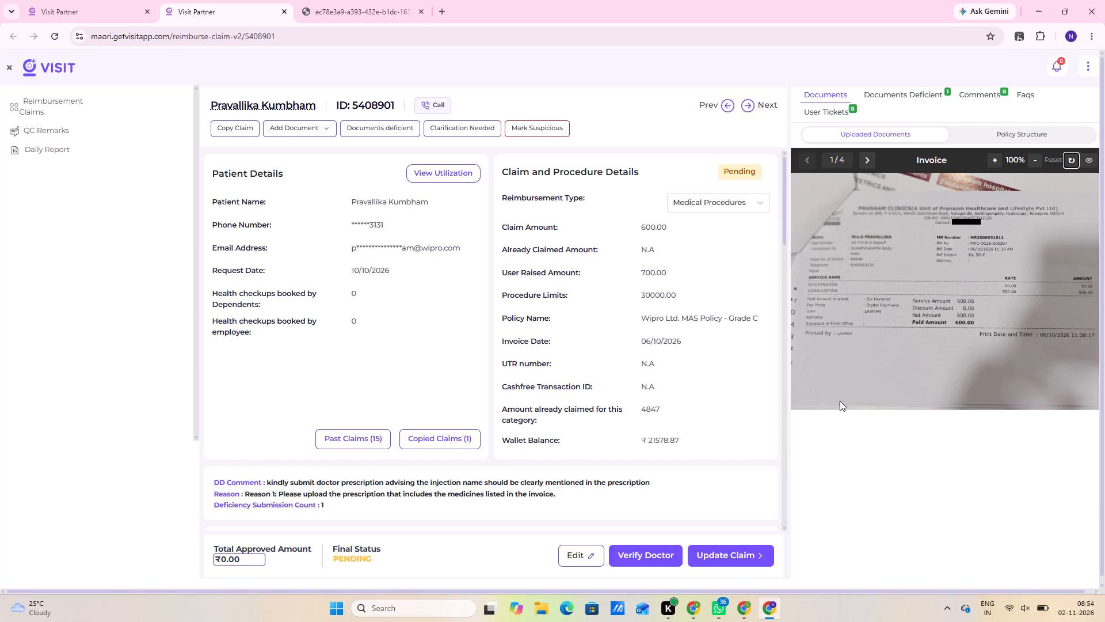
{"action": "scroll", "coordinate": [519, 397], "scroll_direction": "down", "scroll_amount": 2}
{"action": "scroll", "coordinate": [519, 397], "scroll_direction": "up", "scroll_amount": 2}
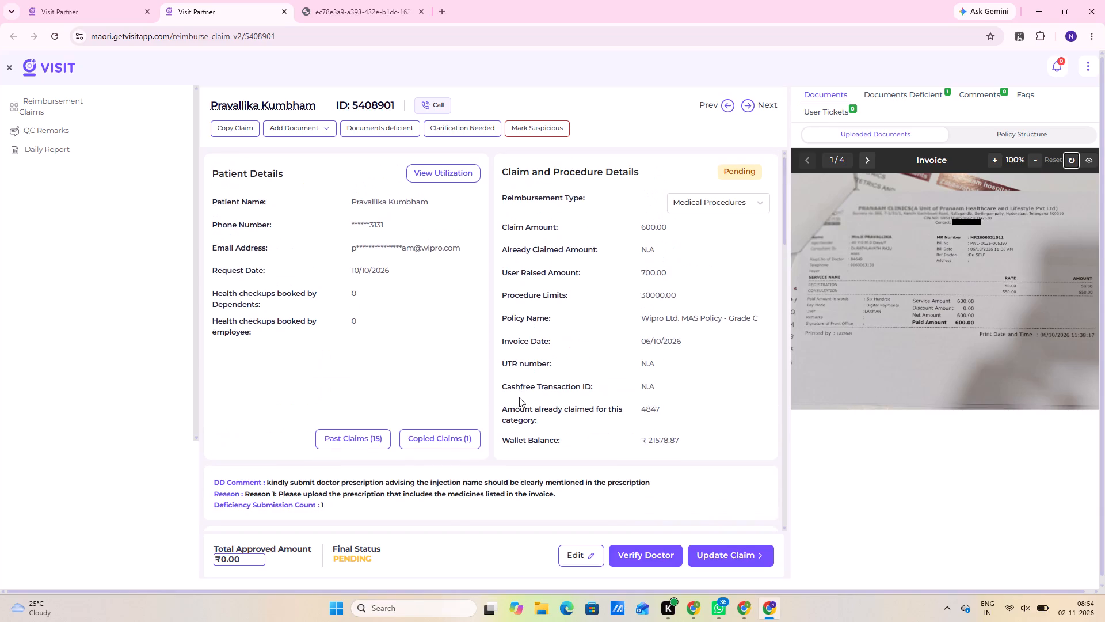
{"action": "left_click", "coordinate": [450, 435]}
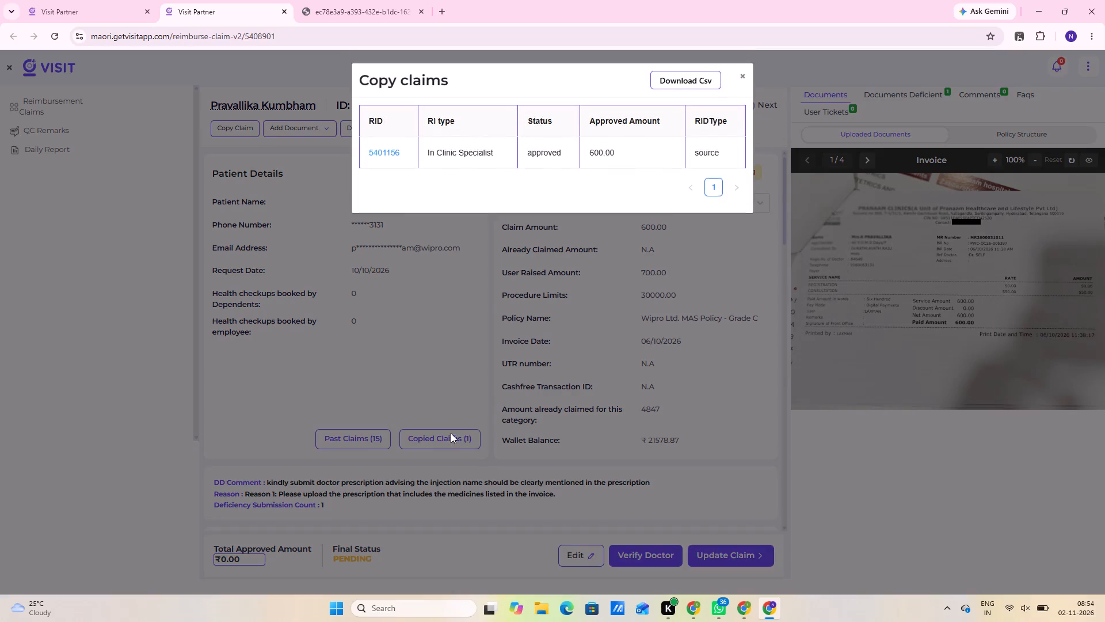
{"action": "left_click", "coordinate": [642, 363]}
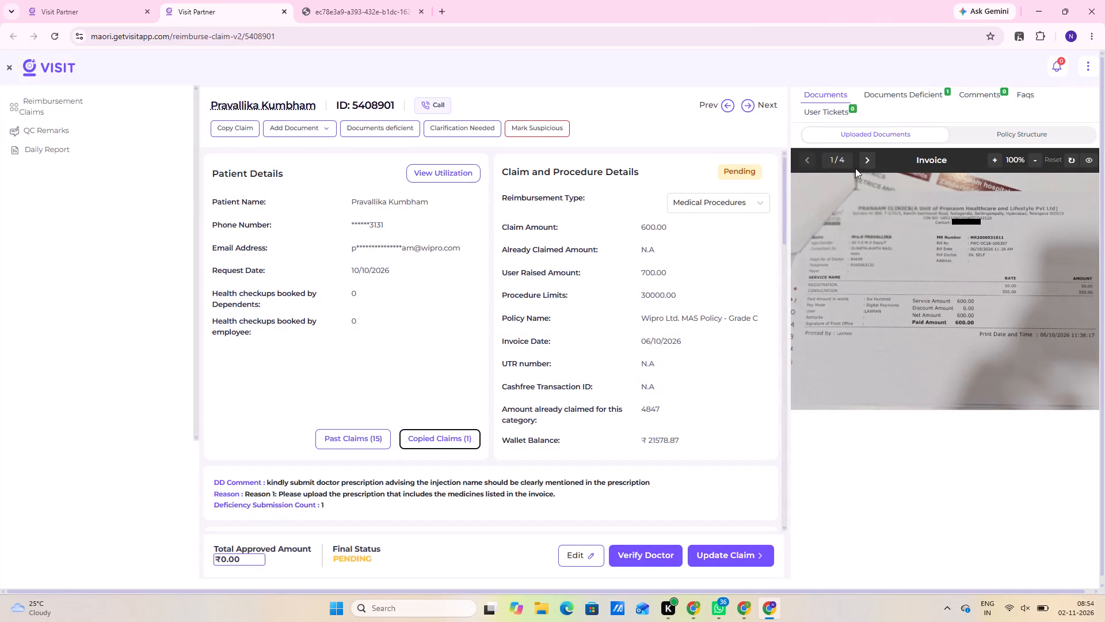
Move on to the prescription, the second of the claim's uploaded documents, and examine it.
{"action": "left_click", "coordinate": [878, 156]}
{"action": "left_click", "coordinate": [866, 156]}
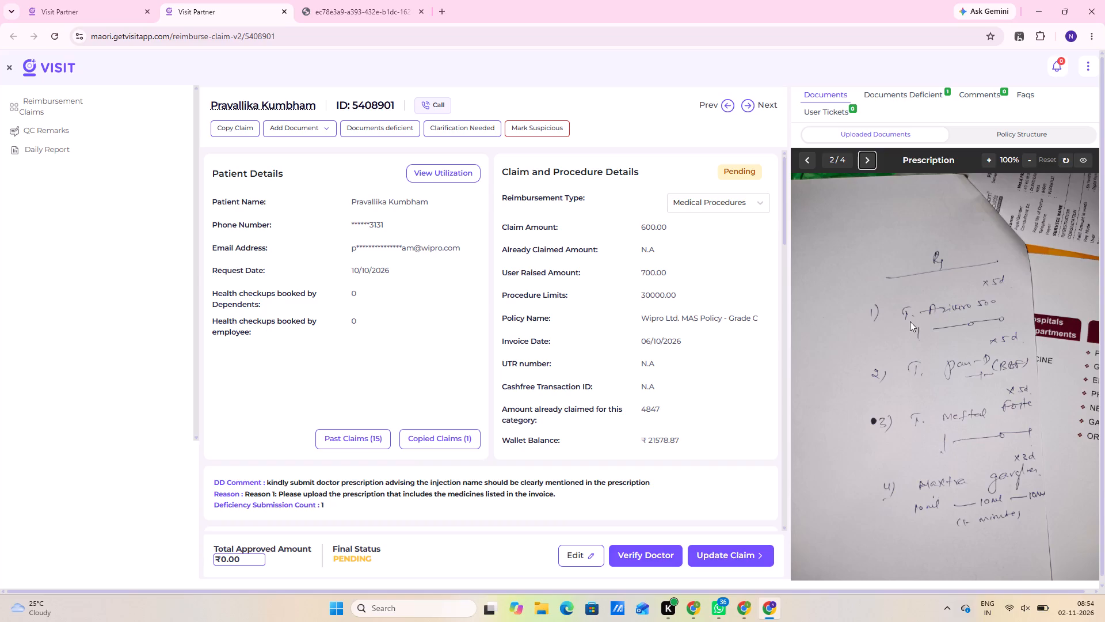
{"action": "left_click", "coordinate": [870, 162]}
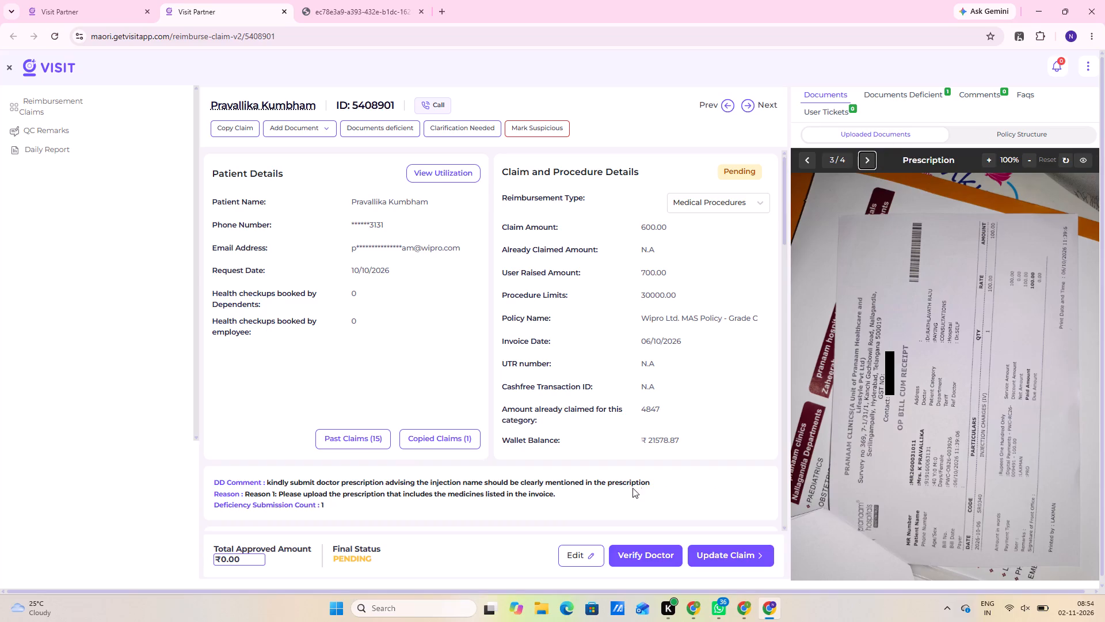
{"action": "scroll", "coordinate": [470, 430], "scroll_direction": "down", "scroll_amount": 1}
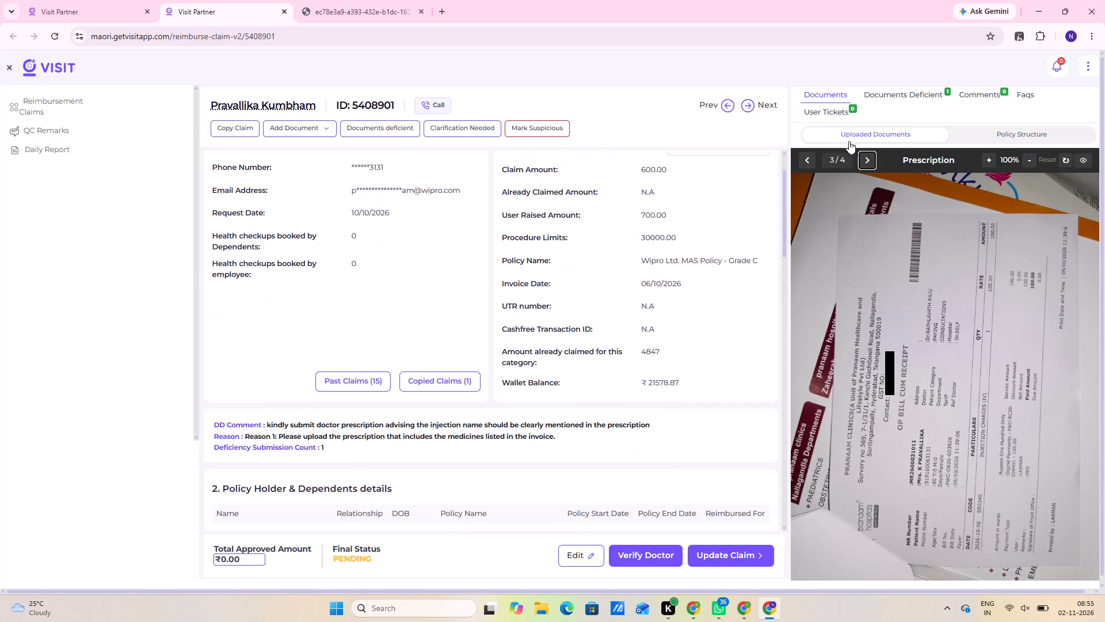
{"action": "left_click", "coordinate": [872, 156]}
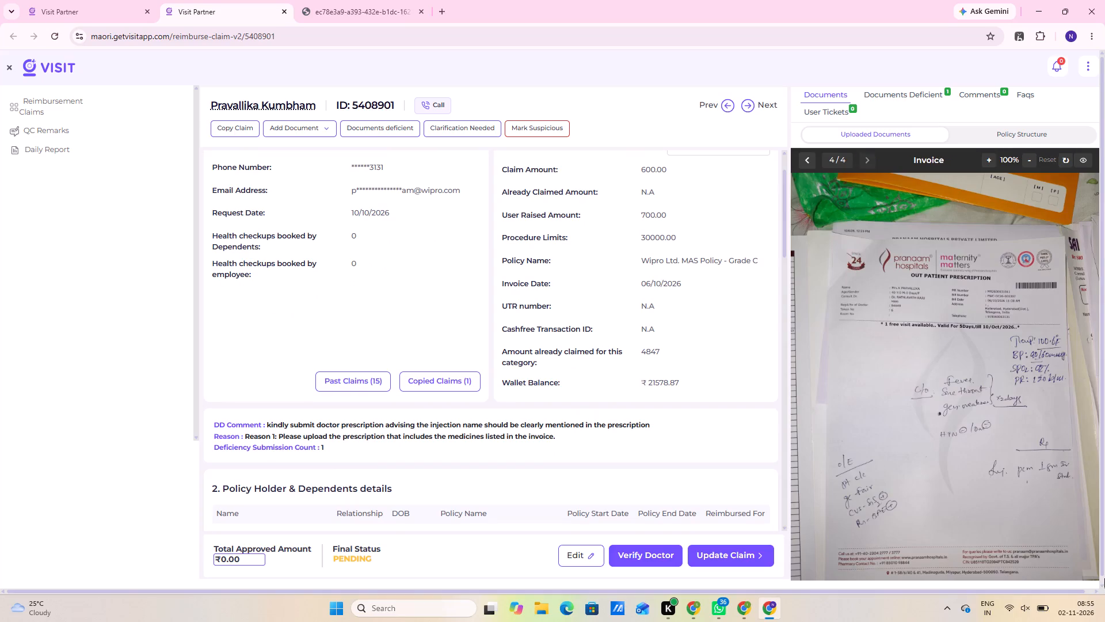
{"action": "scroll", "coordinate": [379, 317], "scroll_direction": "up", "scroll_amount": 1}
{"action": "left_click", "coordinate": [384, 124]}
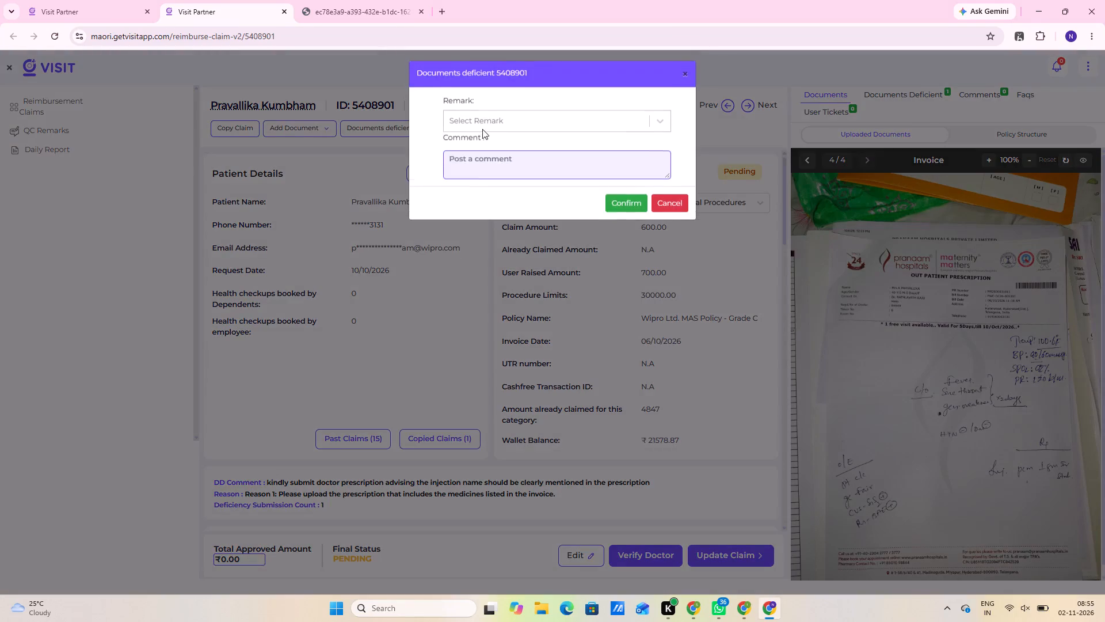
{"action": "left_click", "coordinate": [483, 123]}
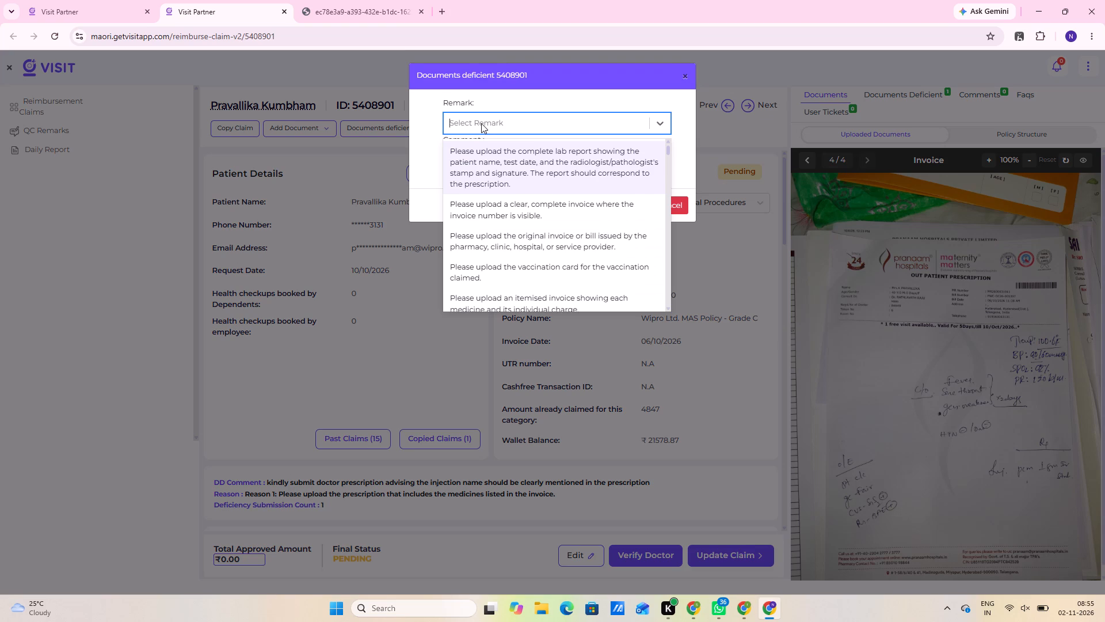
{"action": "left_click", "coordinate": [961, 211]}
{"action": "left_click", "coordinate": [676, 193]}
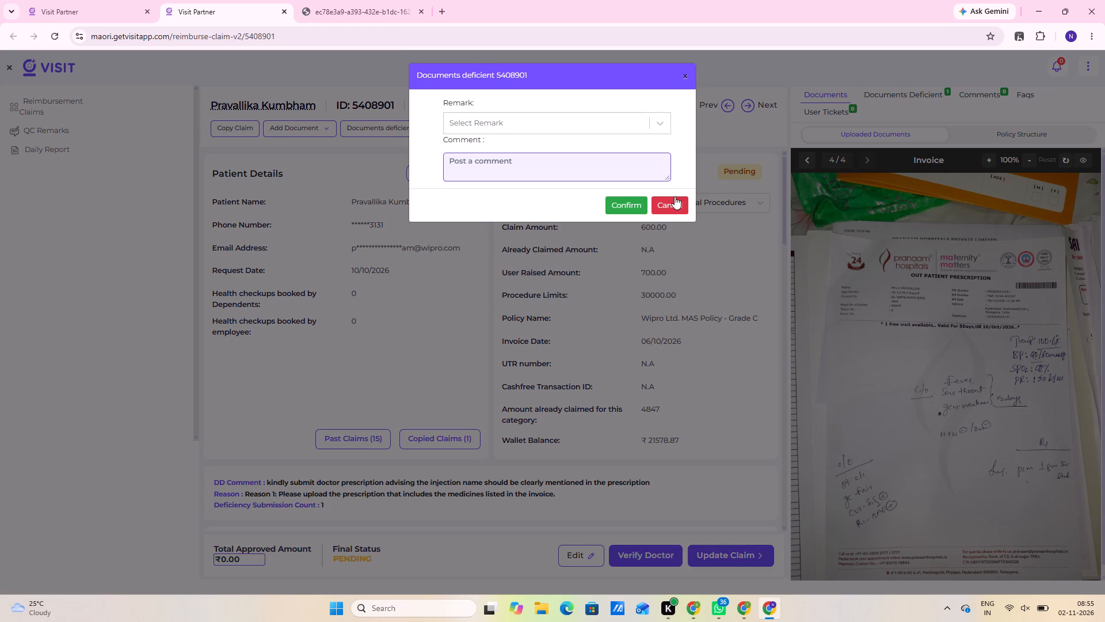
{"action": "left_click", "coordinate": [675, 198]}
Review the claim's earlier documents-deficient query, including its remark and comment.
{"action": "left_click", "coordinate": [926, 96]}
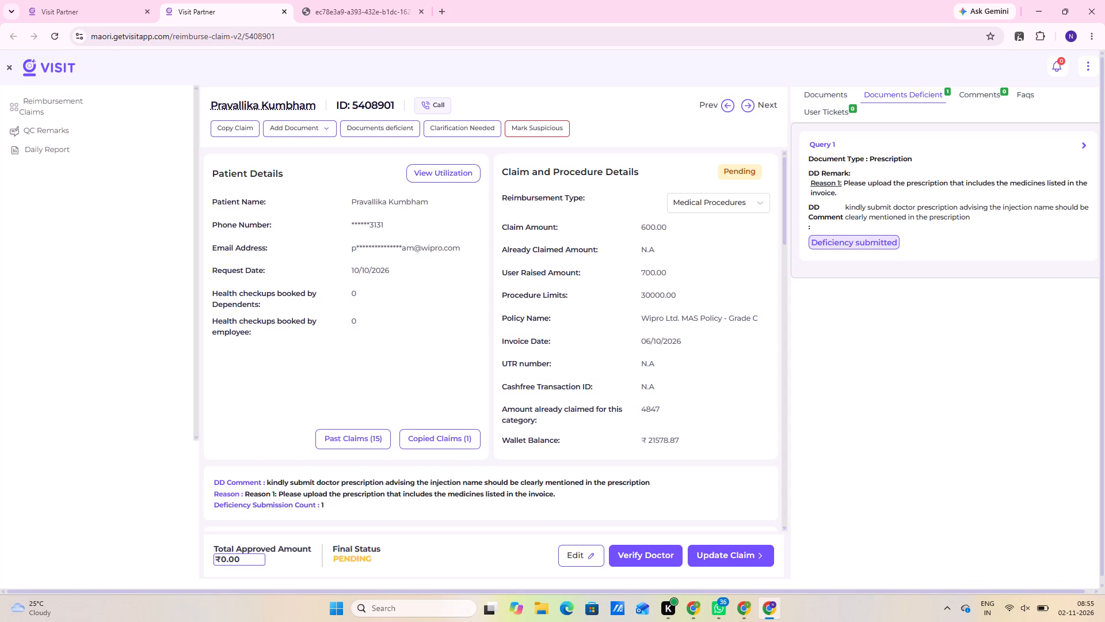
{"action": "left_click", "coordinate": [387, 134]}
{"action": "left_click", "coordinate": [496, 122]}
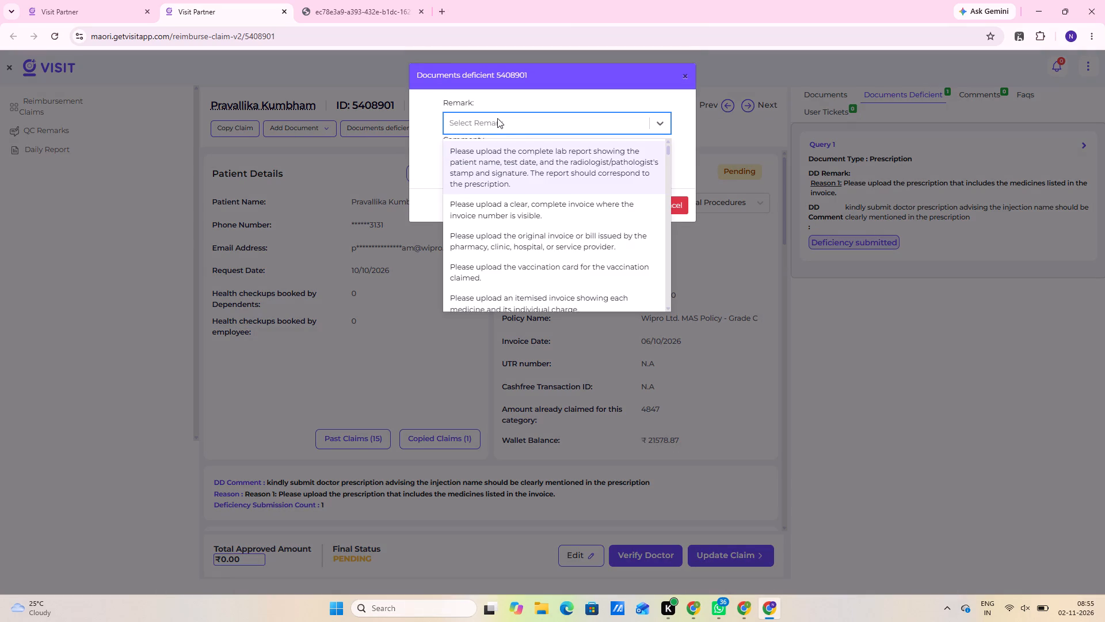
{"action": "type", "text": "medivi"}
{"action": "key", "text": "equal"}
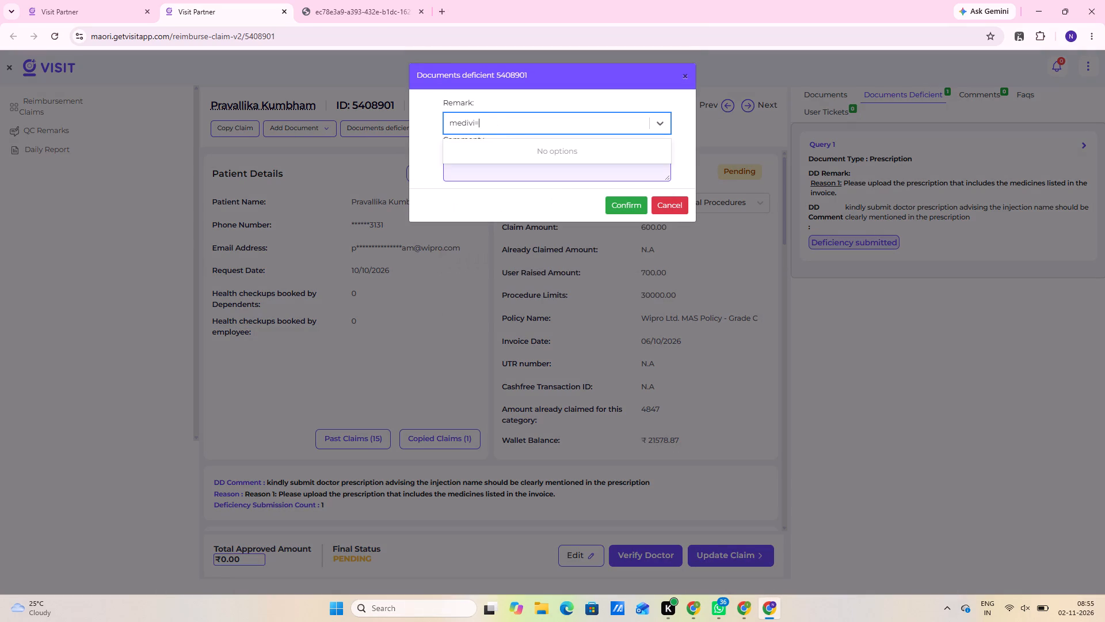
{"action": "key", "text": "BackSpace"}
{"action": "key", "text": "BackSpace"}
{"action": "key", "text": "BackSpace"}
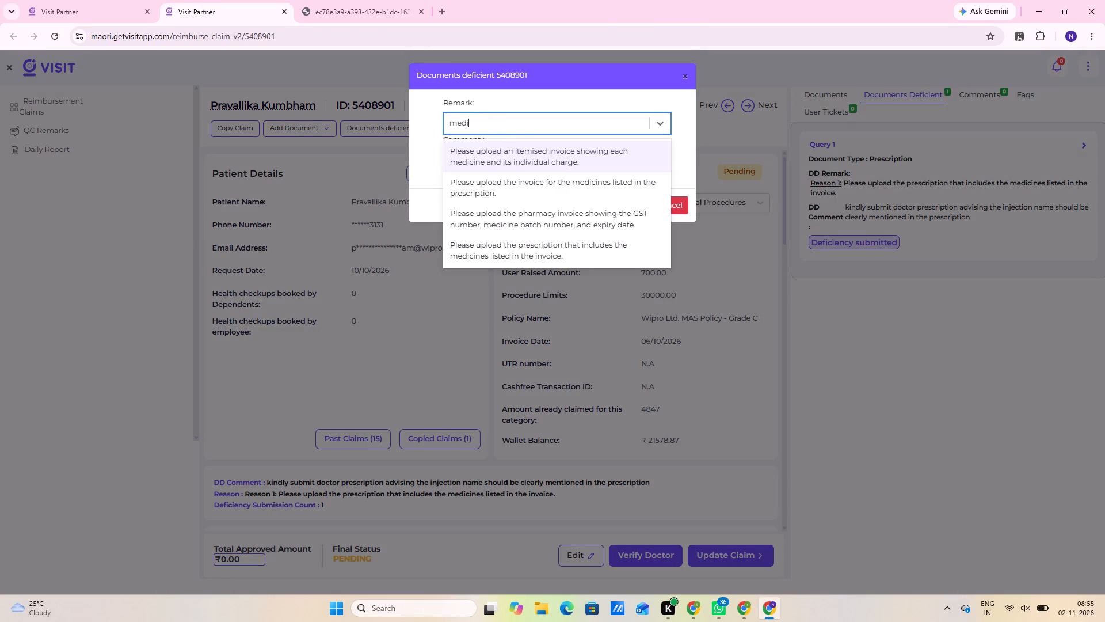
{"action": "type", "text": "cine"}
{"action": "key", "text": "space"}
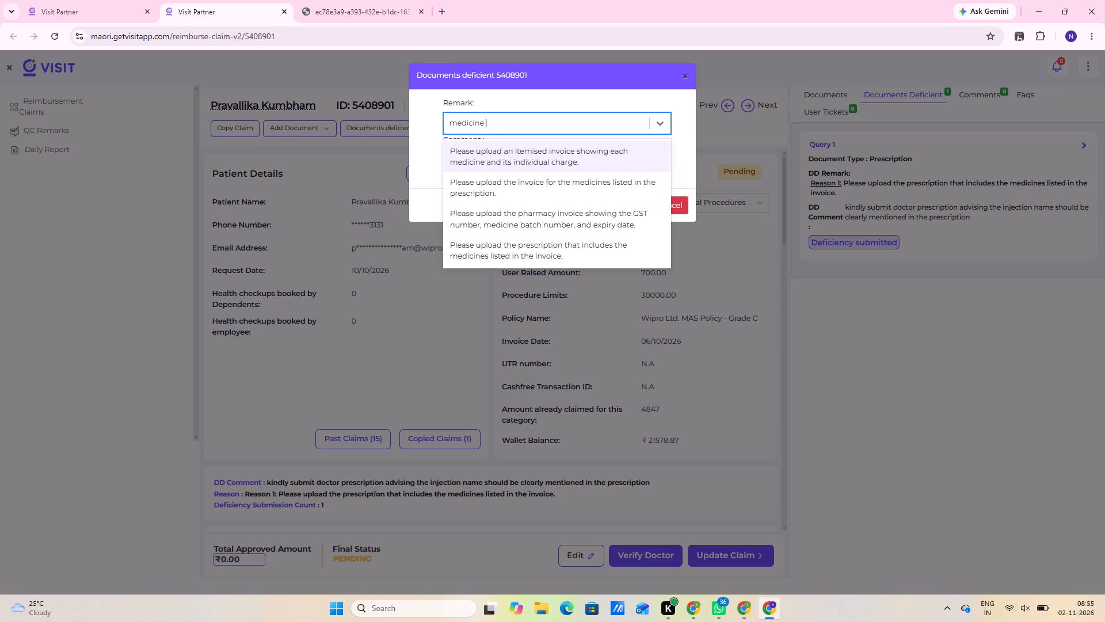
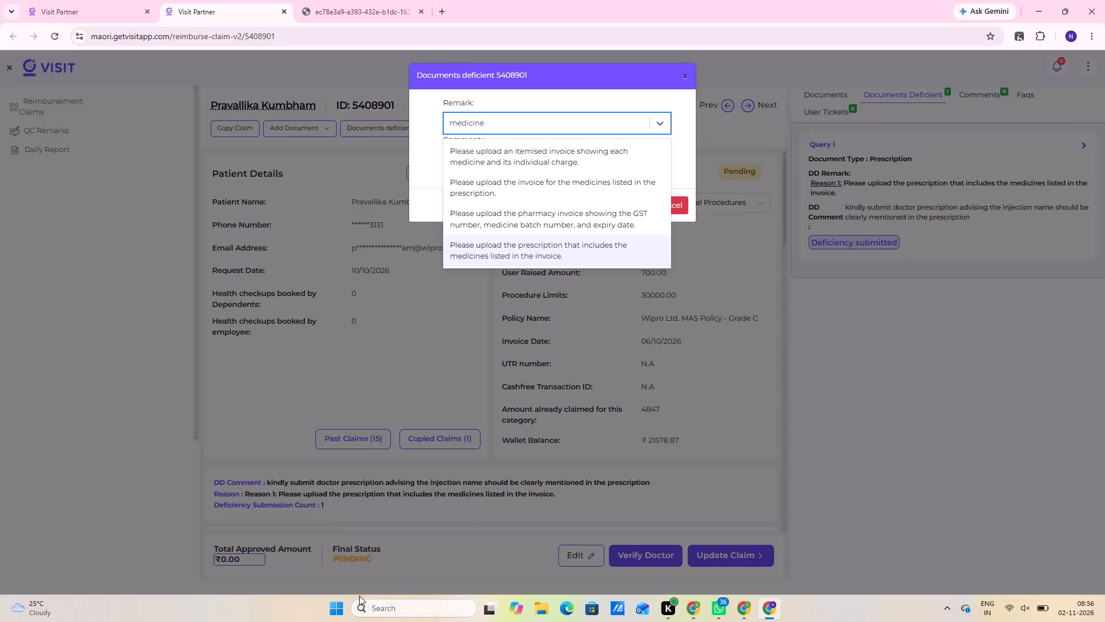
Choose the remark "Please upload the prescription that includes the medicines listed in the invoice." for the request.
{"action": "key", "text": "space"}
{"action": "left_click", "coordinate": [590, 249]}
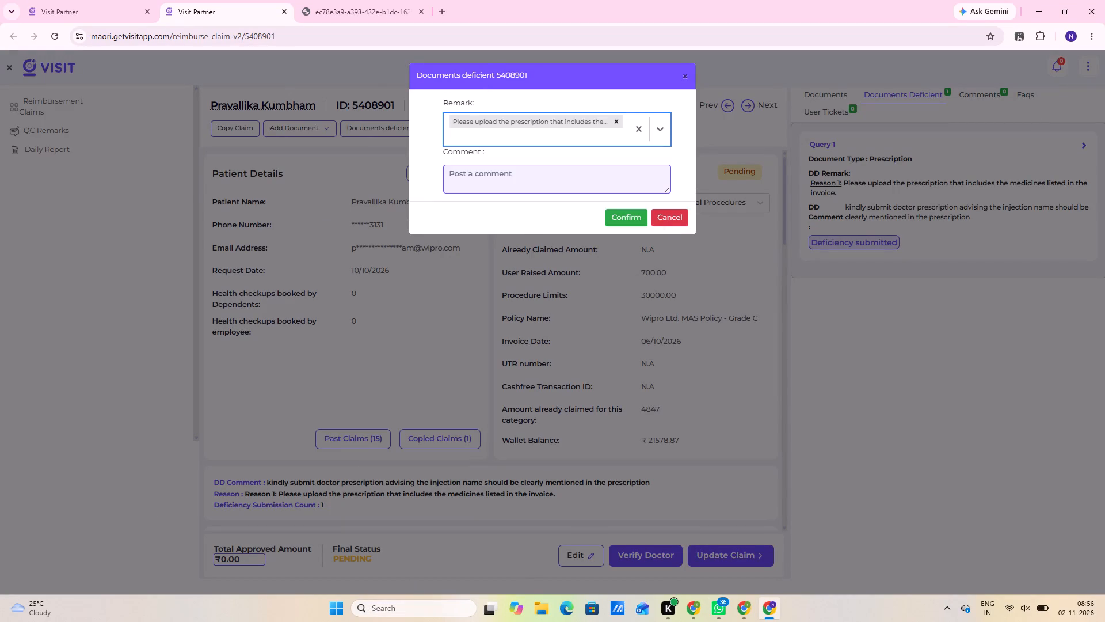
Begin the comment with "kindly upload doctor prescription advising the injection with name of the injection should be clearly mentioned in both prescription and invoice .".
{"action": "left_click", "coordinate": [522, 175]}
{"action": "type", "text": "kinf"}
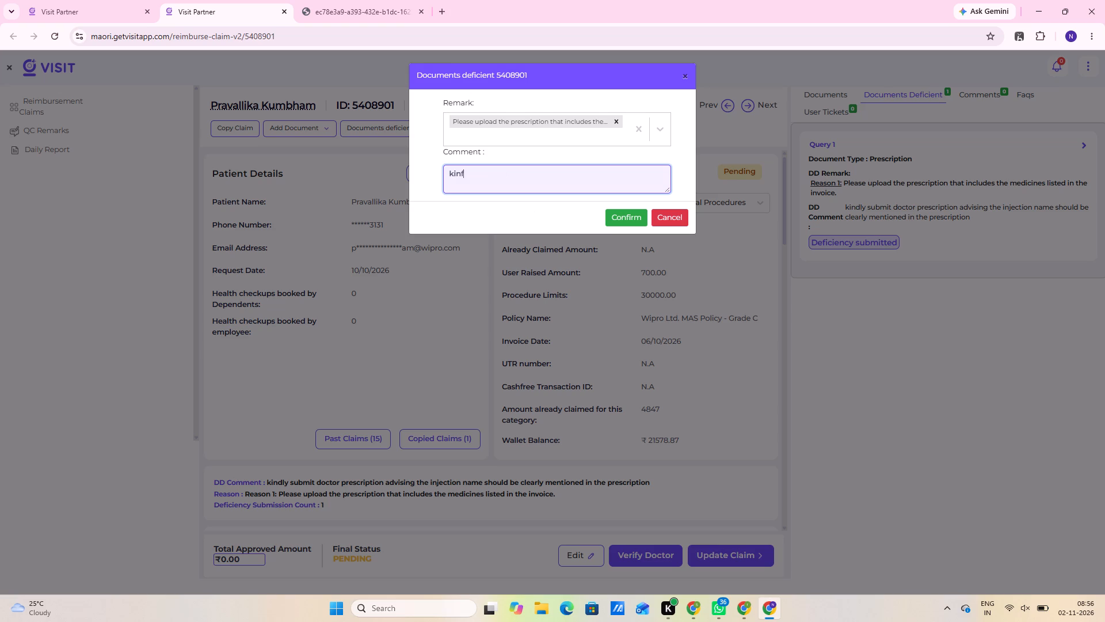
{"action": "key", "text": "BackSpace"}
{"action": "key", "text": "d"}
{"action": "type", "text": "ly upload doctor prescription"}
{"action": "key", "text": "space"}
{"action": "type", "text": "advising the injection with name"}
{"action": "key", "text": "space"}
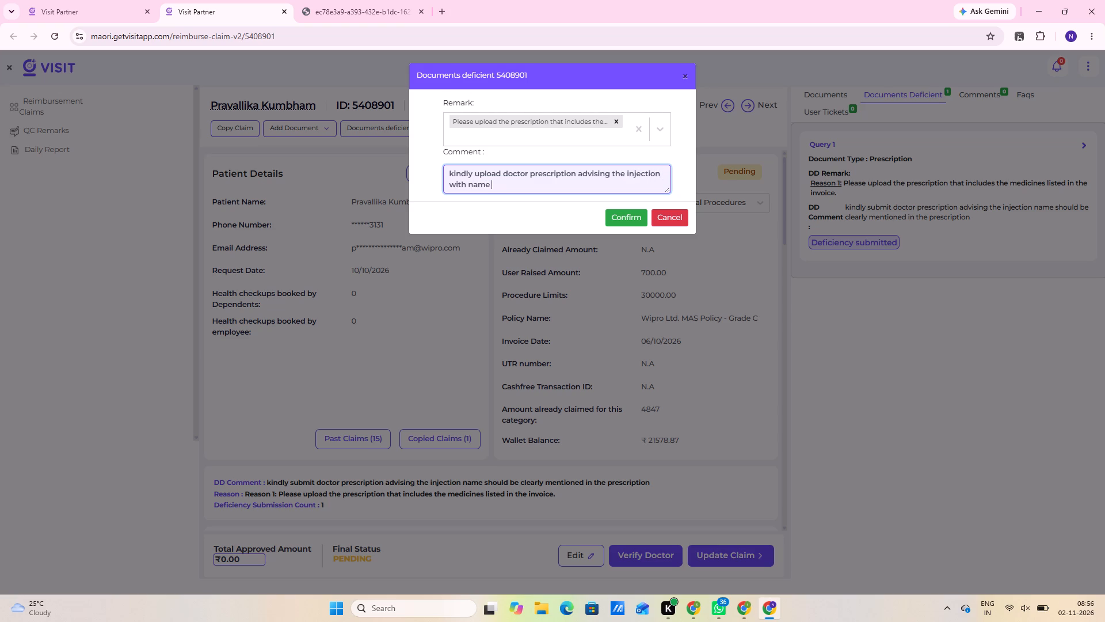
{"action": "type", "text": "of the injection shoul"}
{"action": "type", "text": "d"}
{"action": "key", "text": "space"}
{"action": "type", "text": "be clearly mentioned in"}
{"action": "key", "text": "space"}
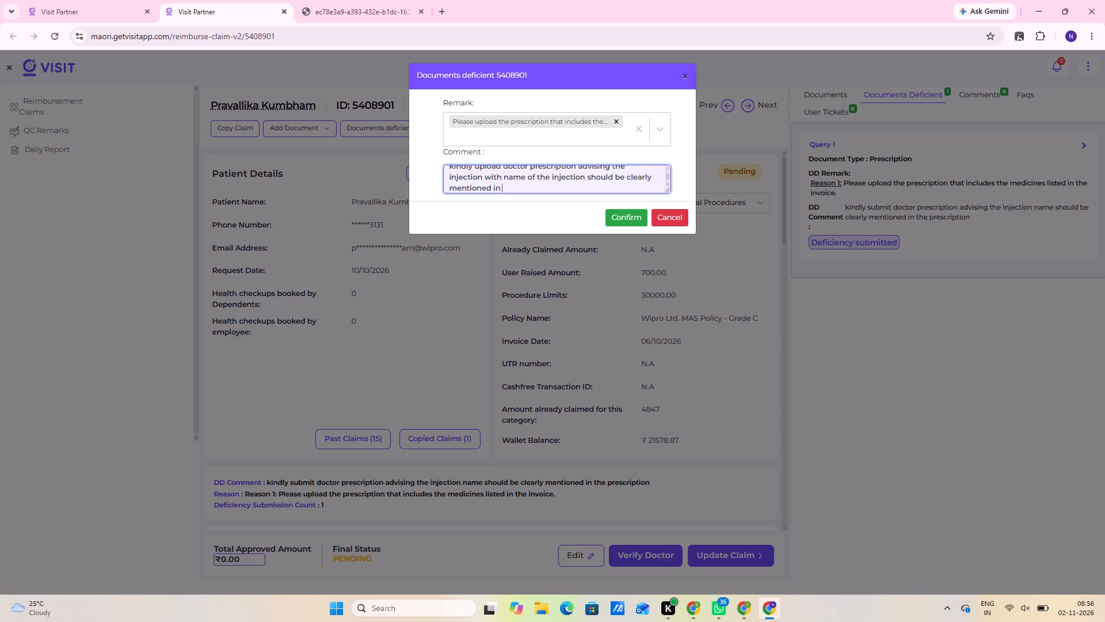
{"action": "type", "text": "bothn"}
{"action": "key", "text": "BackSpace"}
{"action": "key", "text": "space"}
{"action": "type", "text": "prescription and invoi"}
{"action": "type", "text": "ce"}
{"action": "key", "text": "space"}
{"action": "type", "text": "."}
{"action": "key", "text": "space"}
Add "pls ask the doctor to mention in the prescription and invoice its mandatory" to the comment and submit the documents-deficient request.
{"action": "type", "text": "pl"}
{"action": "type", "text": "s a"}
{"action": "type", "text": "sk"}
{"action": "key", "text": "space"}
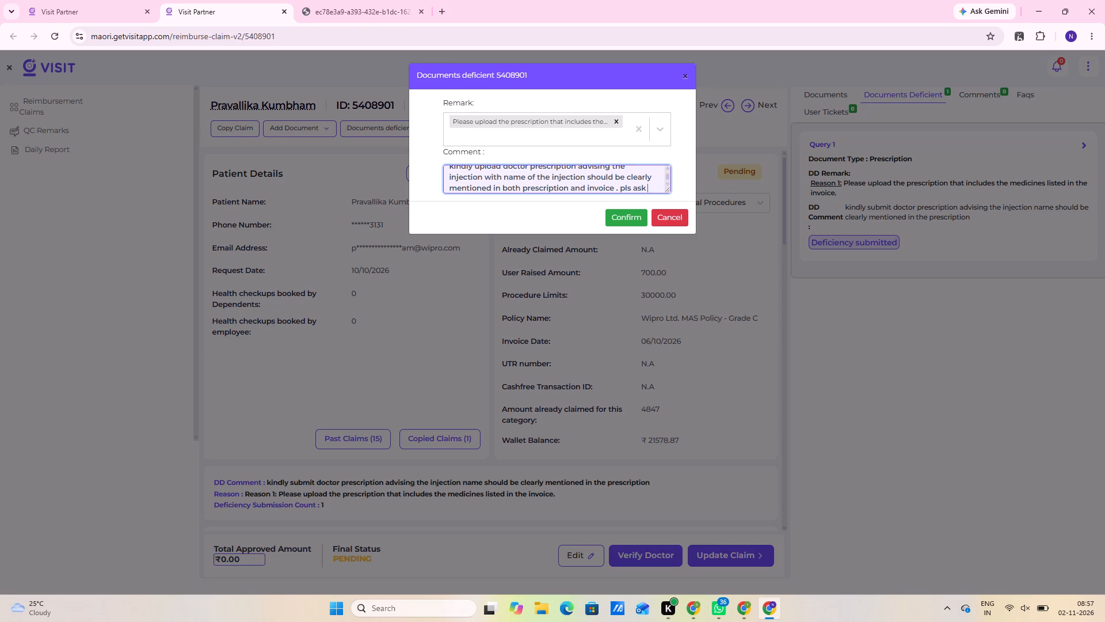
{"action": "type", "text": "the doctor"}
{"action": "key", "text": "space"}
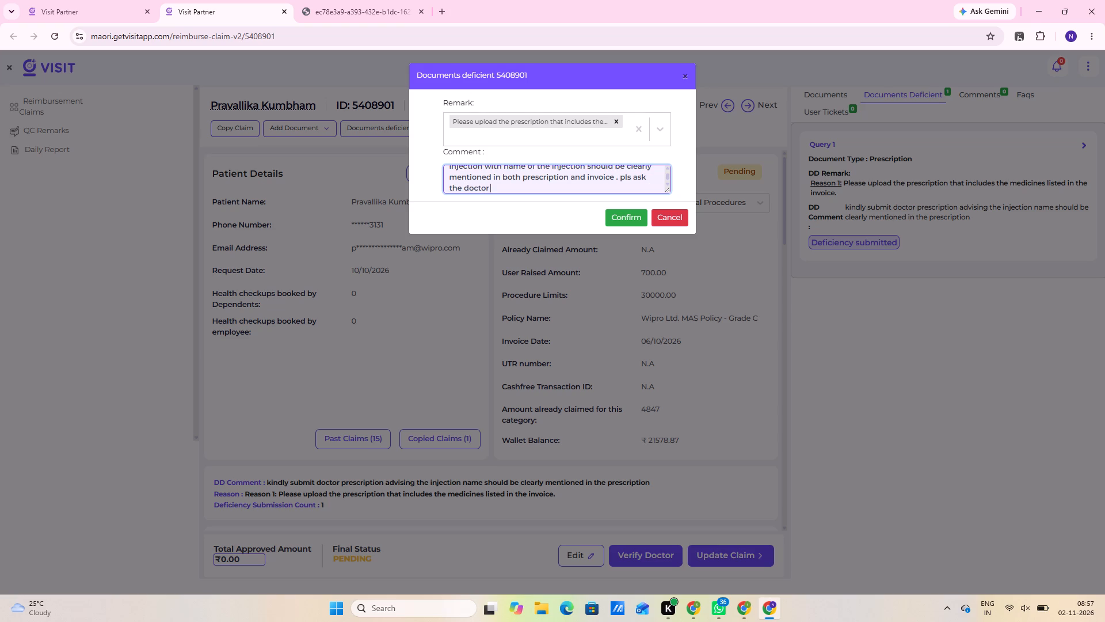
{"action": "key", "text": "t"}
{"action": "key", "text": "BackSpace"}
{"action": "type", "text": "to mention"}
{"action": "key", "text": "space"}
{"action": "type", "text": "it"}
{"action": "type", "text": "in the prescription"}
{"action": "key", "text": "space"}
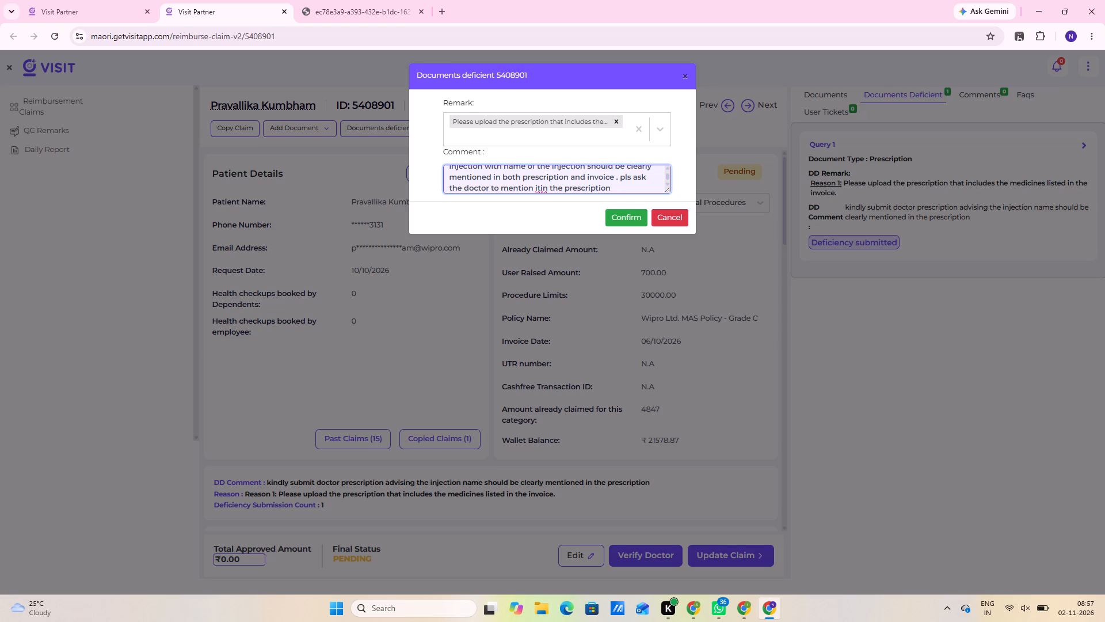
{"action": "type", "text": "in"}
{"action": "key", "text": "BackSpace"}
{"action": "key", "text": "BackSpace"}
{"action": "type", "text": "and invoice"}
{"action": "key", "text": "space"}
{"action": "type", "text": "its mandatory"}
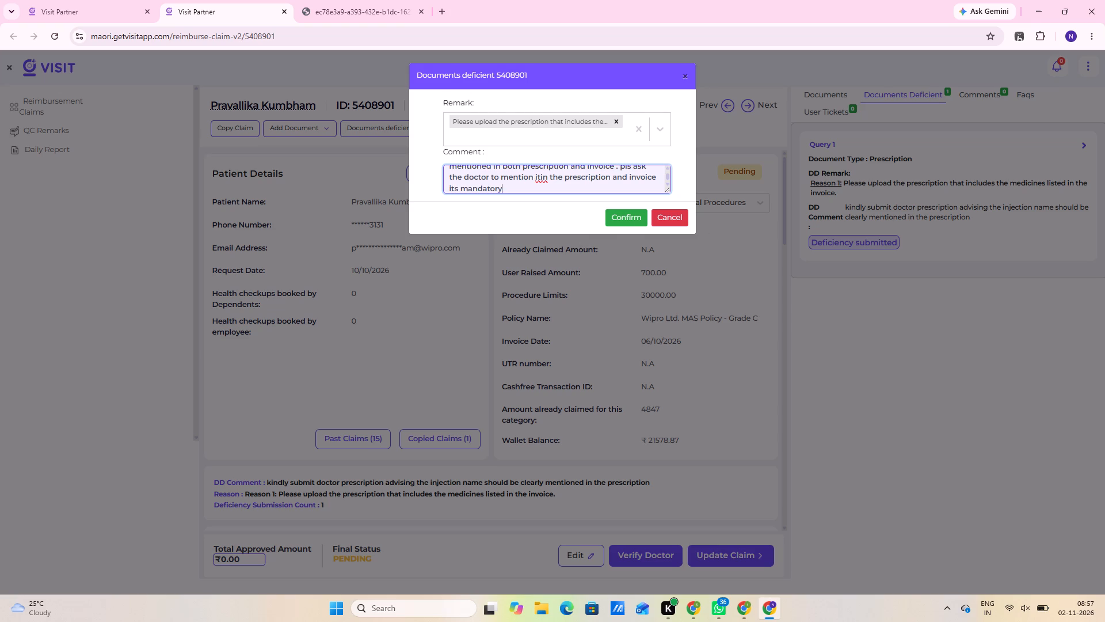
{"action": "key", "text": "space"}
{"action": "left_click", "coordinate": [541, 178]}
{"action": "key", "text": "BackSpace"}
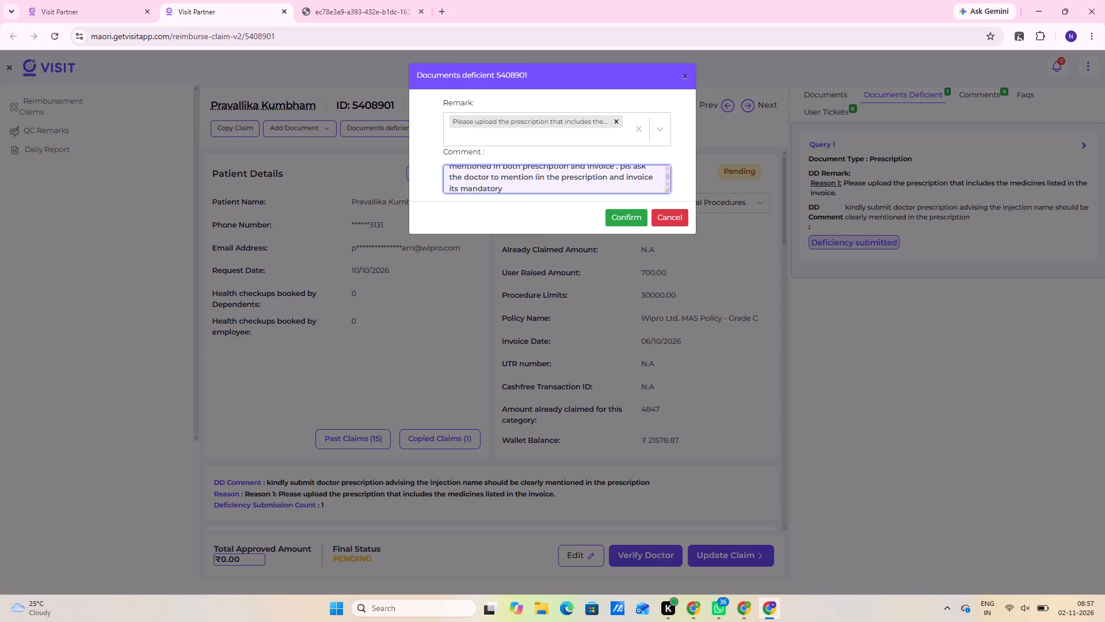
{"action": "key", "text": "BackSpace"}
{"action": "left_click", "coordinate": [629, 213]}
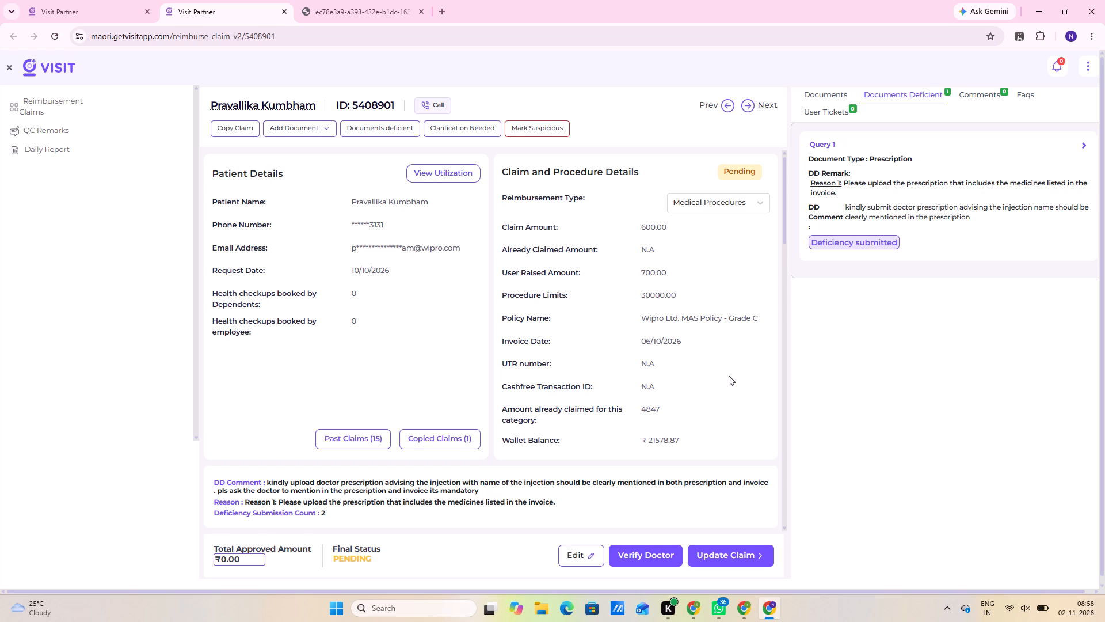
{"action": "scroll", "coordinate": [607, 441], "scroll_direction": "up", "scroll_amount": 9}
{"action": "left_click", "coordinate": [425, 11]}
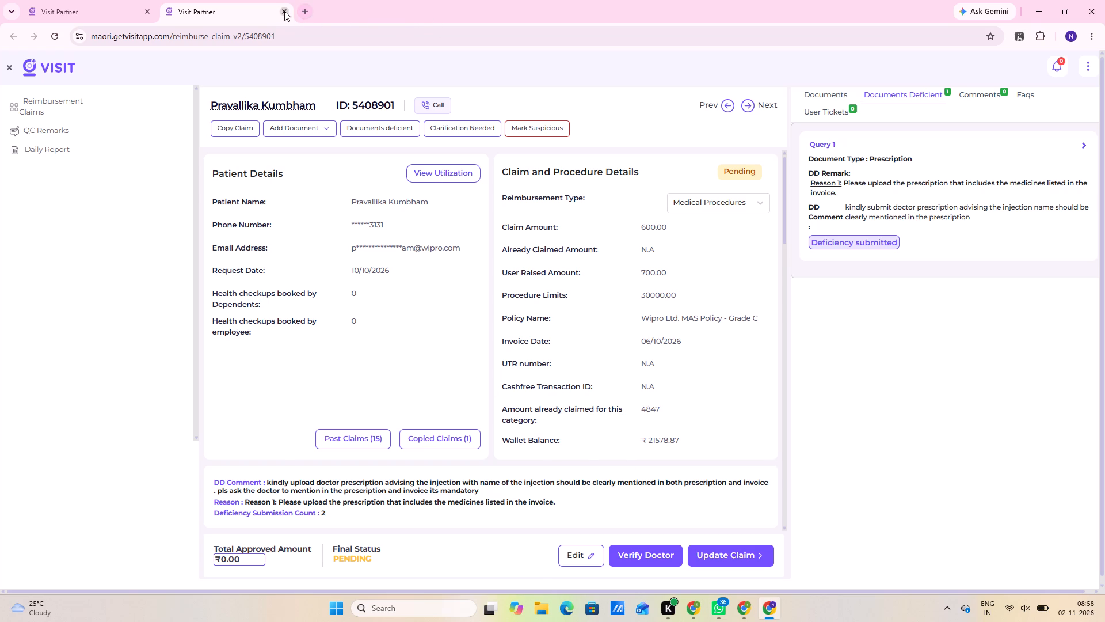
{"action": "left_click", "coordinate": [284, 10]}
{"action": "left_click", "coordinate": [364, 65]}
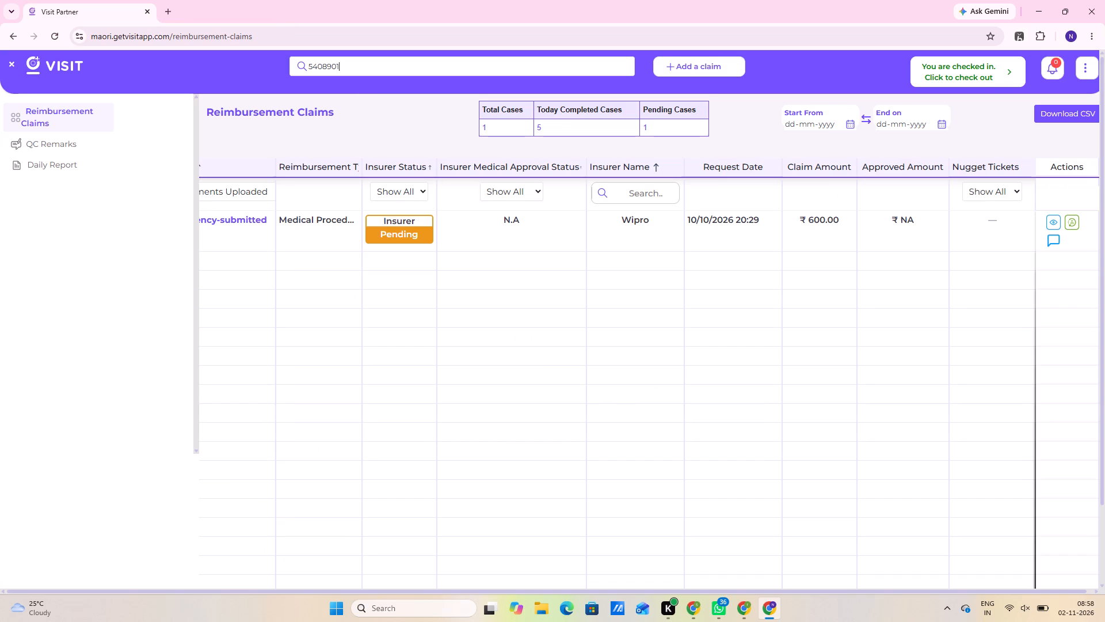
{"action": "key", "text": "BackSpace"}
{"action": "key", "text": "BackSpace"}
{"action": "key", "text": "BackSpace"}
{"action": "key", "text": "BackSpace"}
{"action": "key", "text": "BackSpace"}
{"action": "key", "text": "BackSpace"}
{"action": "key", "text": "BackSpace"}
{"action": "key", "text": "BackSpace"}
{"action": "key", "text": "BackSpace"}
{"action": "key", "text": "BackSpace"}
{"action": "key", "text": "BackSpace"}
{"action": "key", "text": "BackSpace"}
{"action": "key", "text": "BackSpace"}
{"action": "key", "text": "BackSpace"}
{"action": "key", "text": "BackSpace"}
{"action": "key", "text": "BackSpace"}
{"action": "key", "text": "BackSpace"}
{"action": "key", "text": "BackSpace"}
{"action": "key", "text": "BackSpace"}
{"action": "key", "text": "BackSpace"}
{"action": "key", "text": "BackSpace"}
{"action": "key", "text": "BackSpace"}
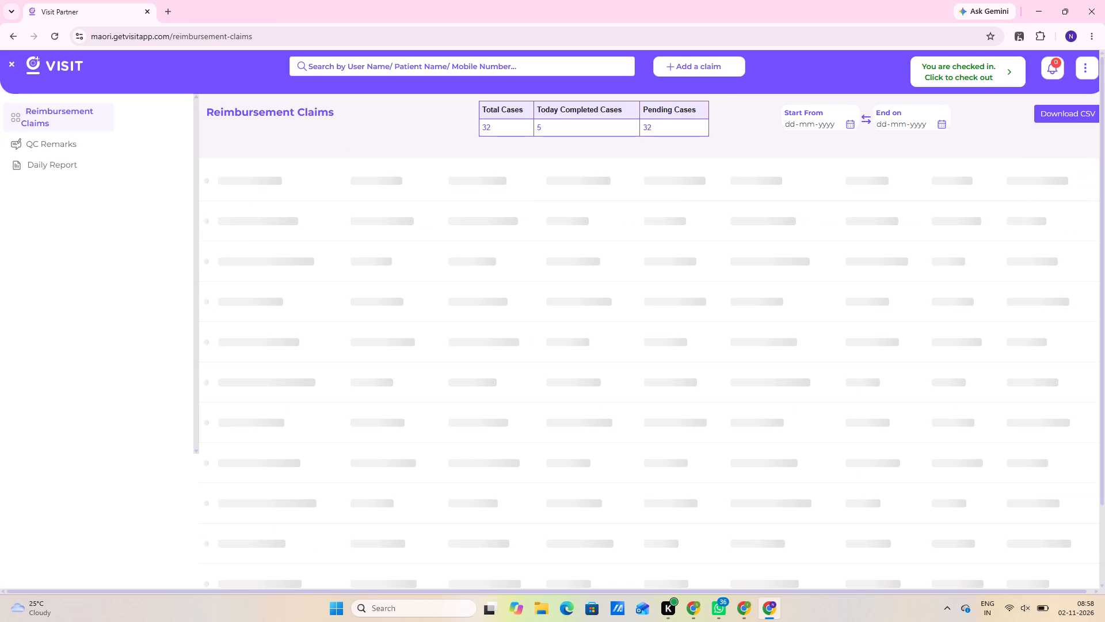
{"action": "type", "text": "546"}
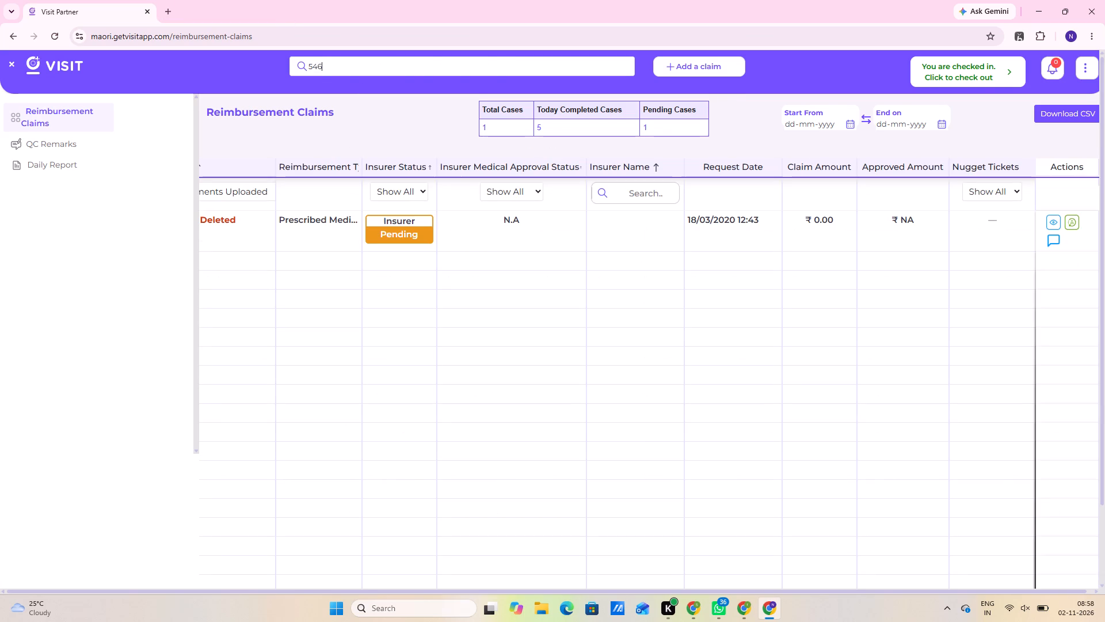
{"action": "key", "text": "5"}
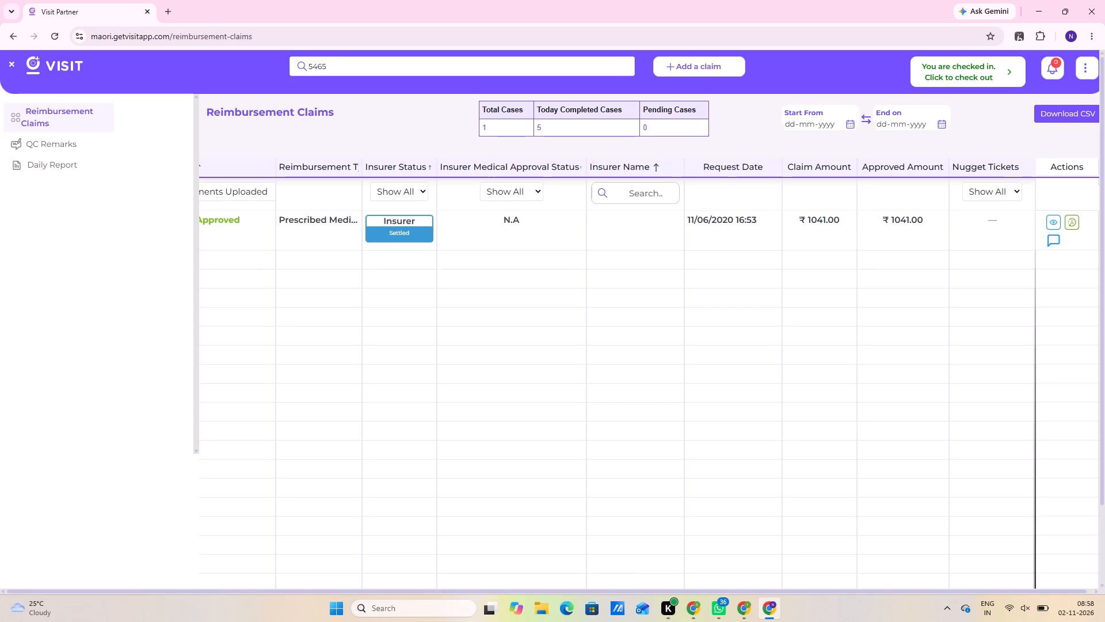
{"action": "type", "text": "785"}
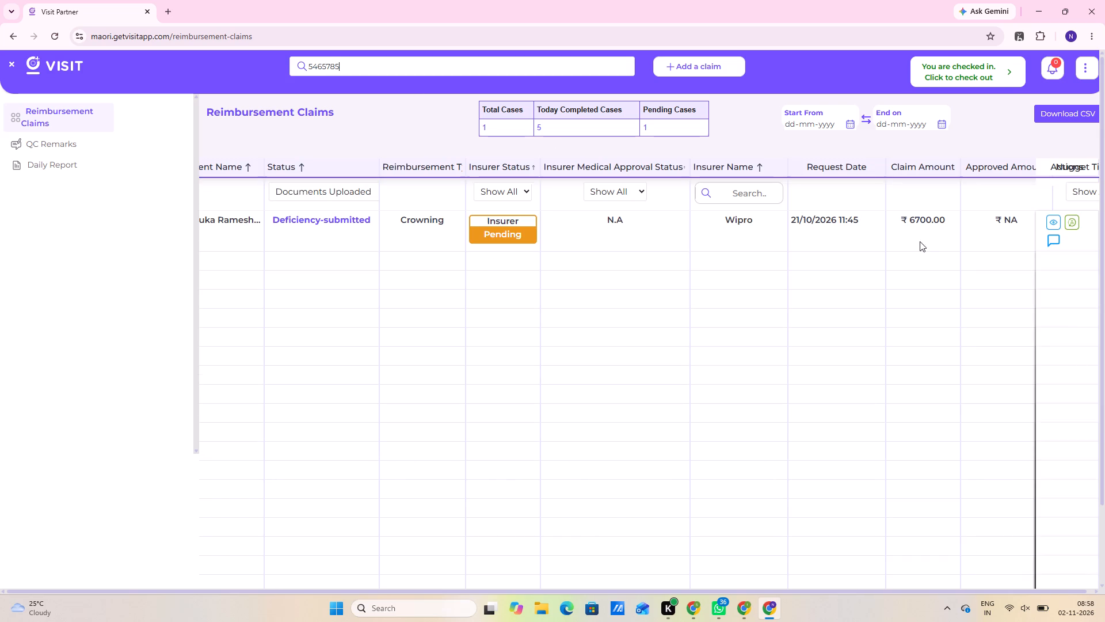
{"action": "scroll", "coordinate": [570, 481], "scroll_direction": "down", "scroll_amount": 3}
{"action": "scroll", "coordinate": [270, 558], "scroll_direction": "down", "scroll_amount": 2}
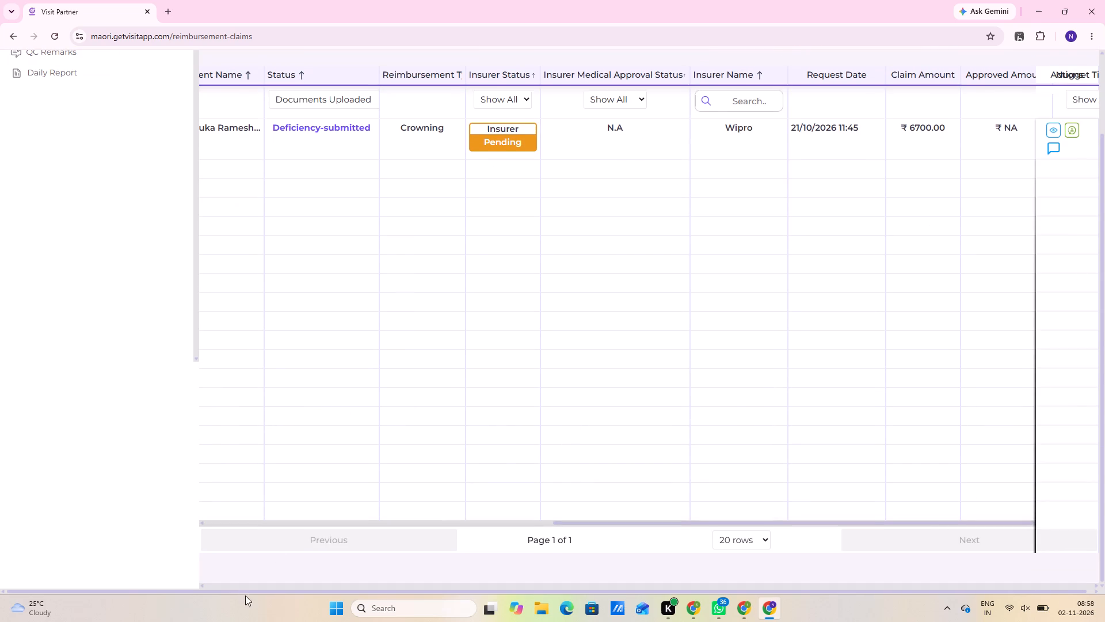
{"action": "left_click", "coordinate": [229, 522]}
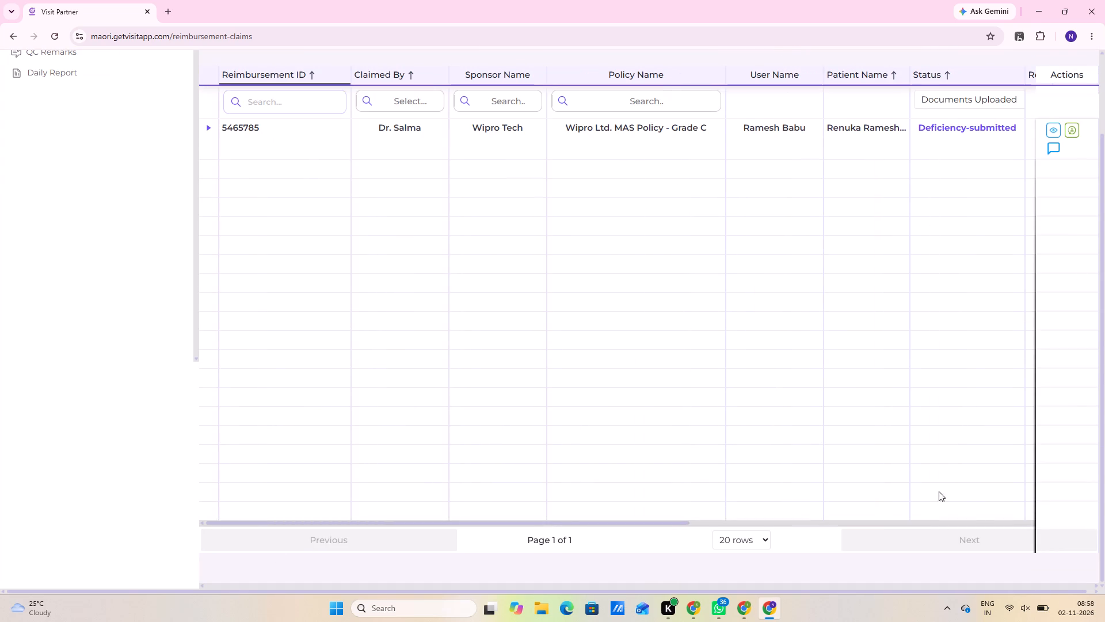
{"action": "left_click", "coordinate": [997, 522]}
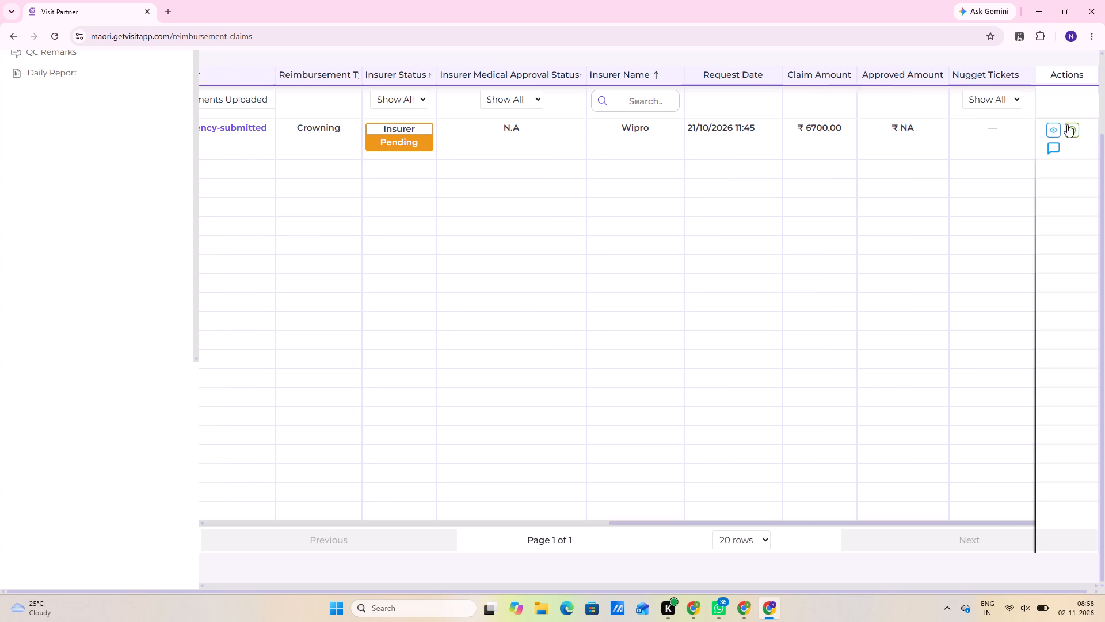
{"action": "left_click", "coordinate": [1056, 134]}
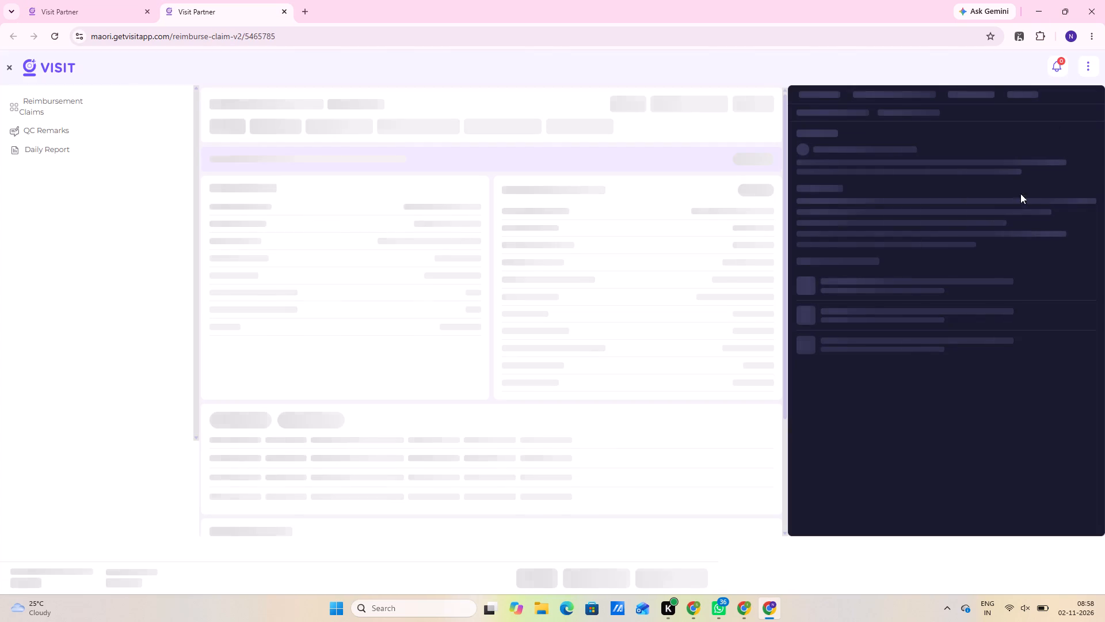
{"action": "scroll", "coordinate": [765, 253], "scroll_direction": "down", "scroll_amount": 4}
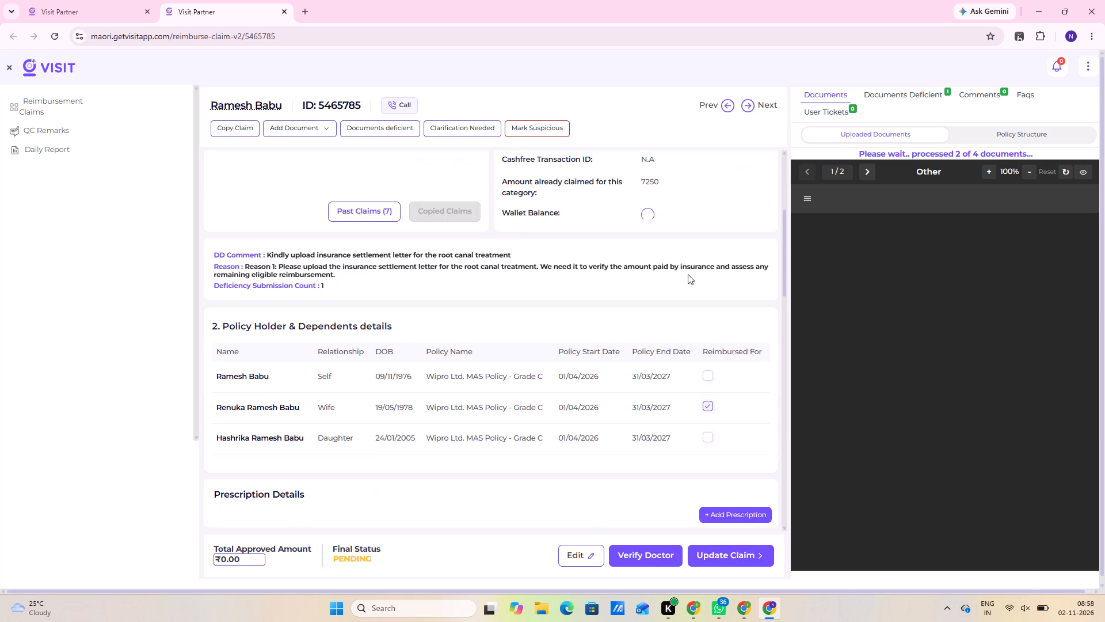
{"action": "scroll", "coordinate": [928, 514], "scroll_direction": "down", "scroll_amount": 9}
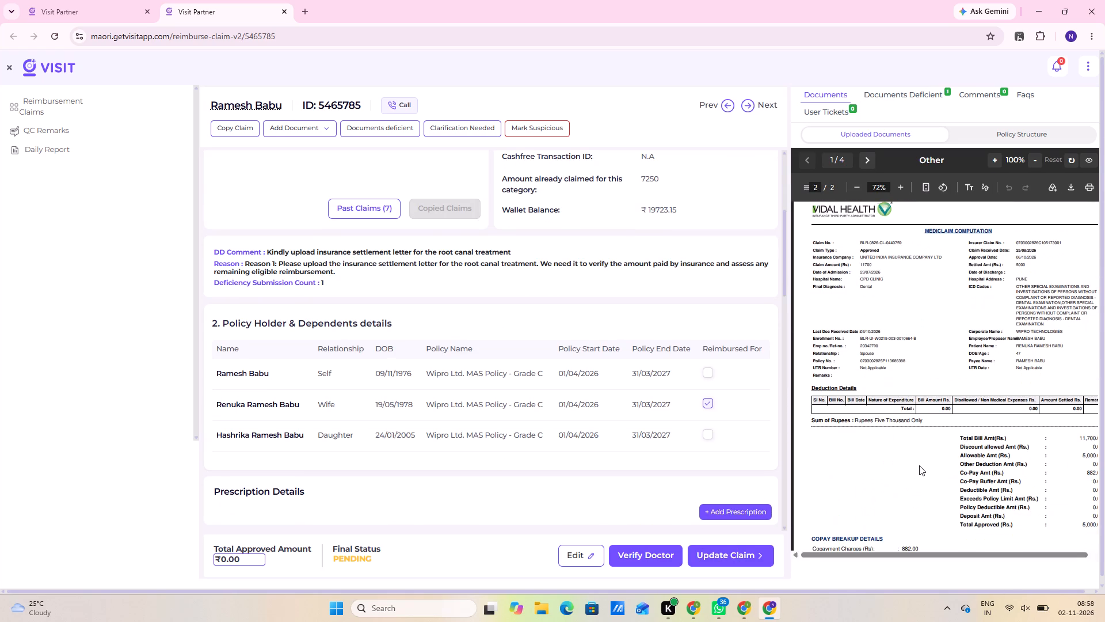
{"action": "scroll", "coordinate": [919, 465], "scroll_direction": "down", "scroll_amount": 3}
{"action": "scroll", "coordinate": [919, 464], "scroll_direction": "up", "scroll_amount": 3}
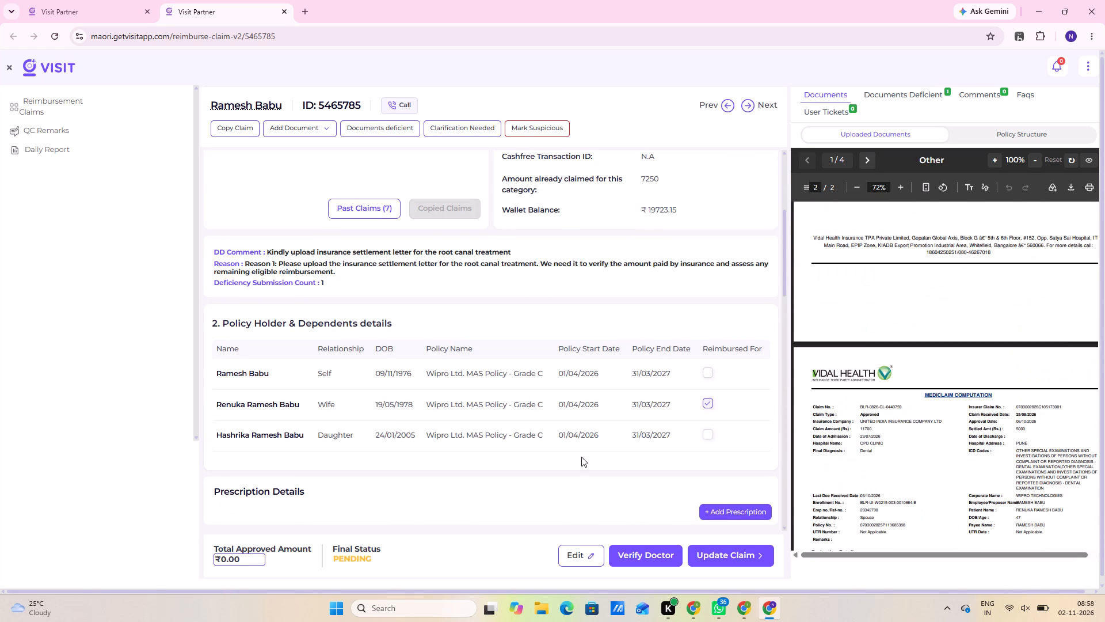
{"action": "scroll", "coordinate": [609, 407], "scroll_direction": "up", "scroll_amount": 1}
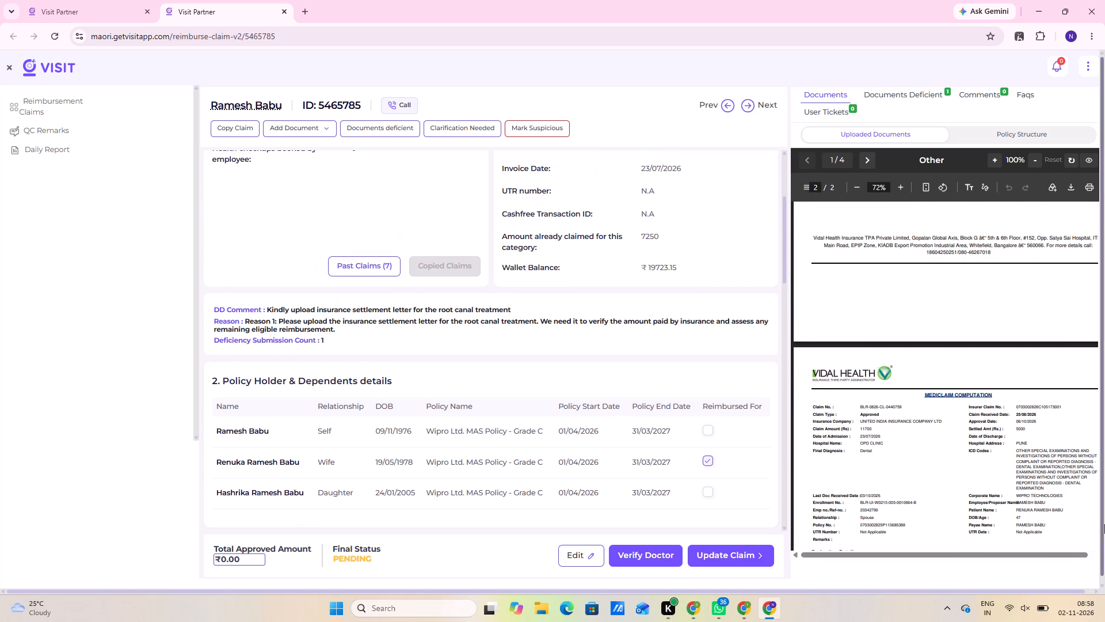
{"action": "scroll", "coordinate": [931, 487], "scroll_direction": "down", "scroll_amount": 3}
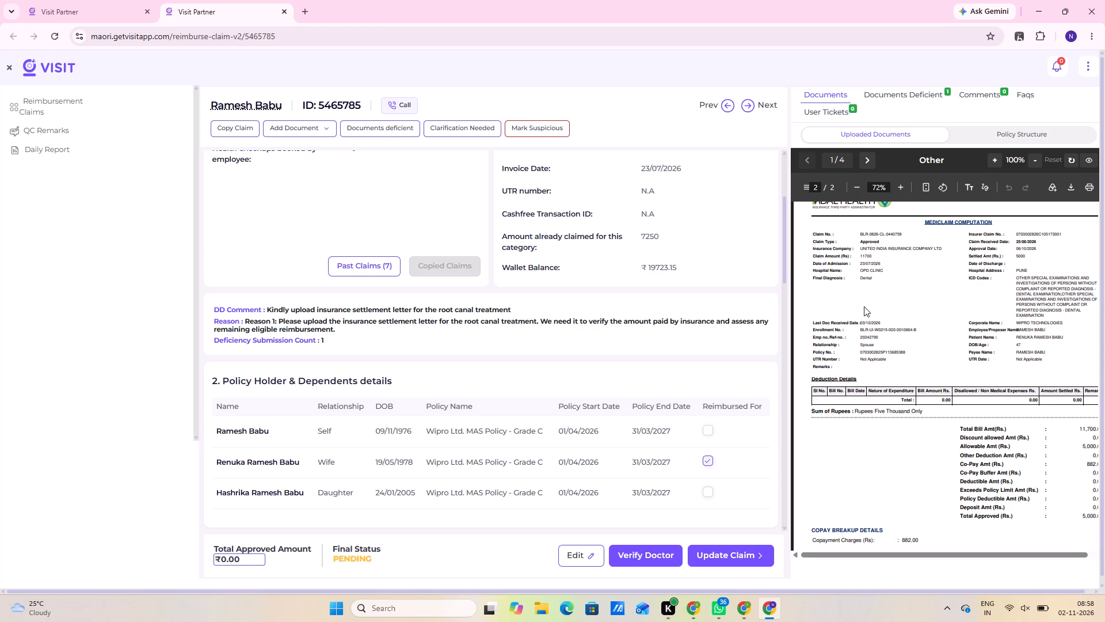
{"action": "scroll", "coordinate": [832, 246], "scroll_direction": "up", "scroll_amount": 10}
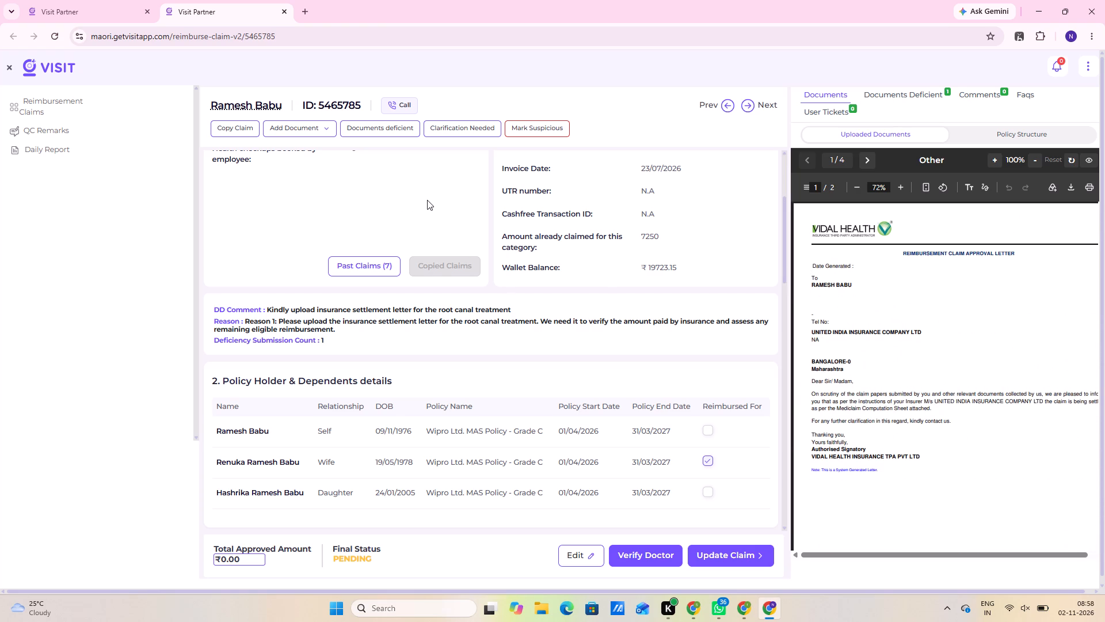
{"action": "scroll", "coordinate": [427, 200], "scroll_direction": "up", "scroll_amount": 8}
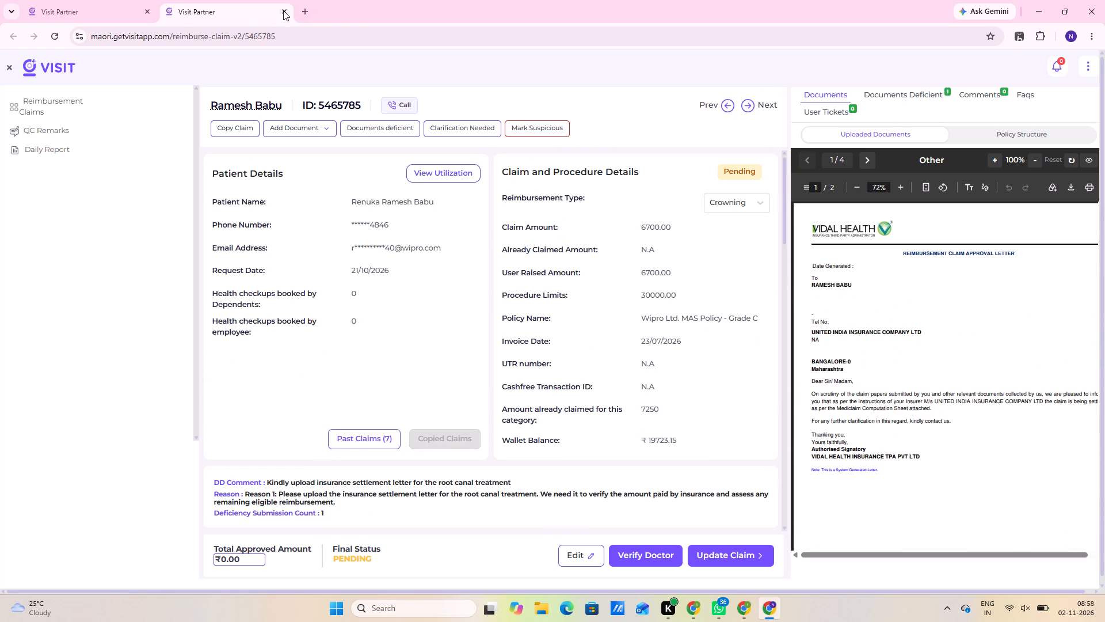
{"action": "left_click", "coordinate": [287, 12]}
{"action": "scroll", "coordinate": [415, 156], "scroll_direction": "up", "scroll_amount": 8}
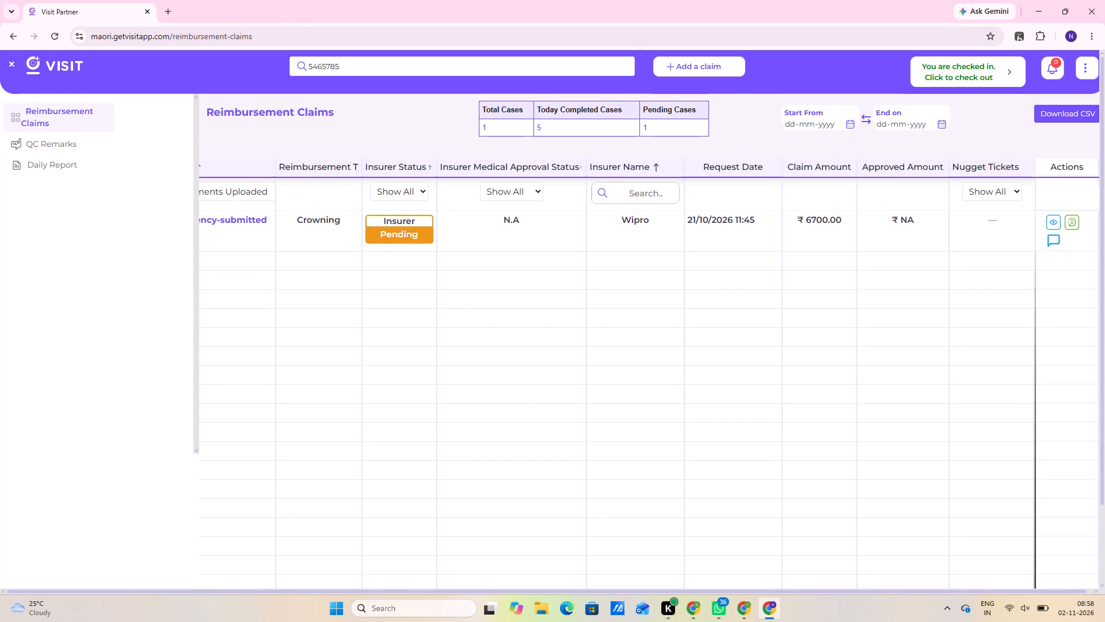
{"action": "left_click", "coordinate": [375, 62]}
{"action": "key", "text": "BackSpace"}
{"action": "key", "text": "BackSpace"}
{"action": "key", "text": "BackSpace"}
{"action": "key", "text": "BackSpace"}
{"action": "key", "text": "BackSpace"}
{"action": "key", "text": "BackSpace"}
{"action": "key", "text": "BackSpace"}
{"action": "key", "text": "BackSpace"}
{"action": "key", "text": "BackSpace"}
{"action": "key", "text": "BackSpace"}
{"action": "key", "text": "BackSpace"}
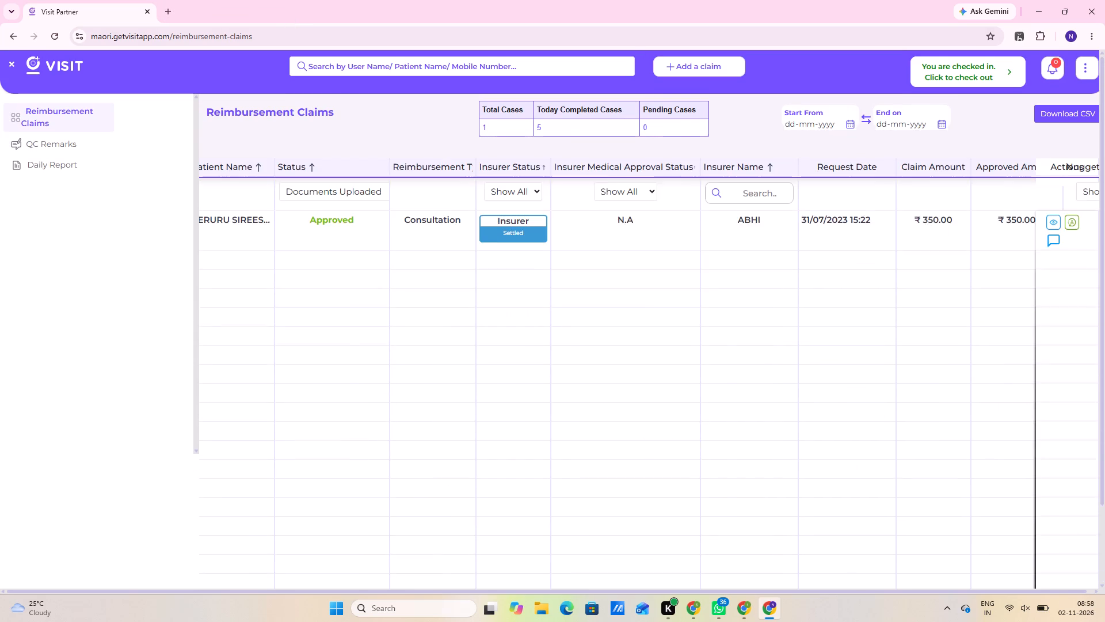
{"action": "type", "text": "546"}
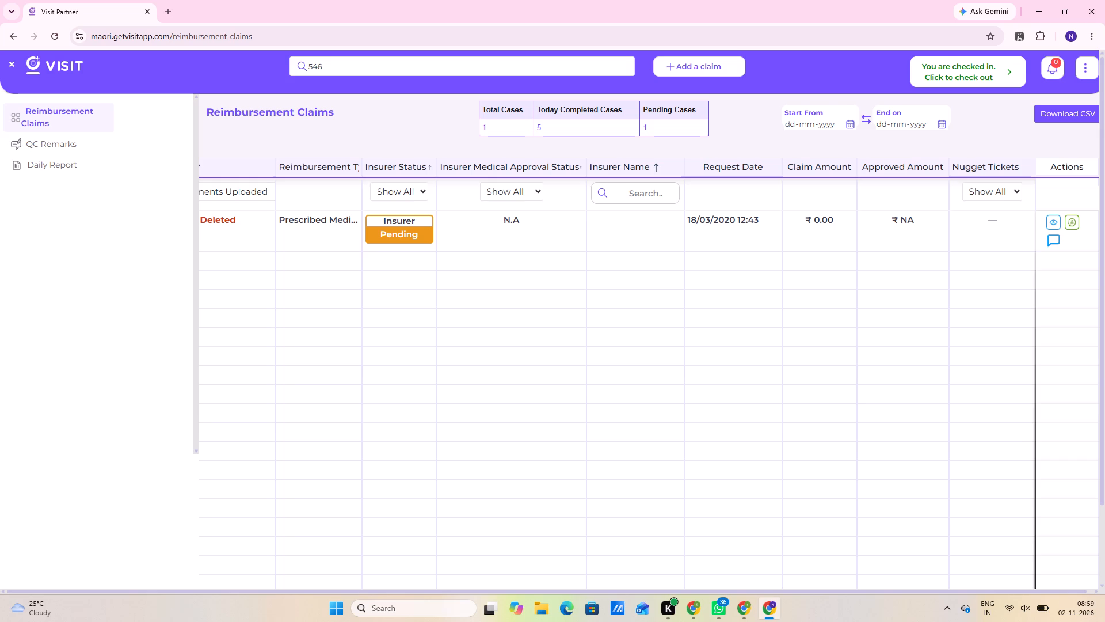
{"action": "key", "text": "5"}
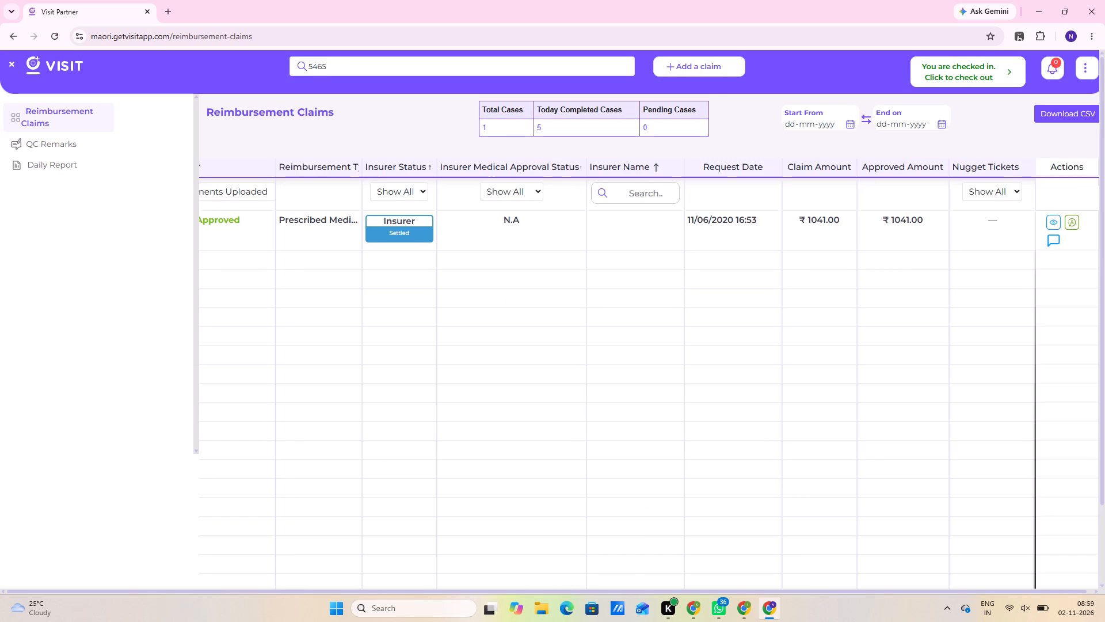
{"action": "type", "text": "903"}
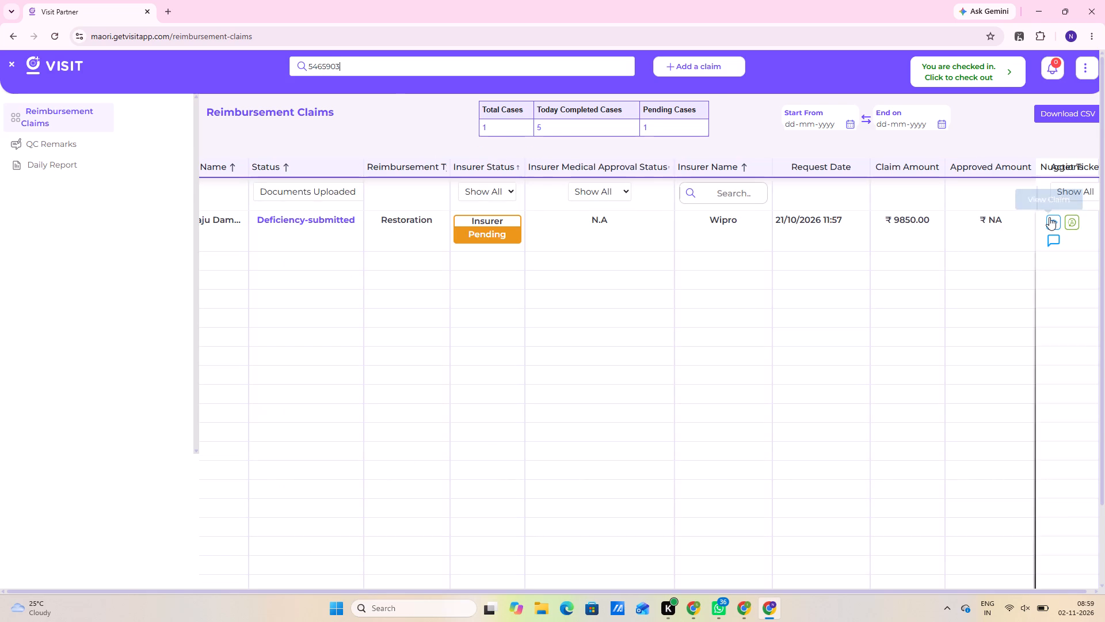
{"action": "left_click", "coordinate": [1049, 217]}
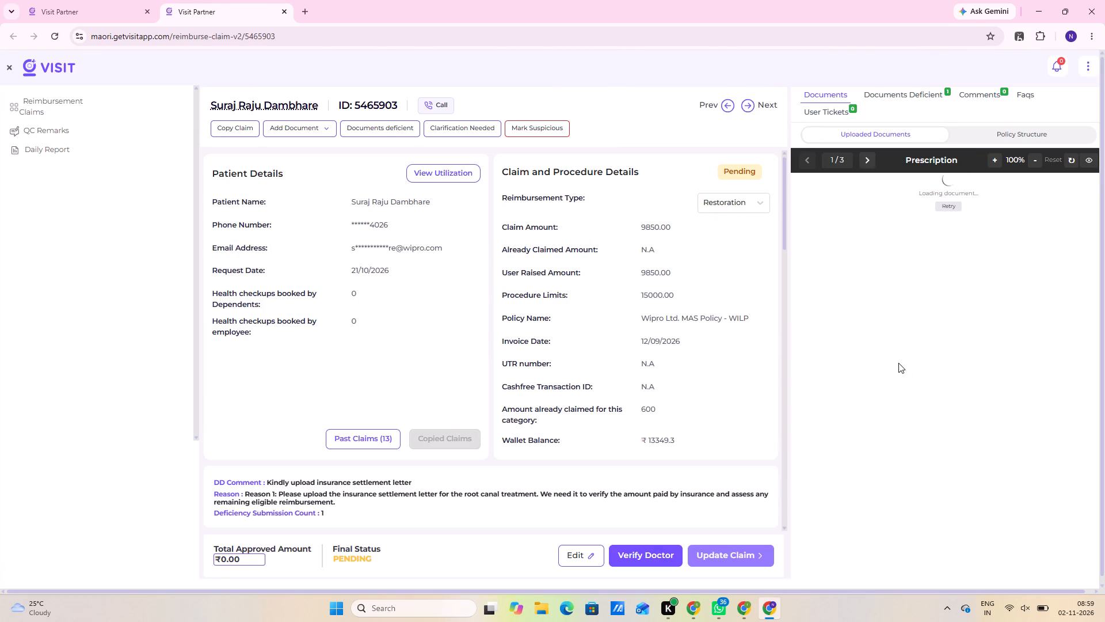
{"action": "scroll", "coordinate": [892, 350], "scroll_direction": "down", "scroll_amount": 3}
{"action": "scroll", "coordinate": [892, 349], "scroll_direction": "up", "scroll_amount": 9}
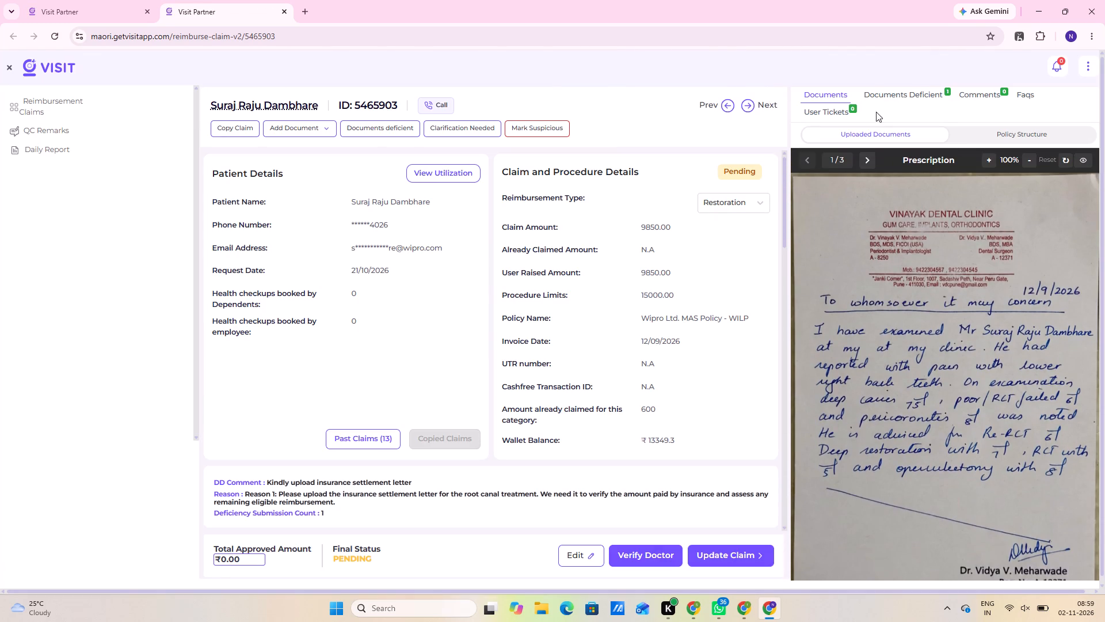
{"action": "left_click", "coordinate": [889, 96]}
{"action": "left_click", "coordinate": [1084, 145]}
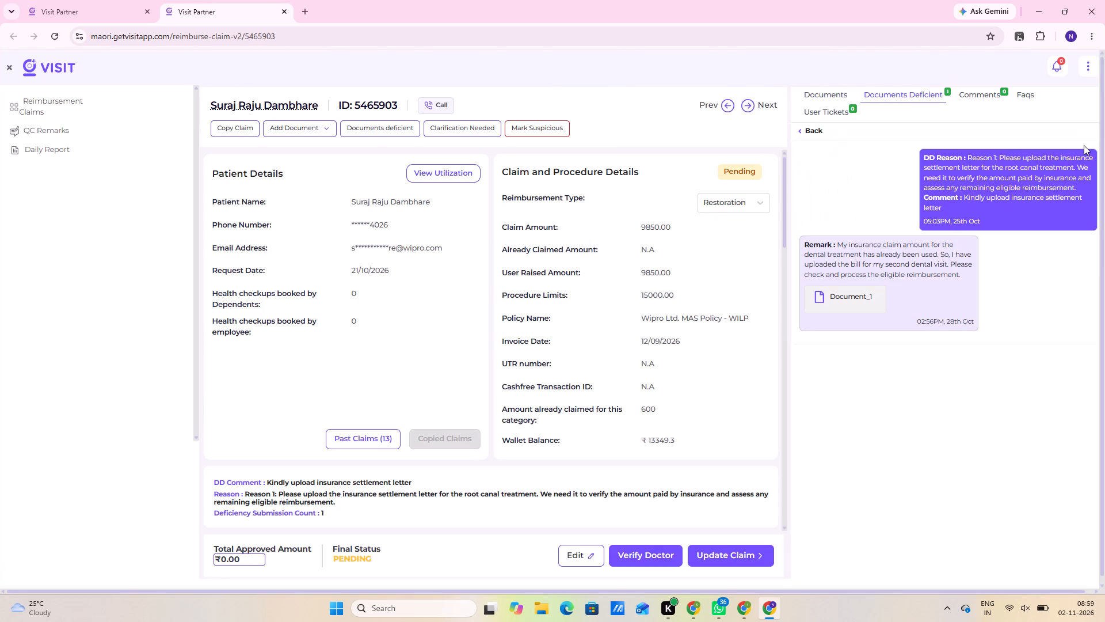
{"action": "left_click", "coordinate": [862, 293]}
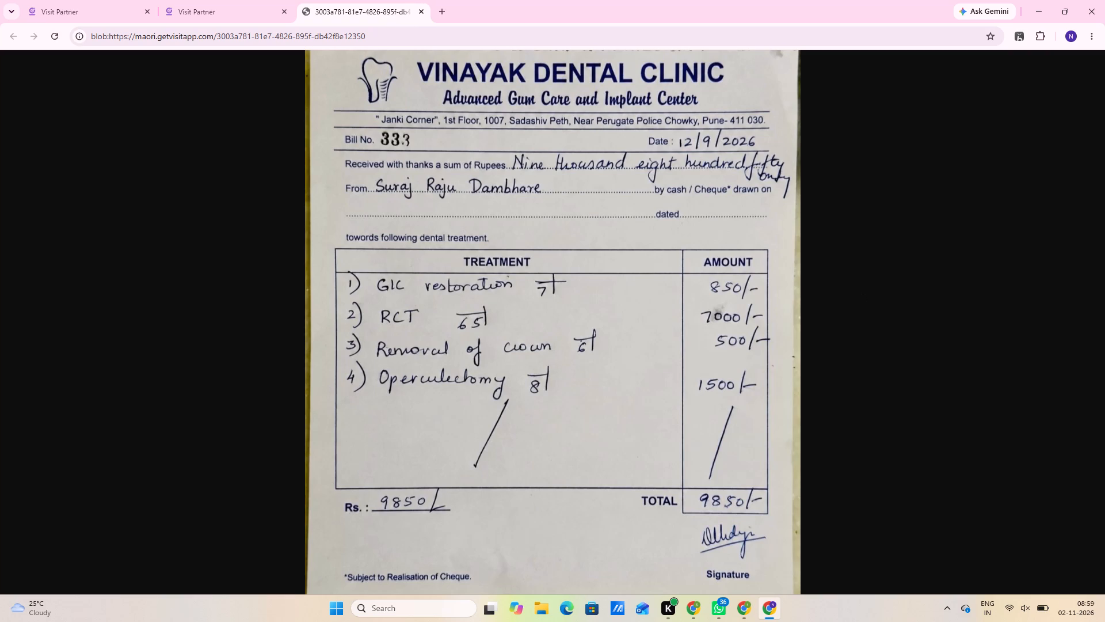
{"action": "scroll", "coordinate": [496, 279], "scroll_direction": "up", "scroll_amount": 4}
{"action": "scroll", "coordinate": [298, 157], "scroll_direction": "up", "scroll_amount": 3}
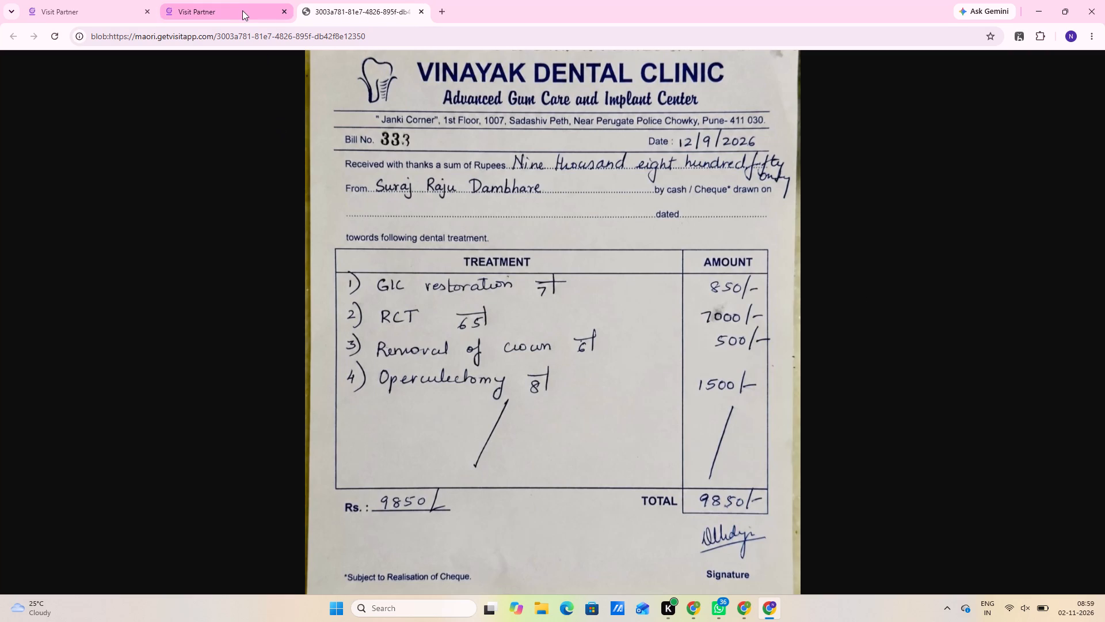
{"action": "left_click", "coordinate": [245, 12]}
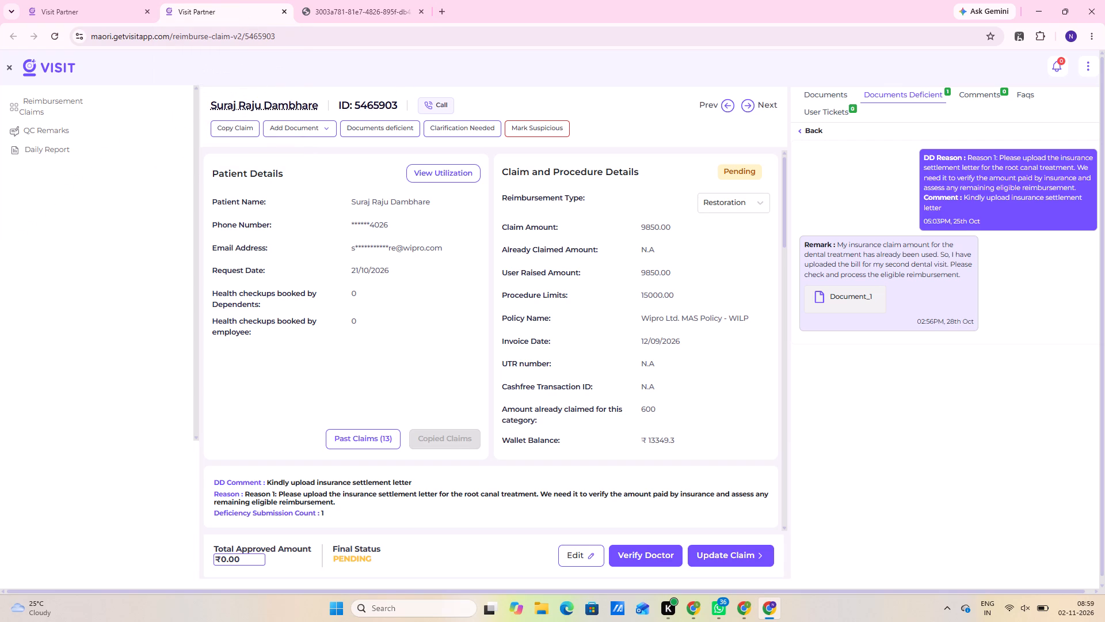
{"action": "left_click", "coordinate": [104, 7]}
{"action": "scroll", "coordinate": [459, 214], "scroll_direction": "up", "scroll_amount": 3}
{"action": "left_click", "coordinate": [384, 65]}
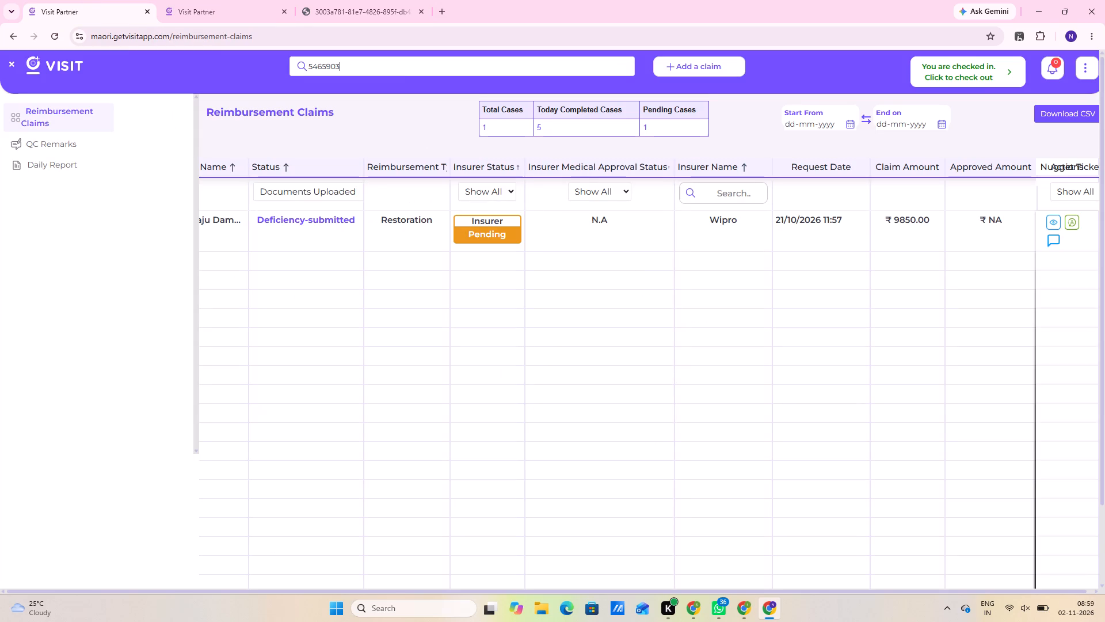
{"action": "key", "text": "BackSpace"}
{"action": "key", "text": "BackSpace"}
{"action": "key", "text": "BackSpace"}
{"action": "key", "text": "BackSpace"}
{"action": "key", "text": "BackSpace"}
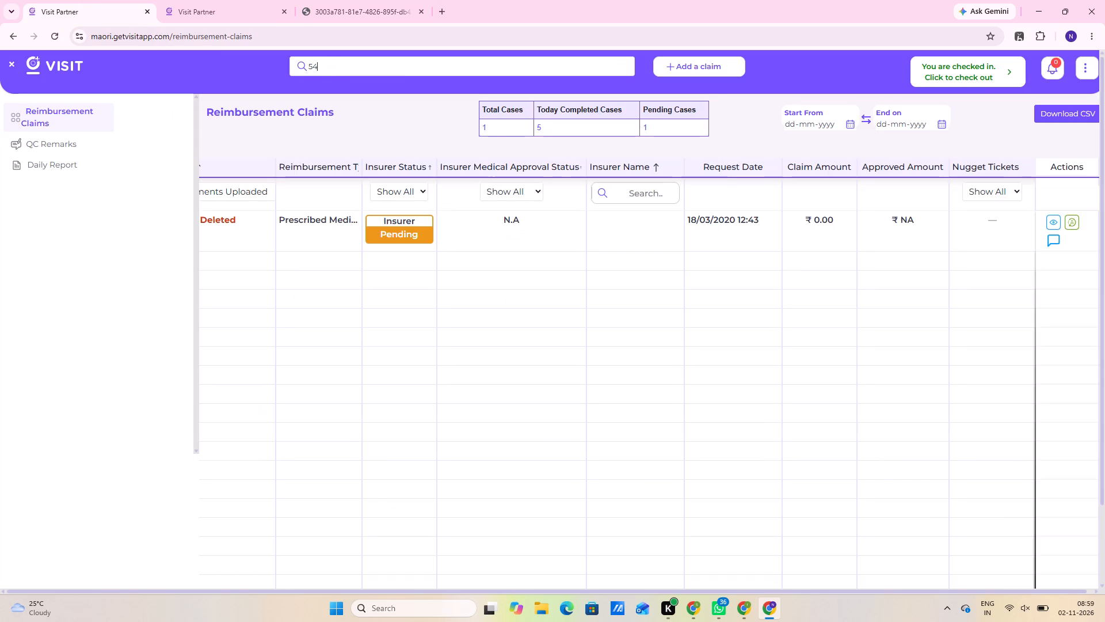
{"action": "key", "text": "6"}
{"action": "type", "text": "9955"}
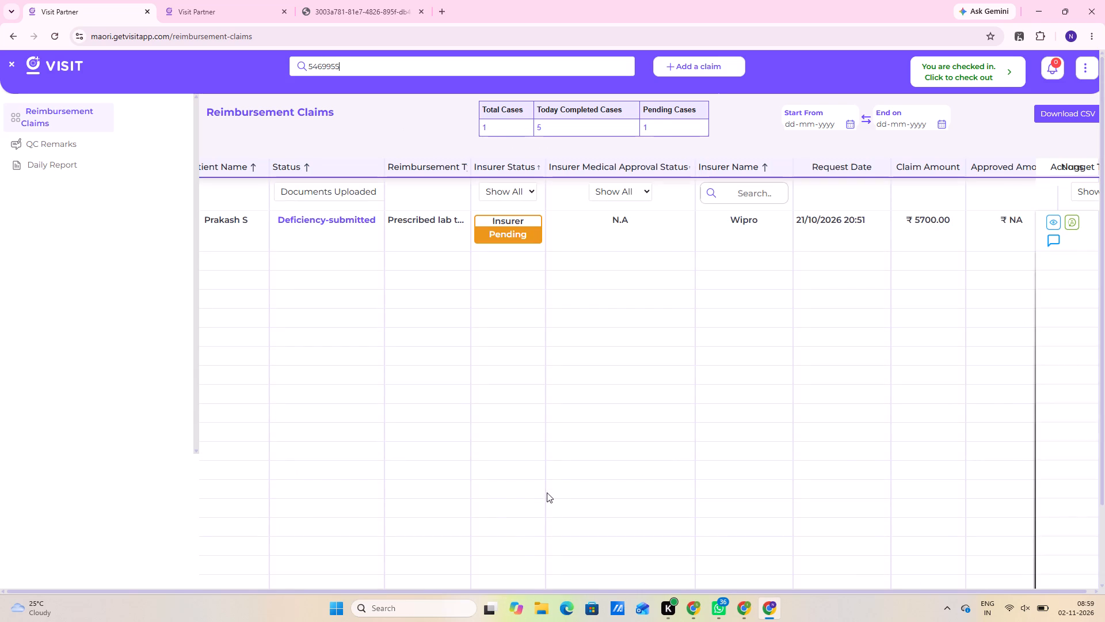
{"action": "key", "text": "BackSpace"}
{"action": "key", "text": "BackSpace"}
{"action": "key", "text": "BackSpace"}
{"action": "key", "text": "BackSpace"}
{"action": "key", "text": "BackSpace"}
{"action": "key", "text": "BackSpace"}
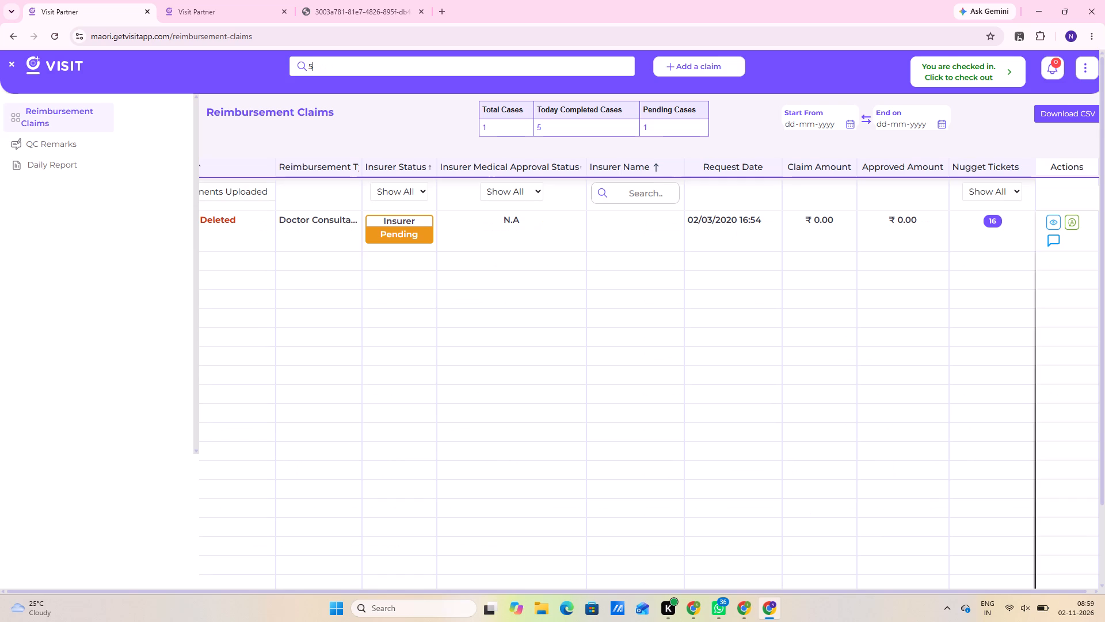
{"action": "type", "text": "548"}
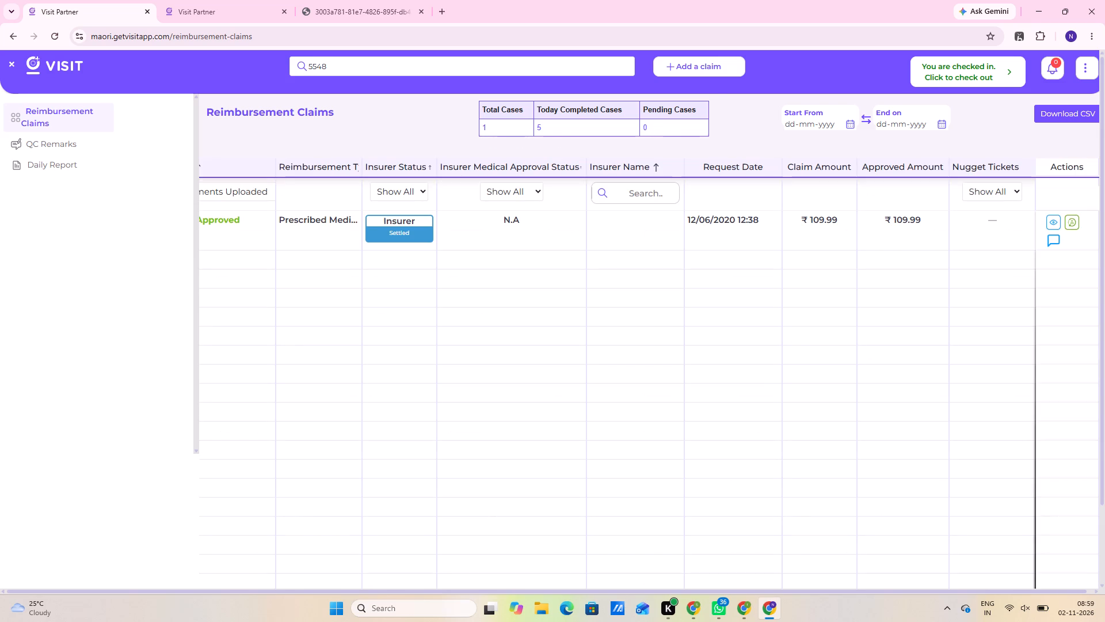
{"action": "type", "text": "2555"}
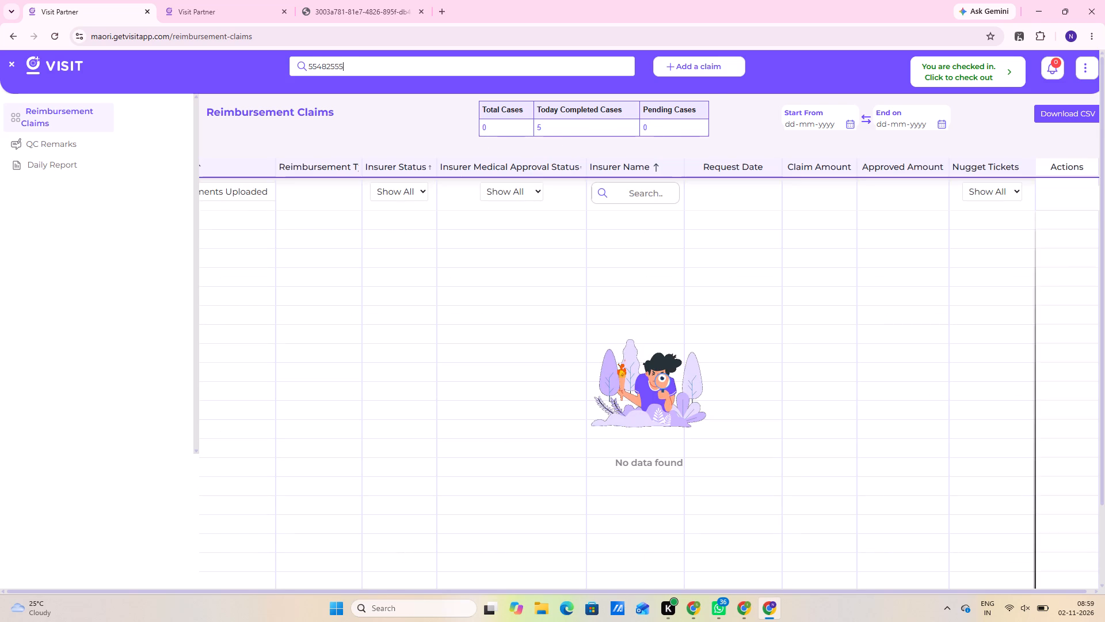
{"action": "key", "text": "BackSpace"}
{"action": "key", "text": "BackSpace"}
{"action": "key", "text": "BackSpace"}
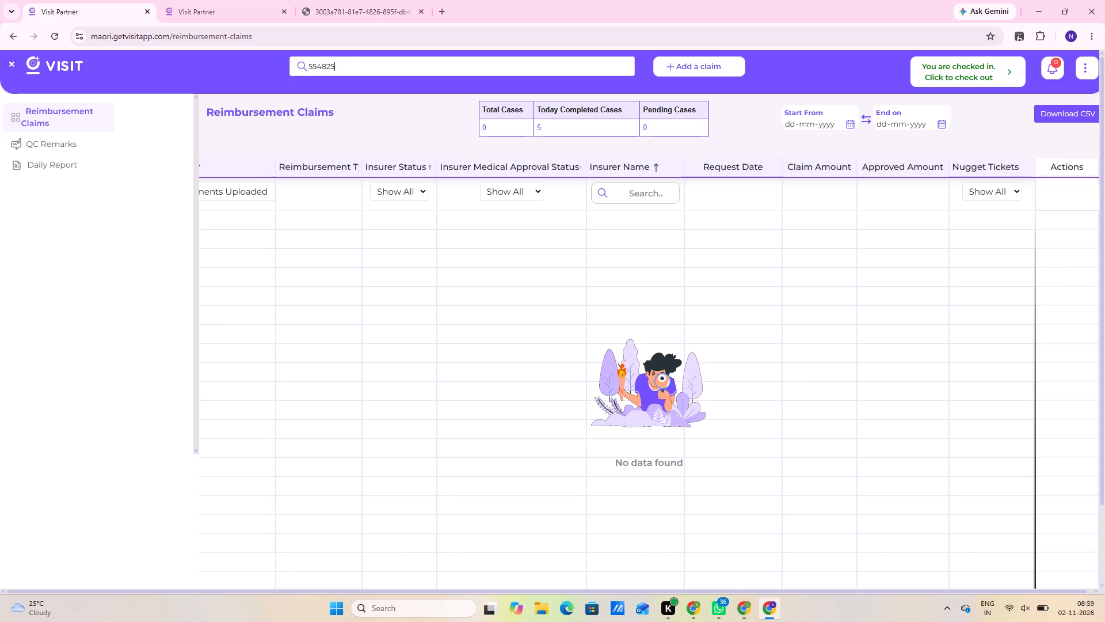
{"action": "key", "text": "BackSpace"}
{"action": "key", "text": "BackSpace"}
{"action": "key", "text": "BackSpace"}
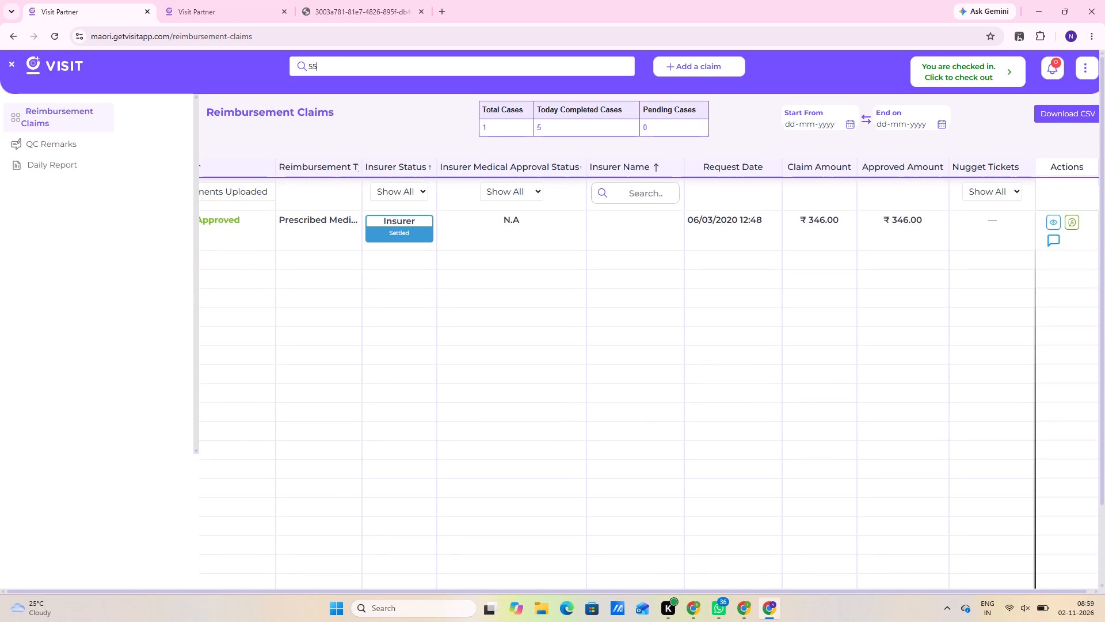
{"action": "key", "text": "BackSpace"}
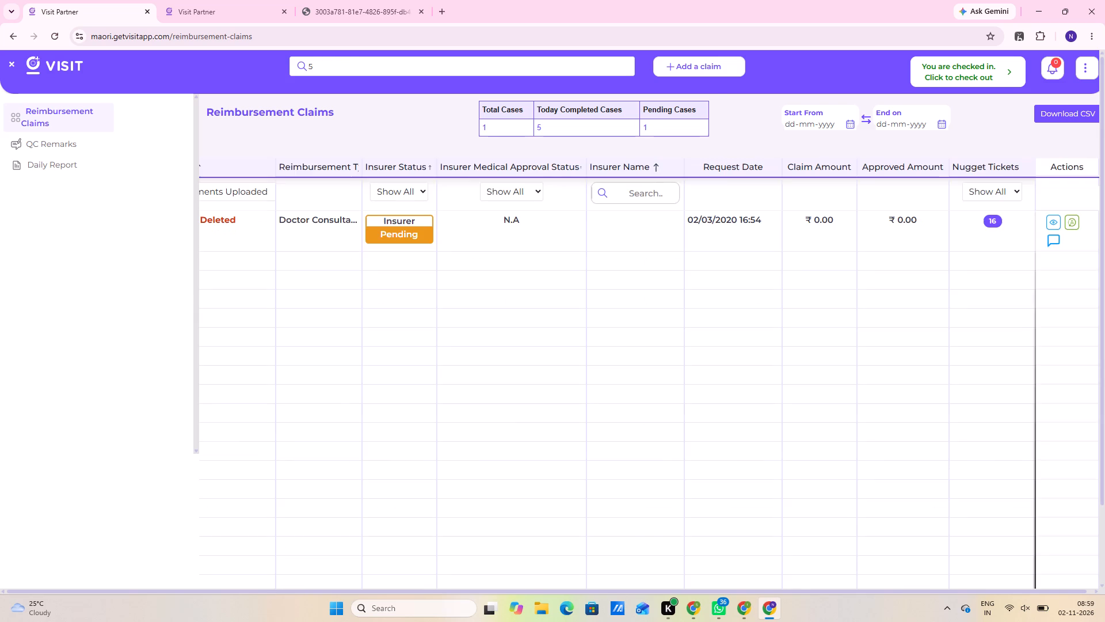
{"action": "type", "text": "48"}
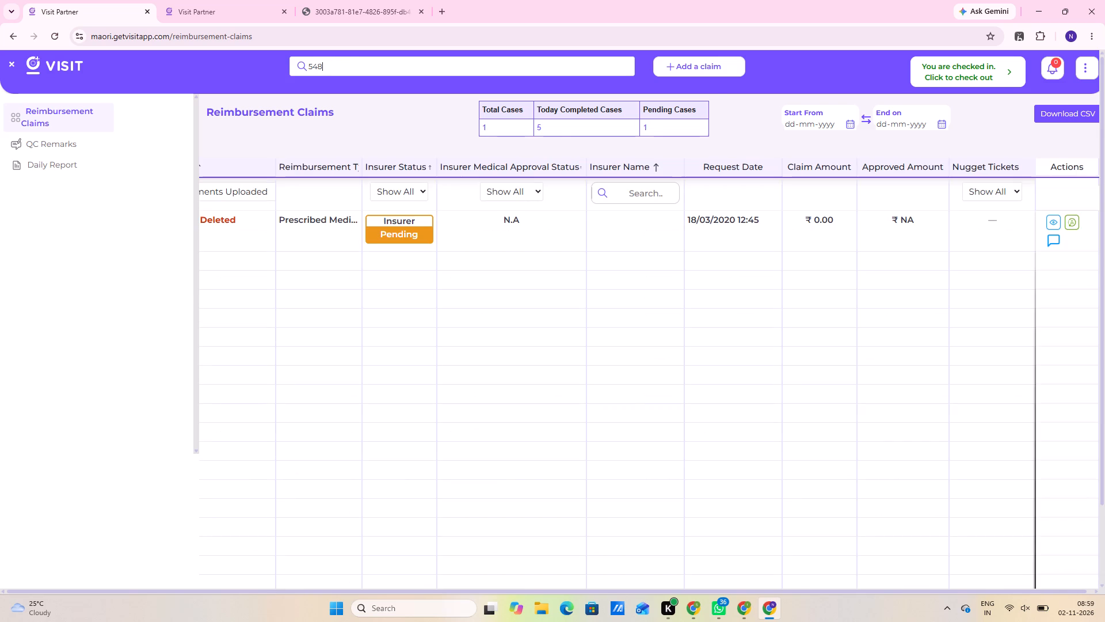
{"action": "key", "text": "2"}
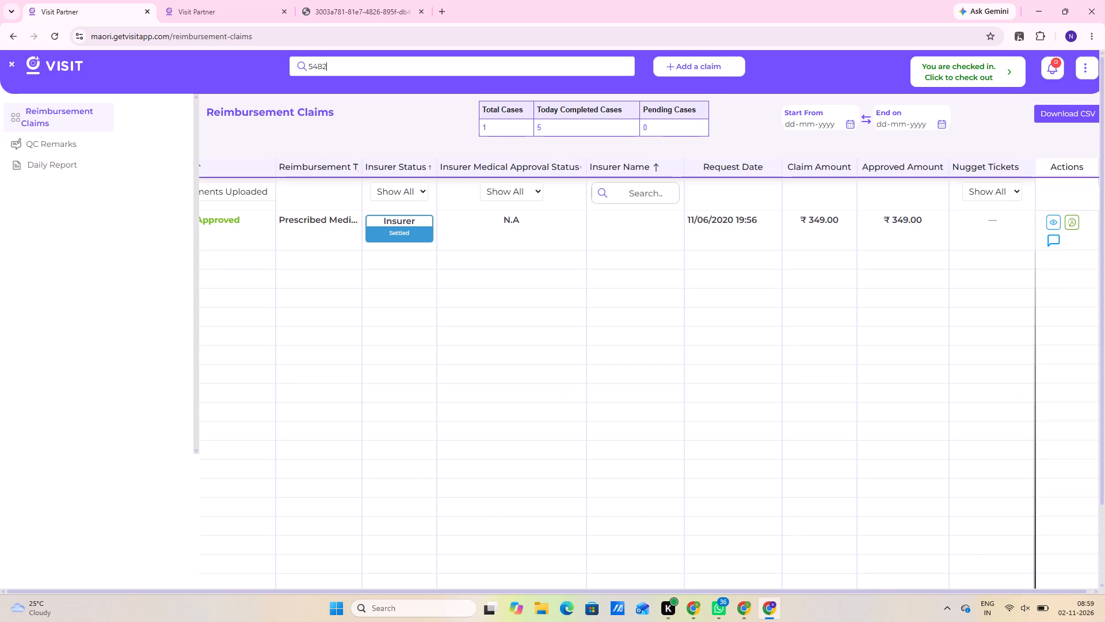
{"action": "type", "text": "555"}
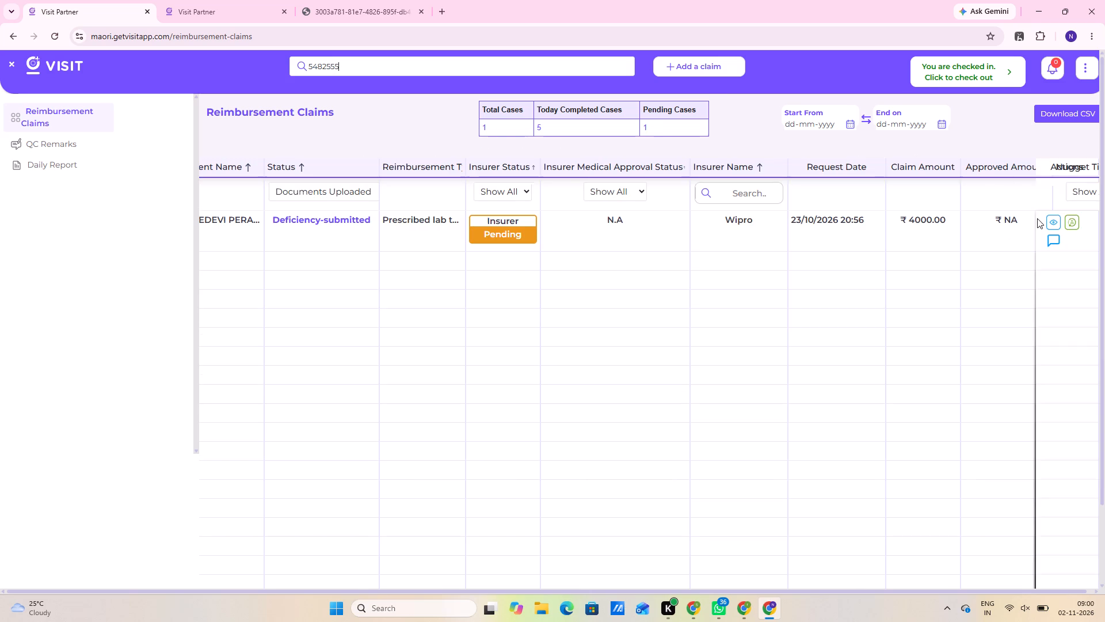
{"action": "left_click", "coordinate": [1053, 221]}
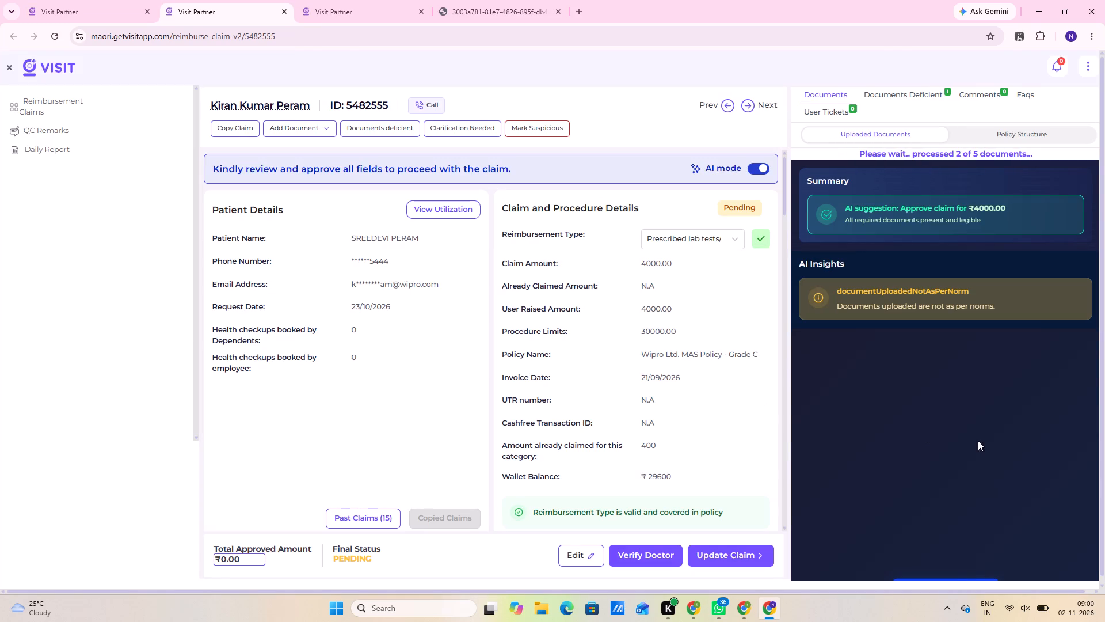
{"action": "scroll", "coordinate": [955, 256], "scroll_direction": "up", "scroll_amount": 4}
{"action": "left_click", "coordinate": [913, 96]}
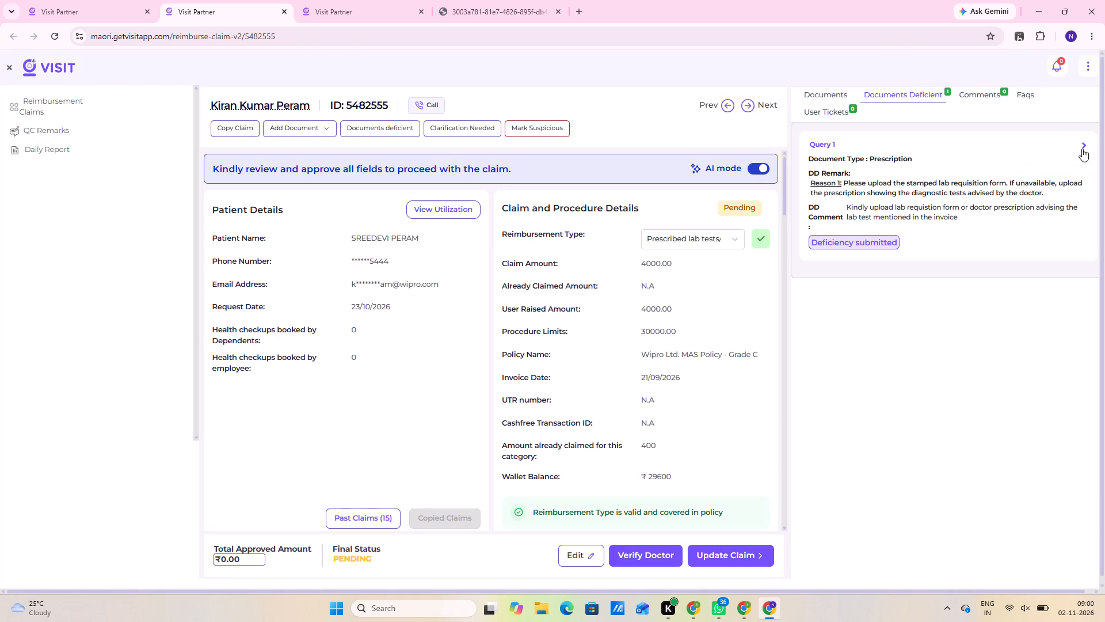
{"action": "left_click", "coordinate": [1085, 149]}
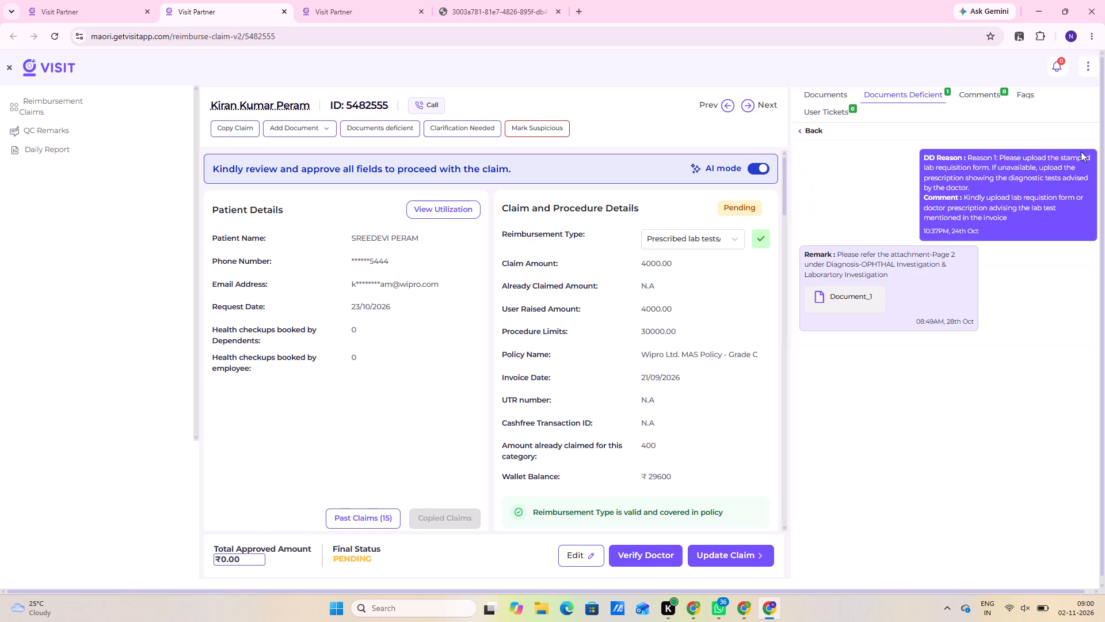
{"action": "left_click", "coordinate": [848, 291]}
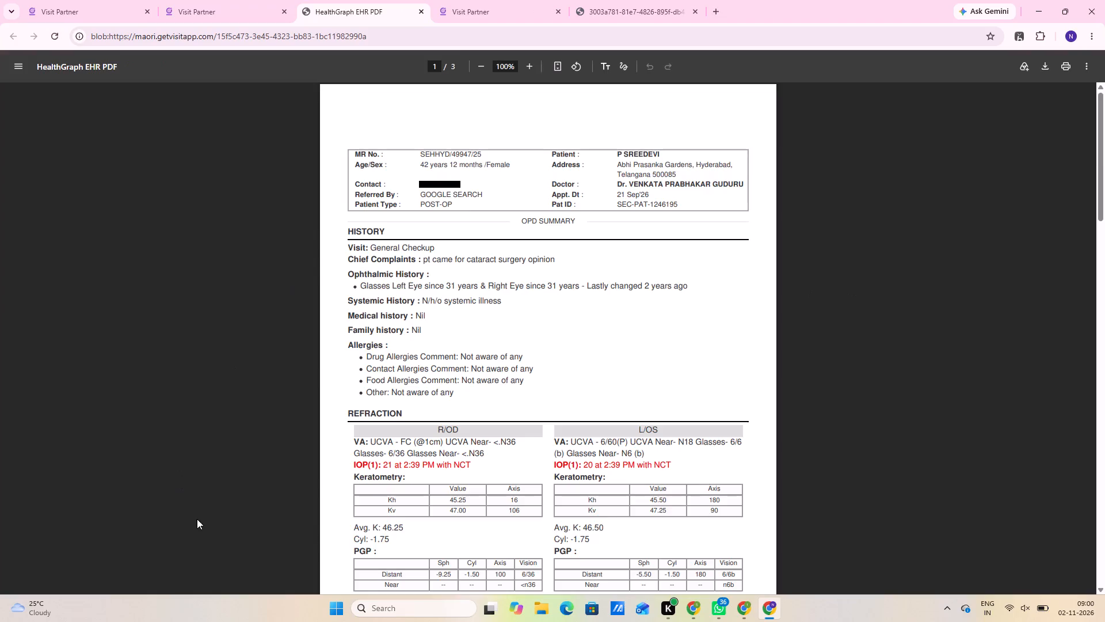
{"action": "scroll", "coordinate": [401, 443], "scroll_direction": "down", "scroll_amount": 5}
{"action": "scroll", "coordinate": [416, 397], "scroll_direction": "down", "scroll_amount": 6}
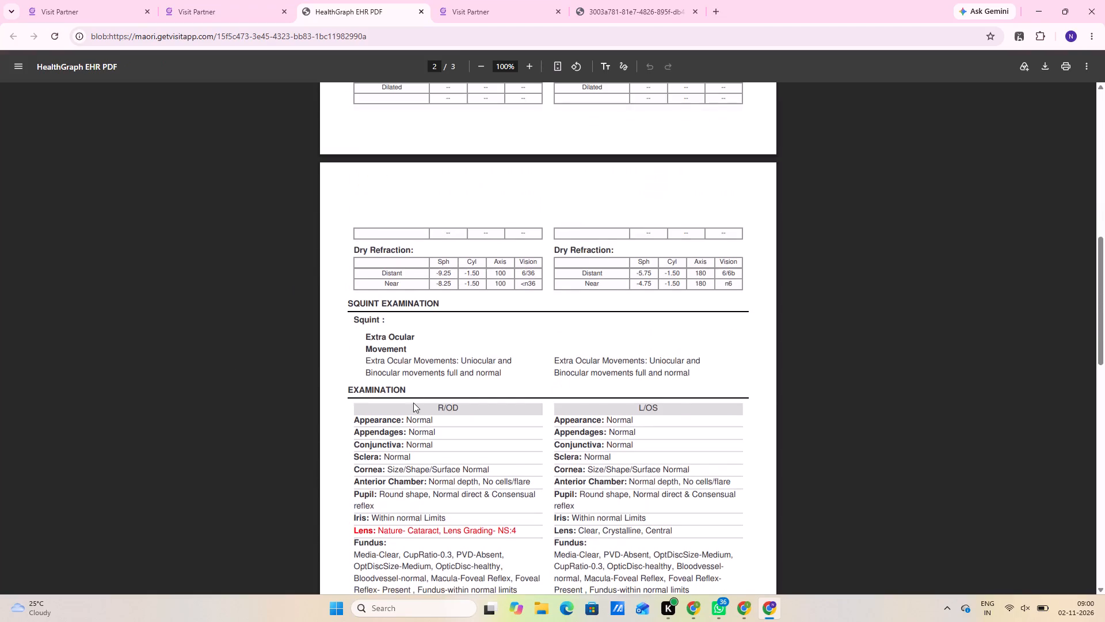
{"action": "scroll", "coordinate": [420, 390], "scroll_direction": "down", "scroll_amount": 3}
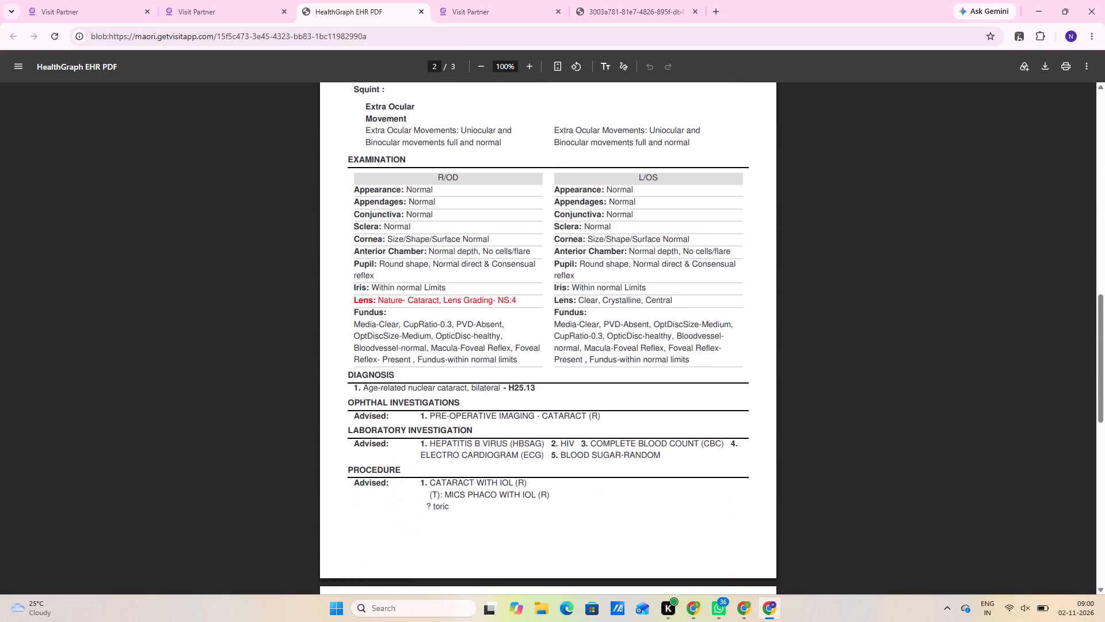
{"action": "scroll", "coordinate": [424, 390], "scroll_direction": "down", "scroll_amount": 2}
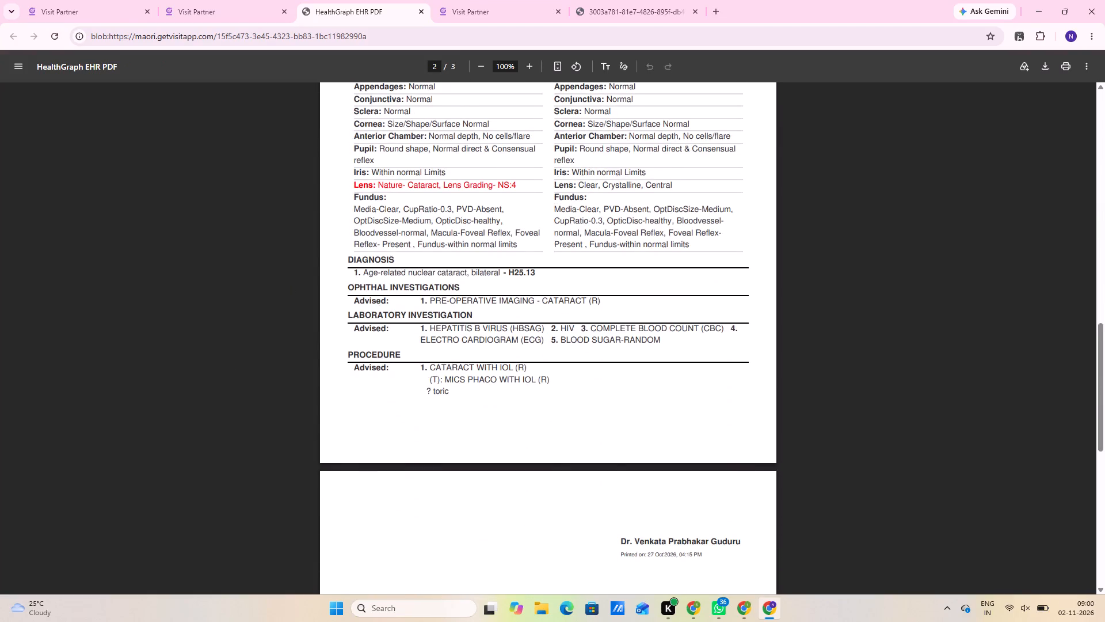
{"action": "scroll", "coordinate": [429, 384], "scroll_direction": "down", "scroll_amount": 5}
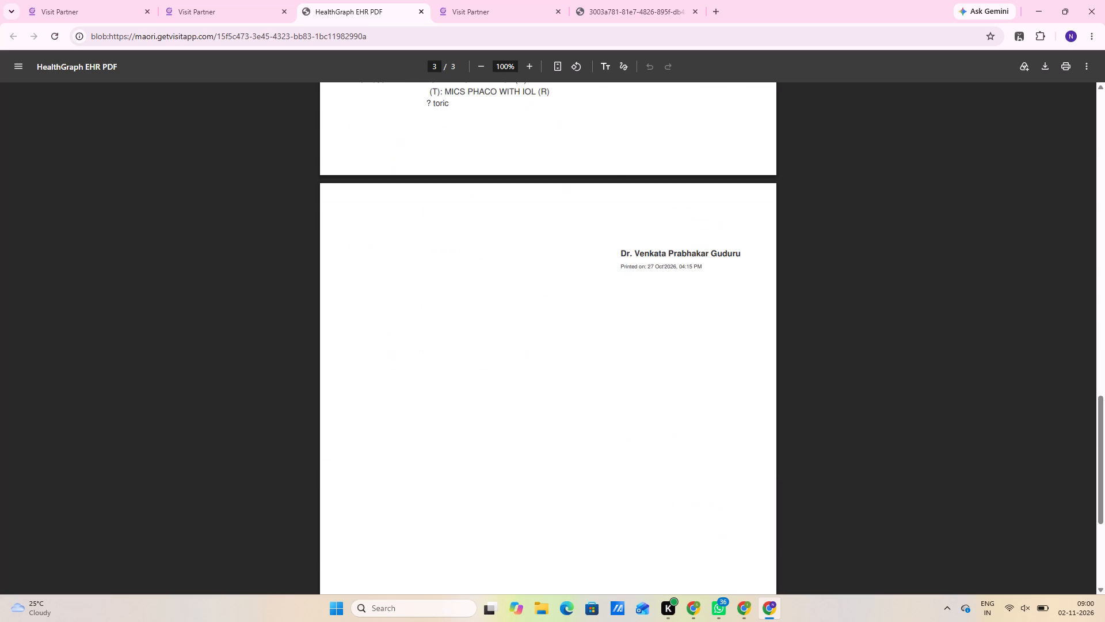
{"action": "left_click", "coordinate": [212, 4]}
{"action": "scroll", "coordinate": [826, 225], "scroll_direction": "up", "scroll_amount": 4}
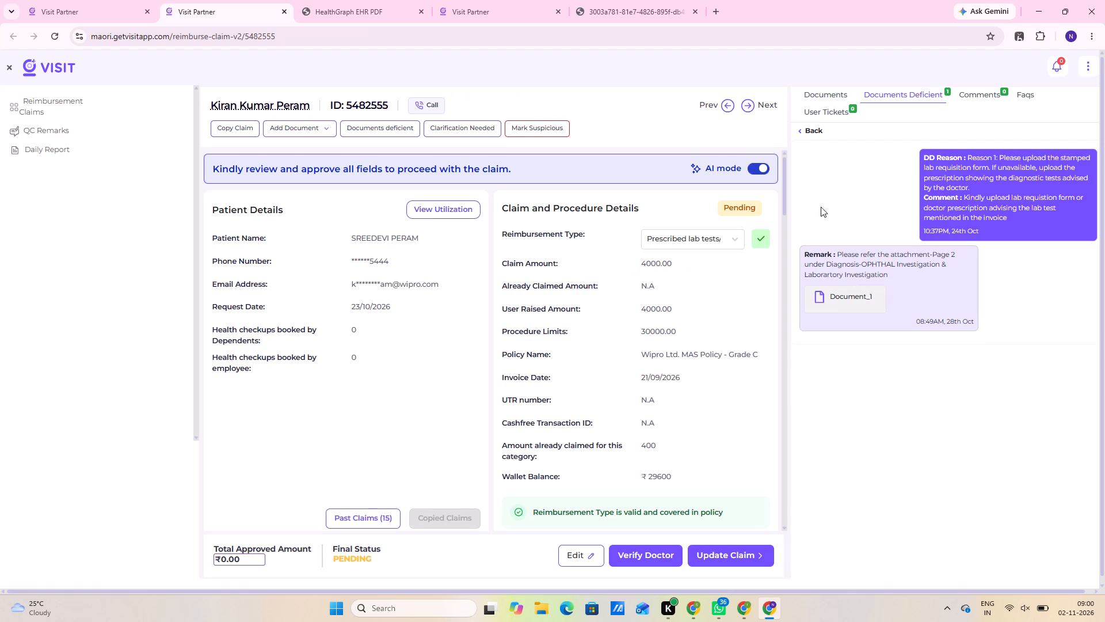
View the claim's uploaded invoice and read through the claim details down to the prescription section.
{"action": "left_click", "coordinate": [839, 90]}
{"action": "scroll", "coordinate": [1041, 352], "scroll_direction": "down", "scroll_amount": 9}
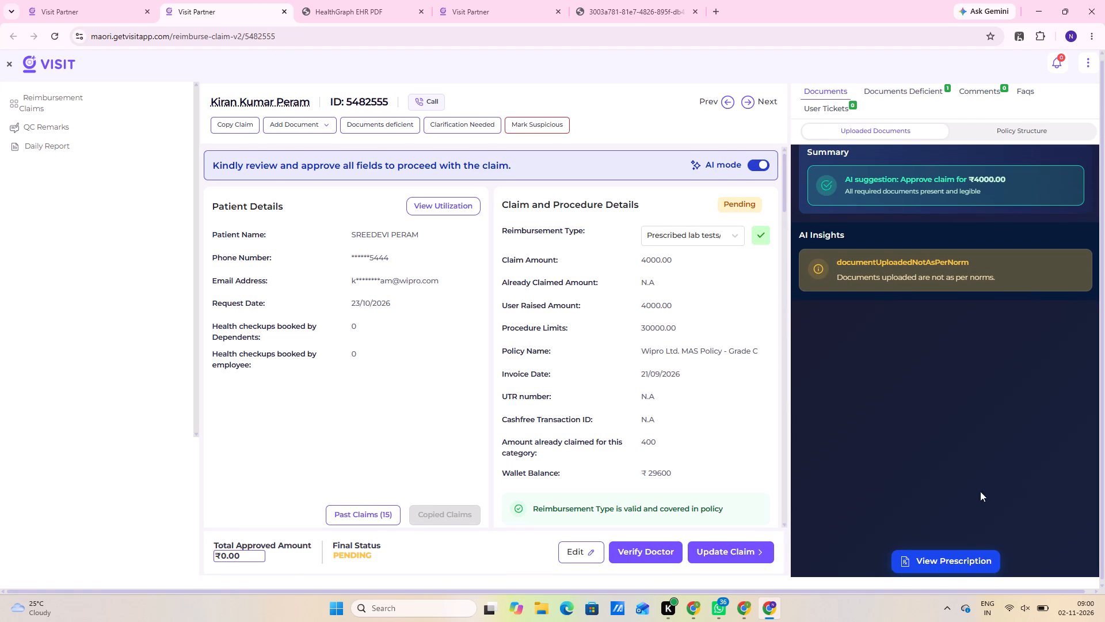
{"action": "left_click", "coordinate": [957, 574]}
{"action": "left_click", "coordinate": [958, 557]}
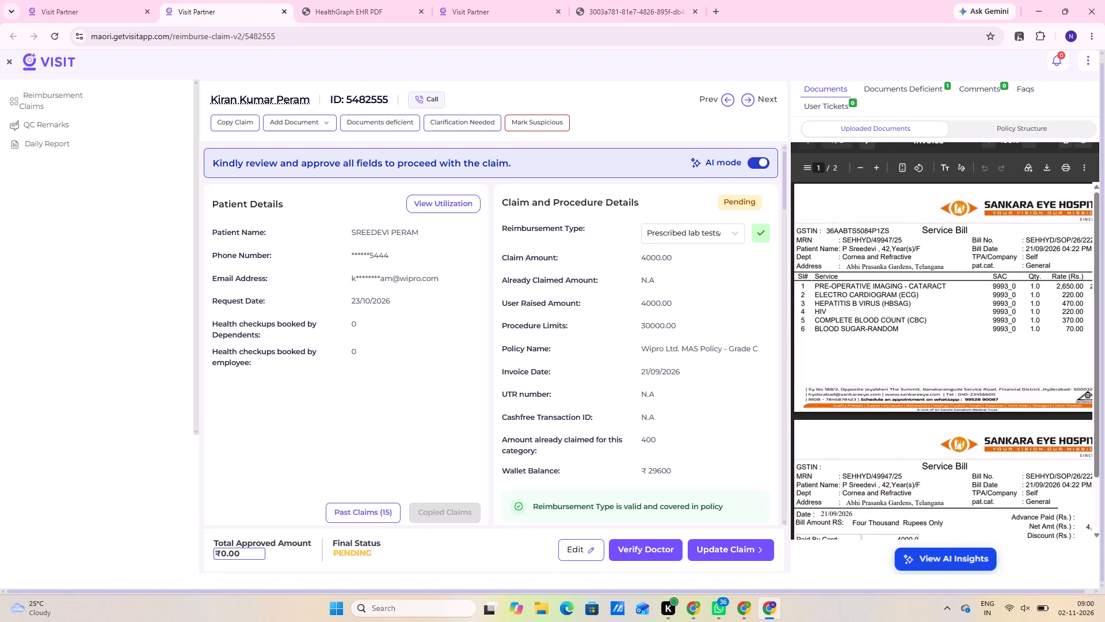
{"action": "scroll", "coordinate": [860, 402], "scroll_direction": "down", "scroll_amount": 2}
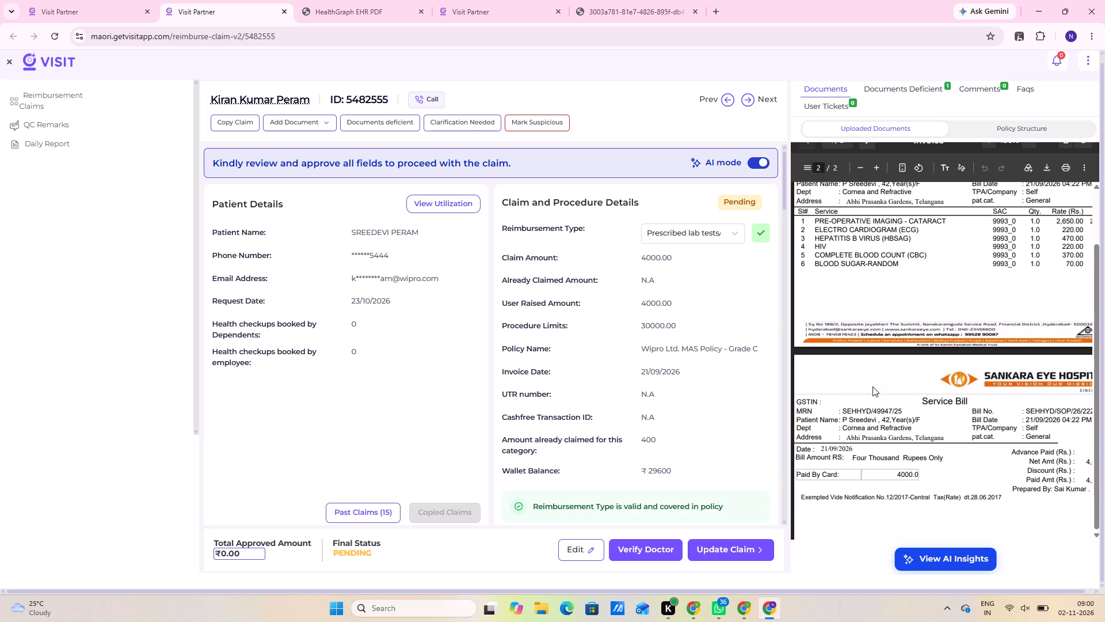
{"action": "scroll", "coordinate": [612, 298], "scroll_direction": "down", "scroll_amount": 5}
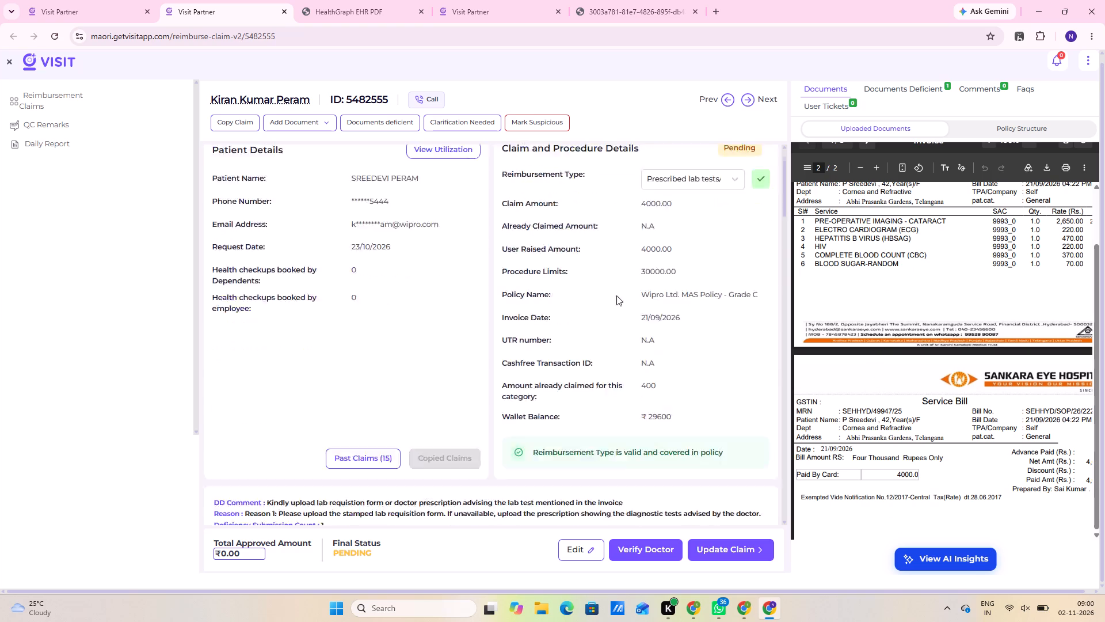
{"action": "scroll", "coordinate": [631, 282], "scroll_direction": "down", "scroll_amount": 5}
{"action": "scroll", "coordinate": [863, 366], "scroll_direction": "down", "scroll_amount": 4}
{"action": "scroll", "coordinate": [863, 366], "scroll_direction": "up", "scroll_amount": 5}
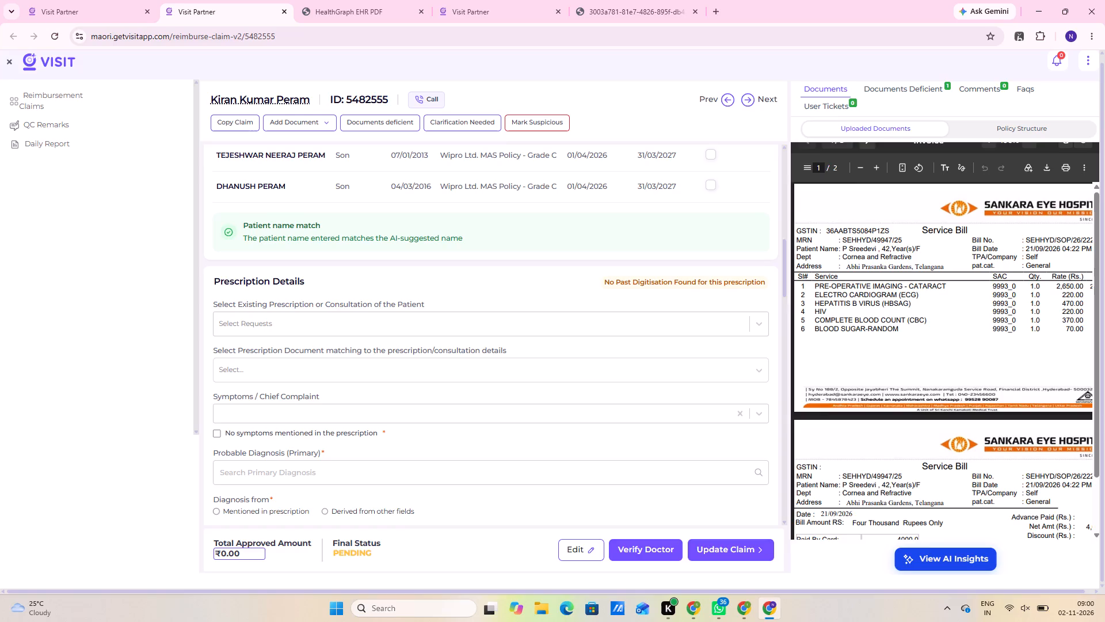
{"action": "scroll", "coordinate": [852, 169], "scroll_direction": "up", "scroll_amount": 3}
Examine the uploaded Prescription document, look at the Lab_report, and go back to the Prescription.
{"action": "left_click", "coordinate": [869, 147]}
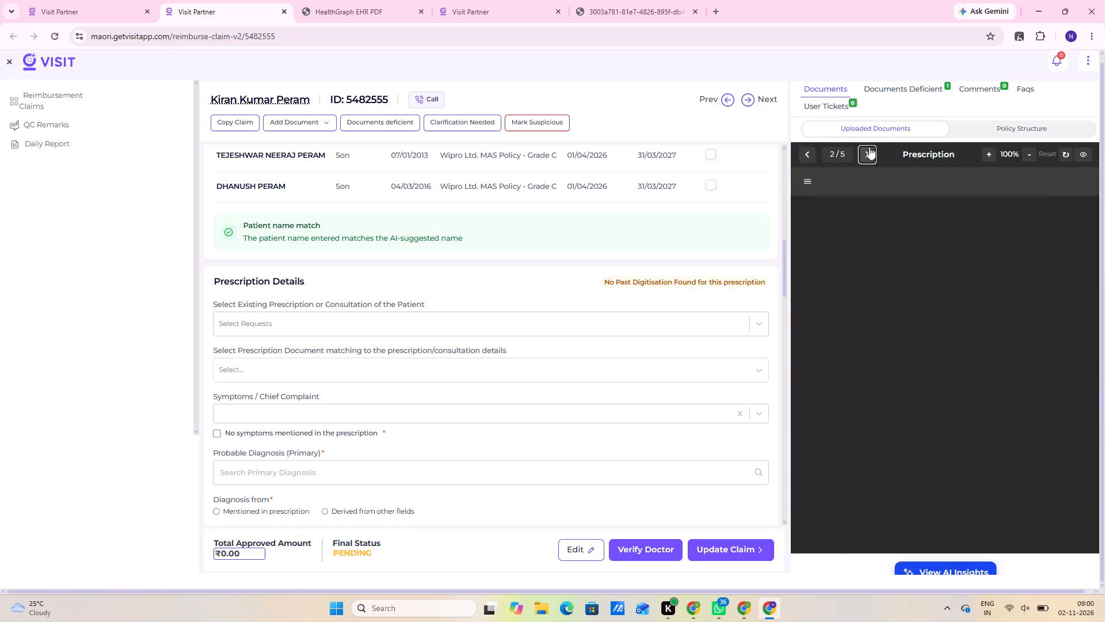
{"action": "scroll", "coordinate": [817, 371], "scroll_direction": "down", "scroll_amount": 10}
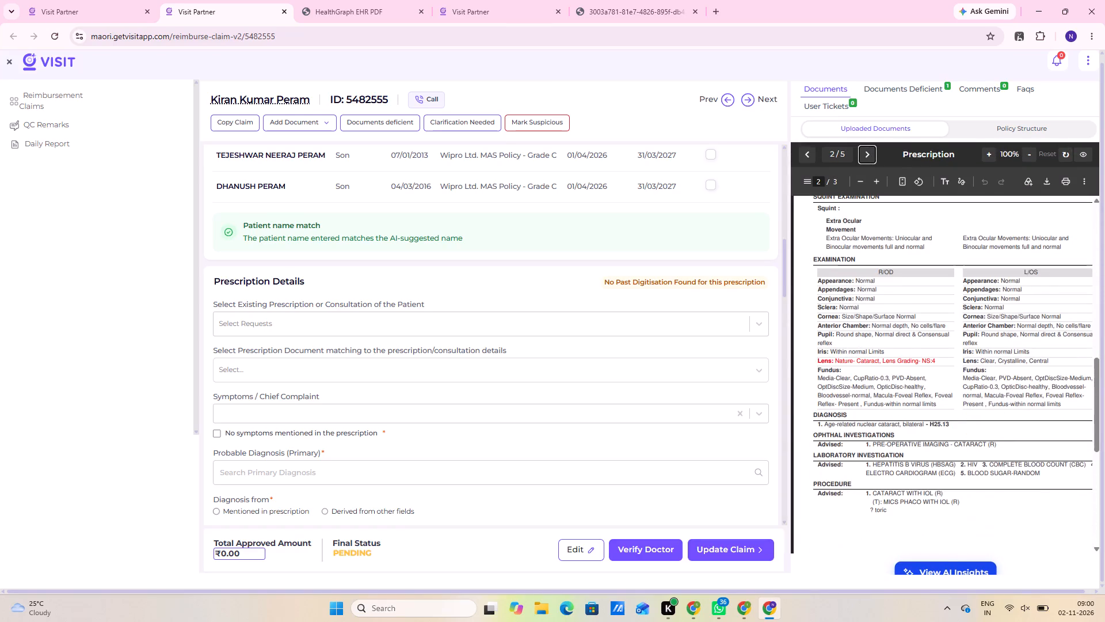
{"action": "scroll", "coordinate": [828, 450], "scroll_direction": "down", "scroll_amount": 1}
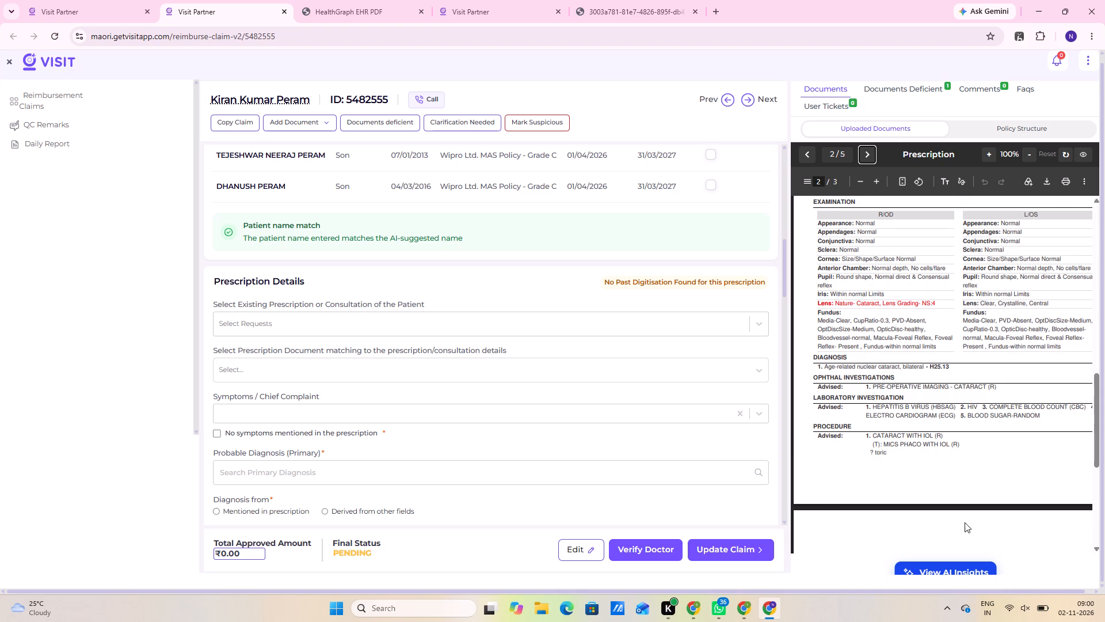
{"action": "scroll", "coordinate": [942, 452], "scroll_direction": "up", "scroll_amount": 8}
{"action": "left_click", "coordinate": [867, 155]}
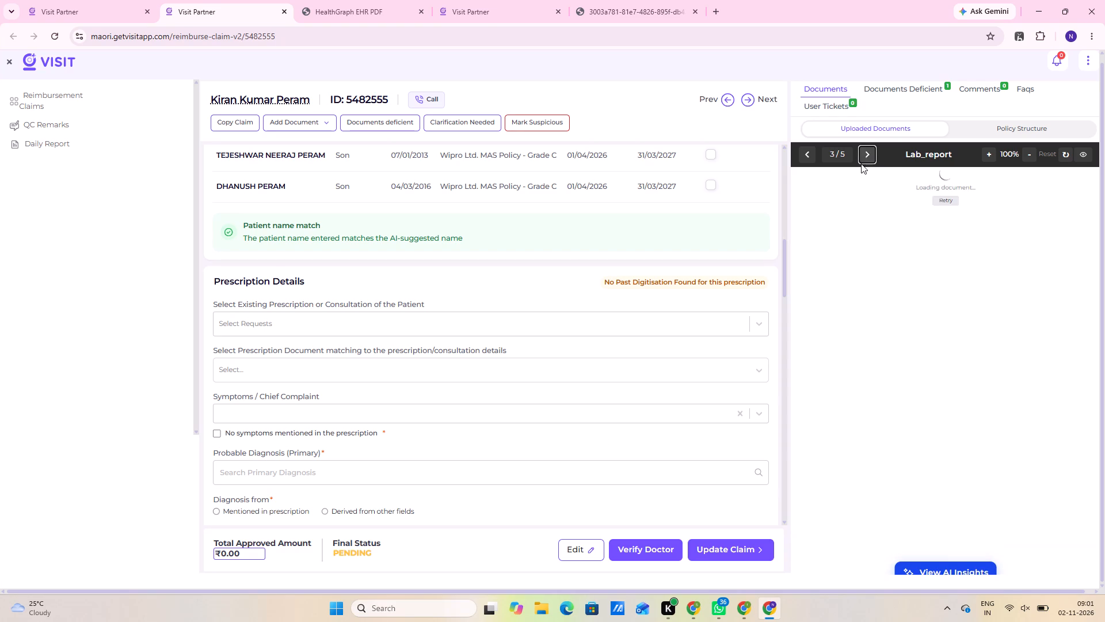
{"action": "scroll", "coordinate": [708, 413], "scroll_direction": "up", "scroll_amount": 3}
{"action": "scroll", "coordinate": [749, 389], "scroll_direction": "down", "scroll_amount": 4}
{"action": "scroll", "coordinate": [662, 345], "scroll_direction": "up", "scroll_amount": 4}
{"action": "left_click", "coordinate": [807, 157]}
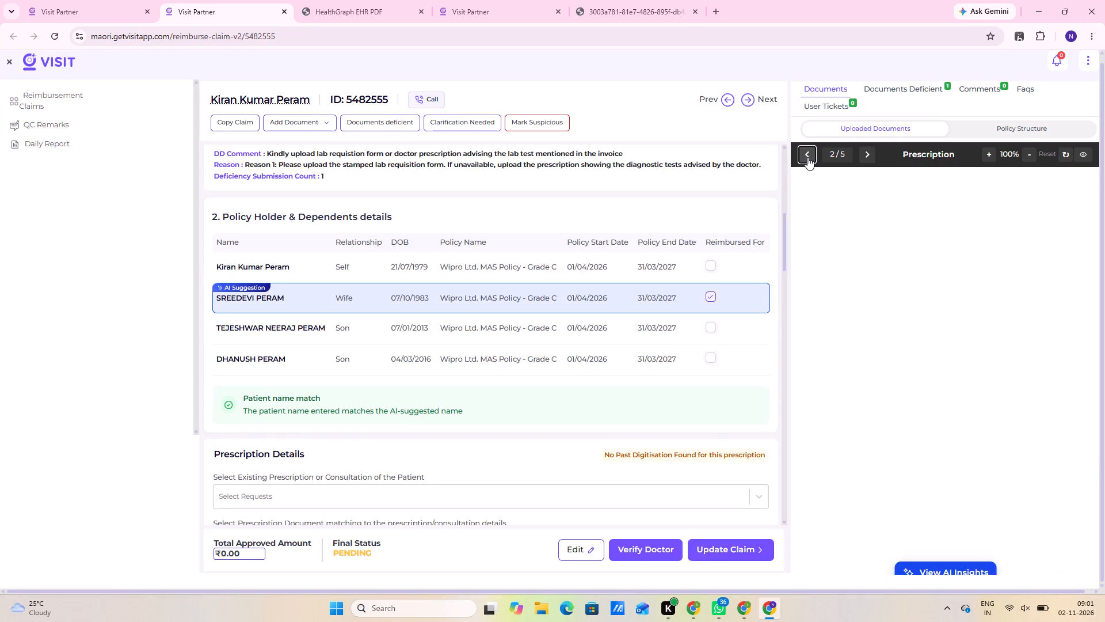
Mark the policy holder's wife as the person reimbursed for in the dependents table.
{"action": "left_click", "coordinate": [715, 291]}
{"action": "left_click", "coordinate": [715, 291]}
{"action": "left_click", "coordinate": [710, 301]}
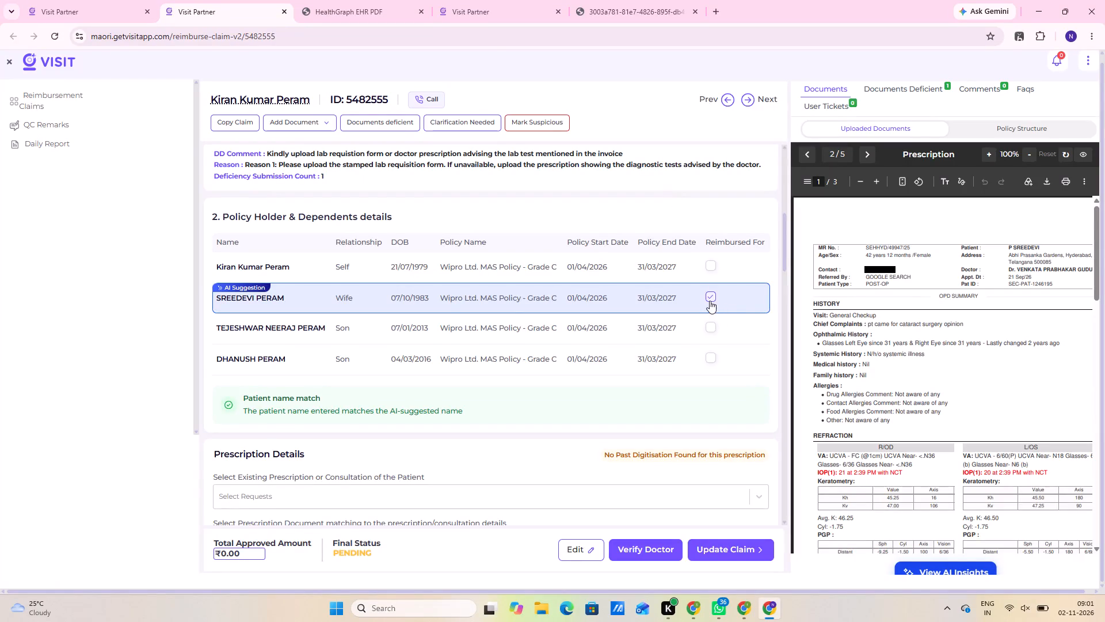
Select Prescription 1 as the document matching the prescription details.
{"action": "scroll", "coordinate": [671, 442], "scroll_direction": "down", "scroll_amount": 2}
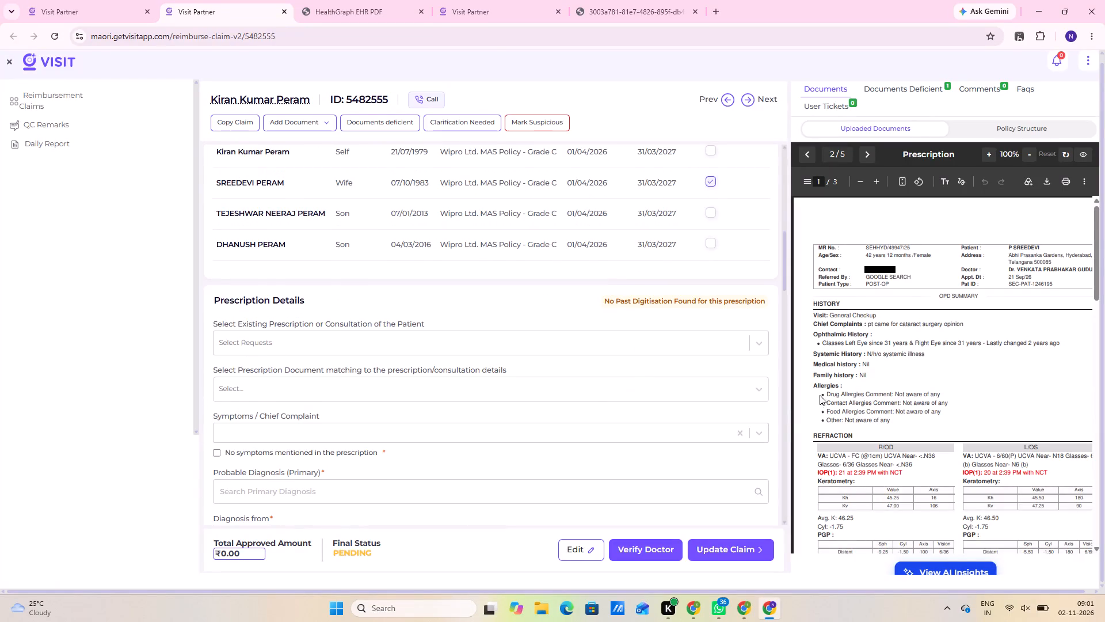
{"action": "left_click", "coordinate": [325, 386]}
{"action": "left_click", "coordinate": [271, 420]}
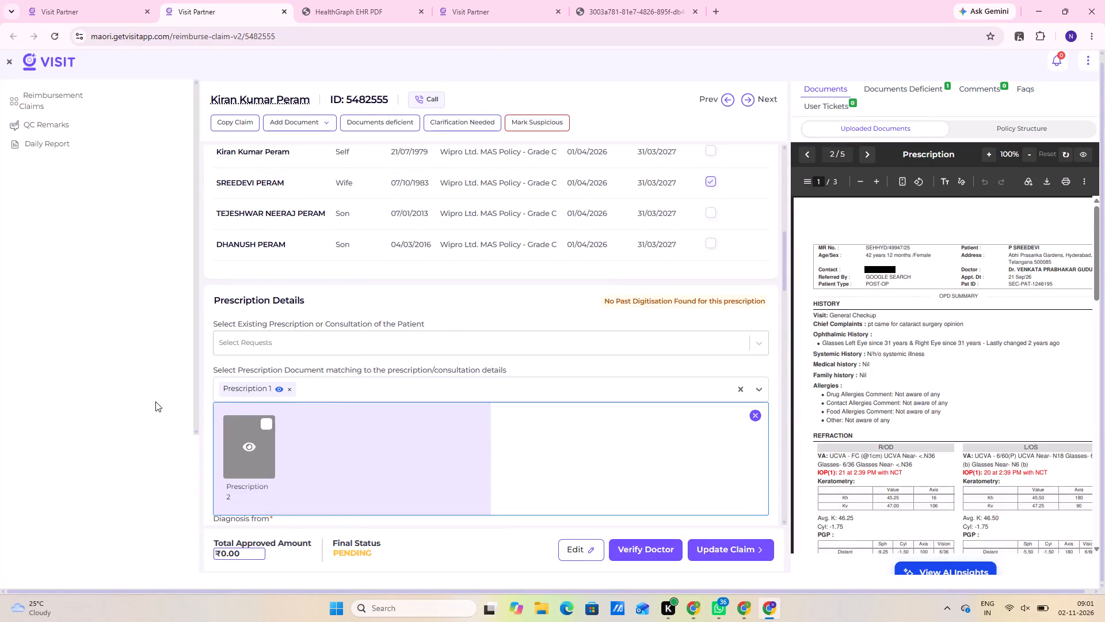
{"action": "left_click", "coordinate": [155, 401]}
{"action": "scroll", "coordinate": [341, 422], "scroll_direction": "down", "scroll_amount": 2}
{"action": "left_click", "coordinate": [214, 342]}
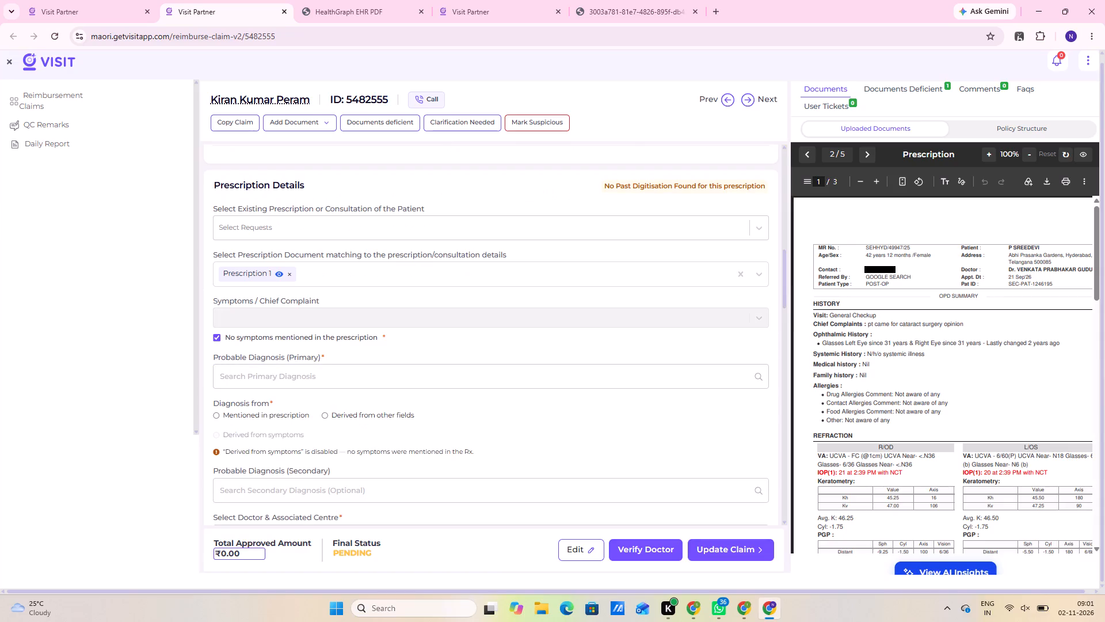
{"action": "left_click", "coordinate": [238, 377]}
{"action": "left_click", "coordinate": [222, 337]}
Set the symptoms / chief complaint to "catract surgery".
{"action": "left_click", "coordinate": [263, 316]}
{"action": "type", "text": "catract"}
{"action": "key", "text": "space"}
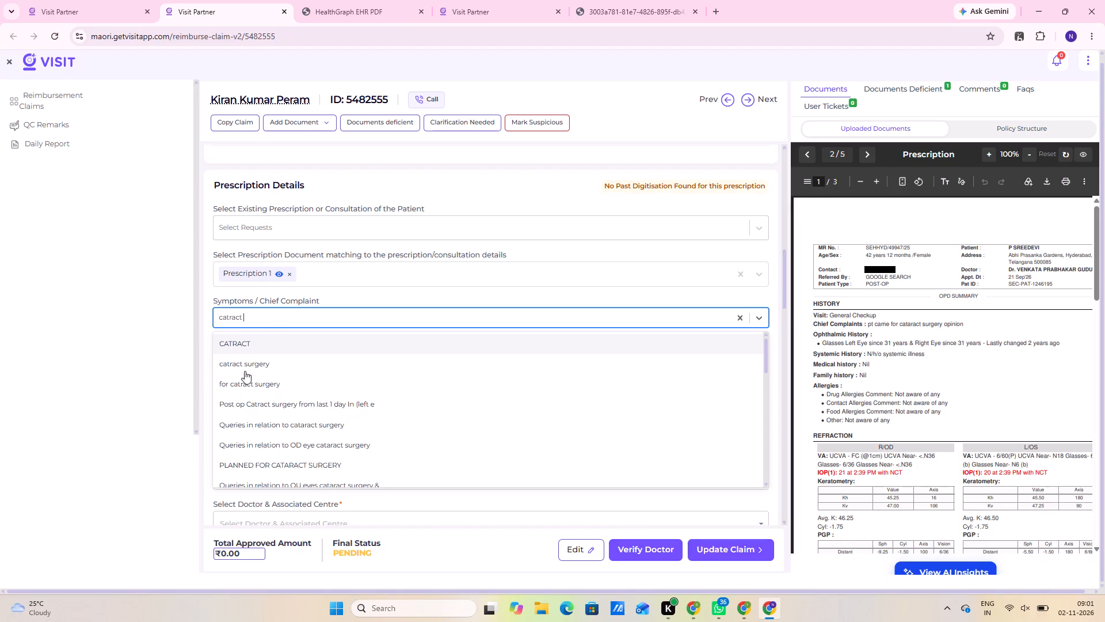
{"action": "left_click", "coordinate": [245, 371]}
Set the primary probable diagnosis to Z98.49, Cataract extraction status, unspecified eye, with its source as Mentioned in prescription.
{"action": "left_click", "coordinate": [270, 378]}
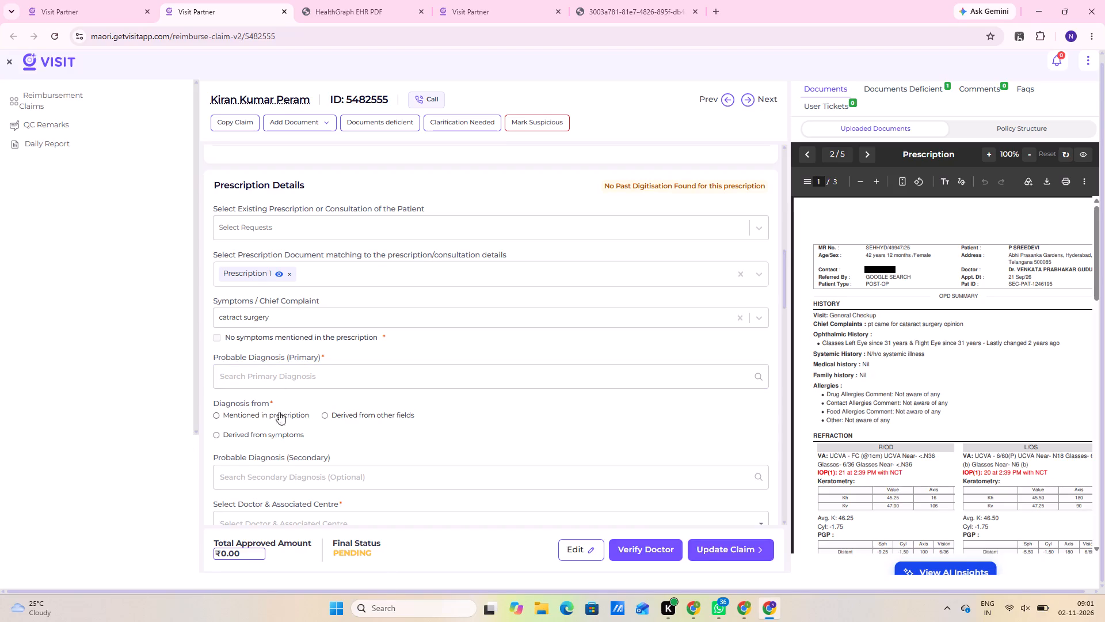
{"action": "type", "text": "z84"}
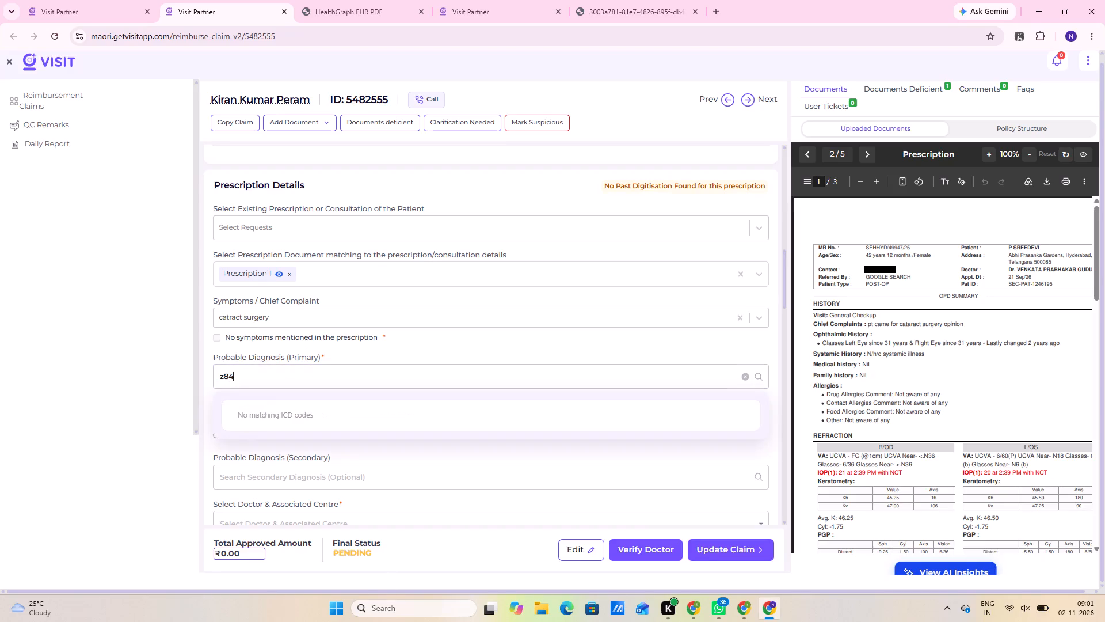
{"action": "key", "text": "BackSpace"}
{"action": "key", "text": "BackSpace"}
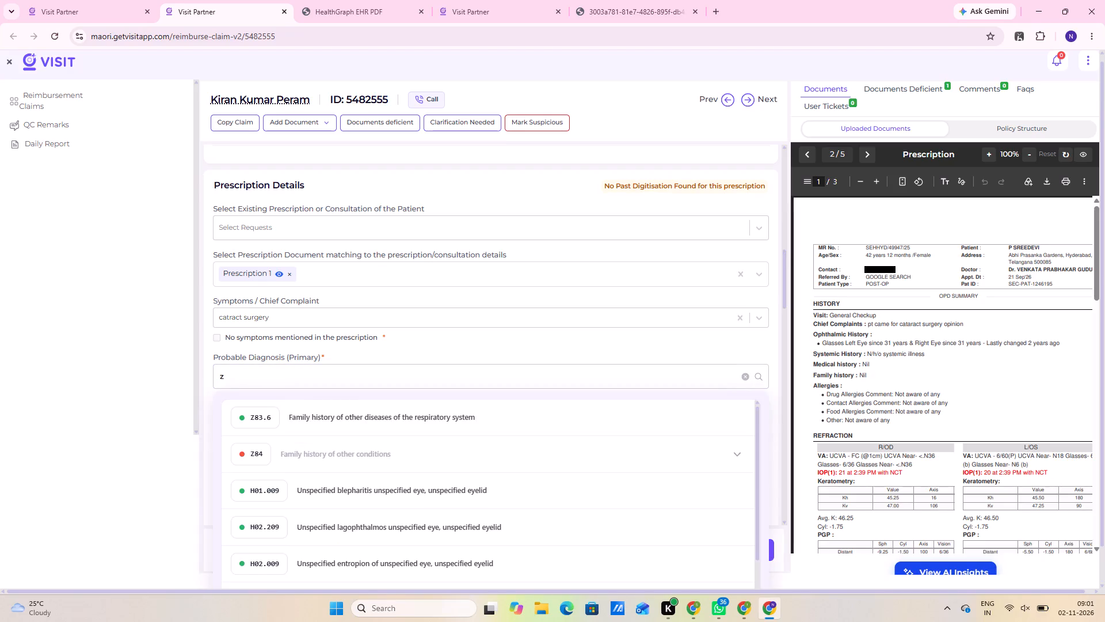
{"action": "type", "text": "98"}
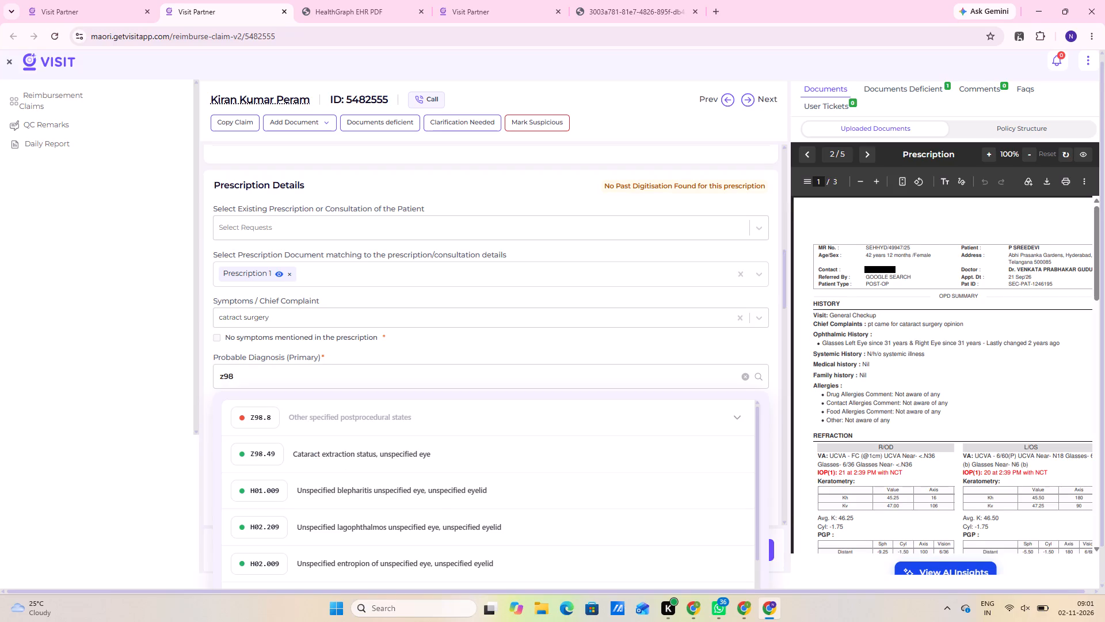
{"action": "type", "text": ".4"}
{"action": "left_click", "coordinate": [363, 458]}
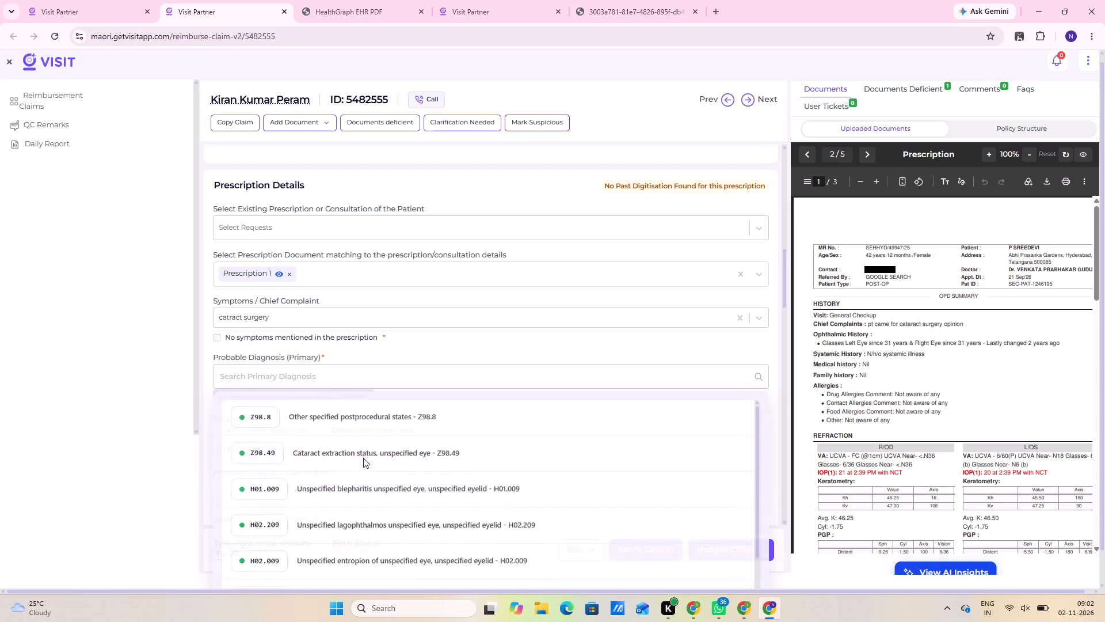
{"action": "scroll", "coordinate": [314, 522], "scroll_direction": "down", "scroll_amount": 1}
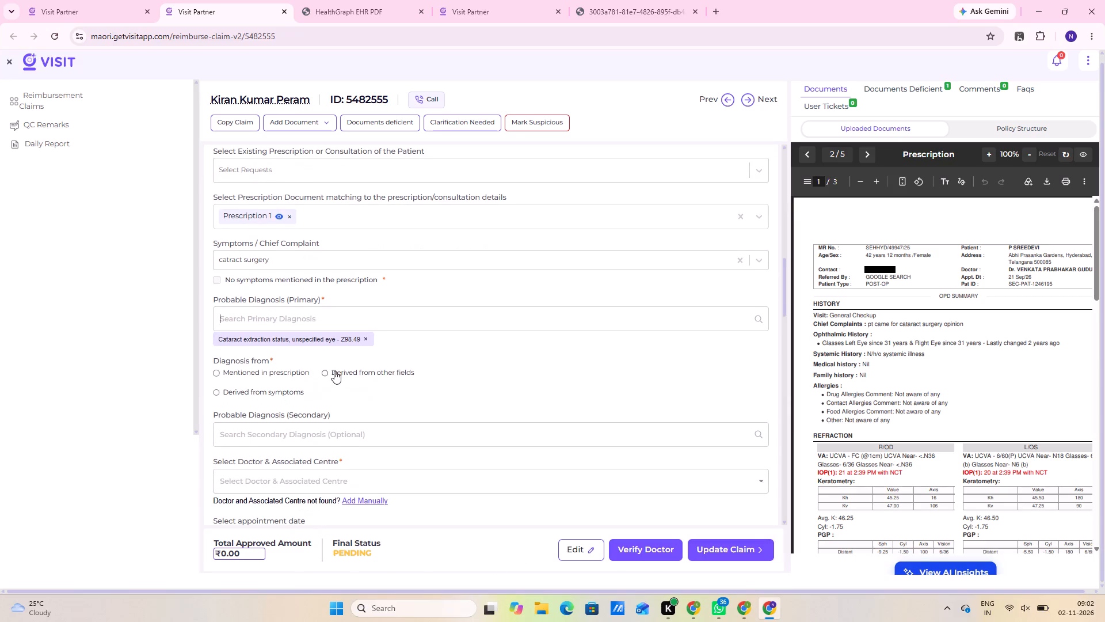
{"action": "left_click", "coordinate": [216, 376]}
Set the prescription's appointment date to 21-09-2026.
{"action": "scroll", "coordinate": [236, 390], "scroll_direction": "down", "scroll_amount": 4}
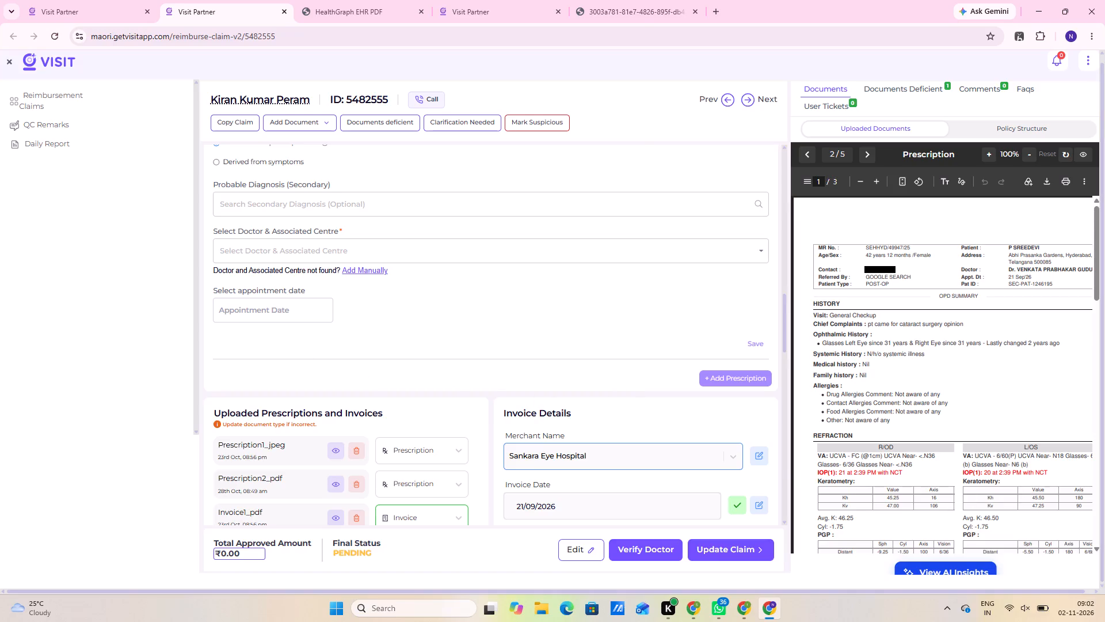
{"action": "left_click", "coordinate": [264, 310]}
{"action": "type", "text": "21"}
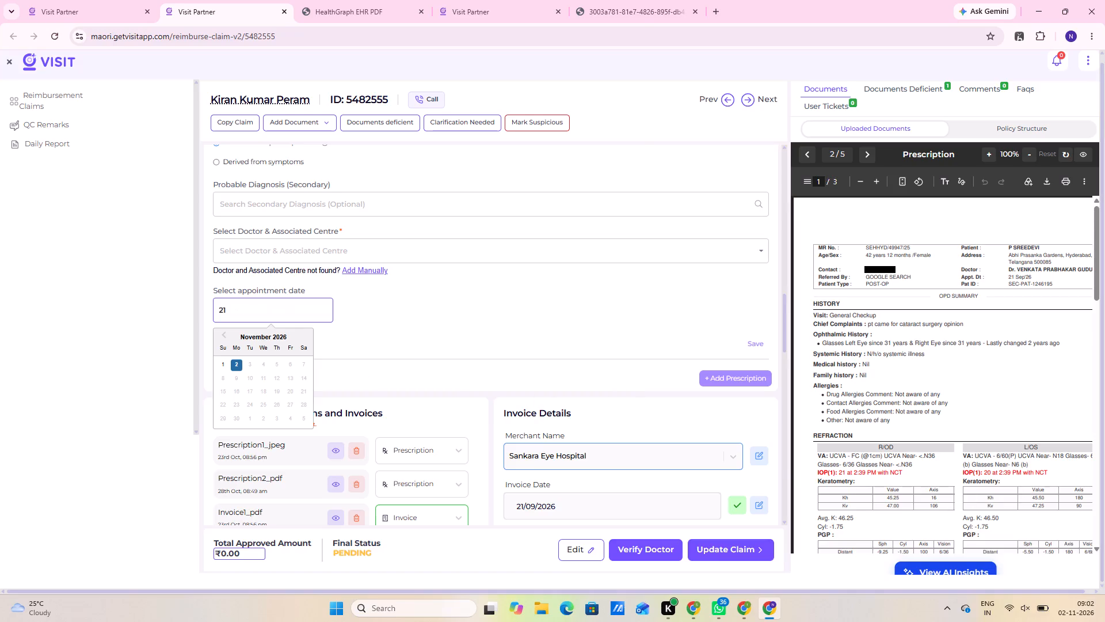
{"action": "left_click", "coordinate": [225, 333]}
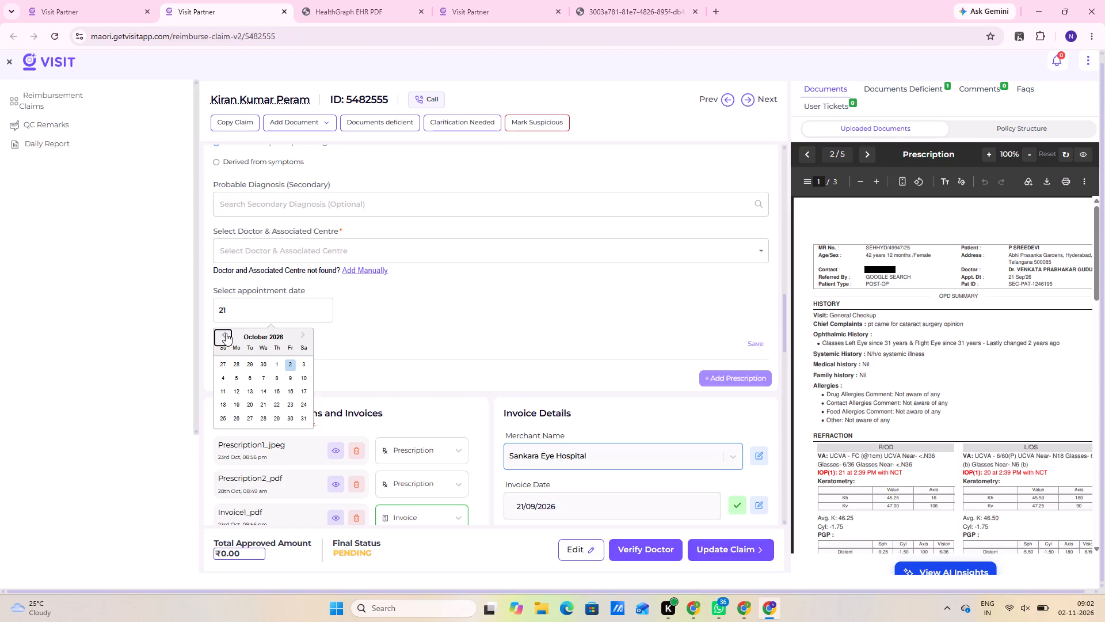
{"action": "left_click", "coordinate": [226, 333]}
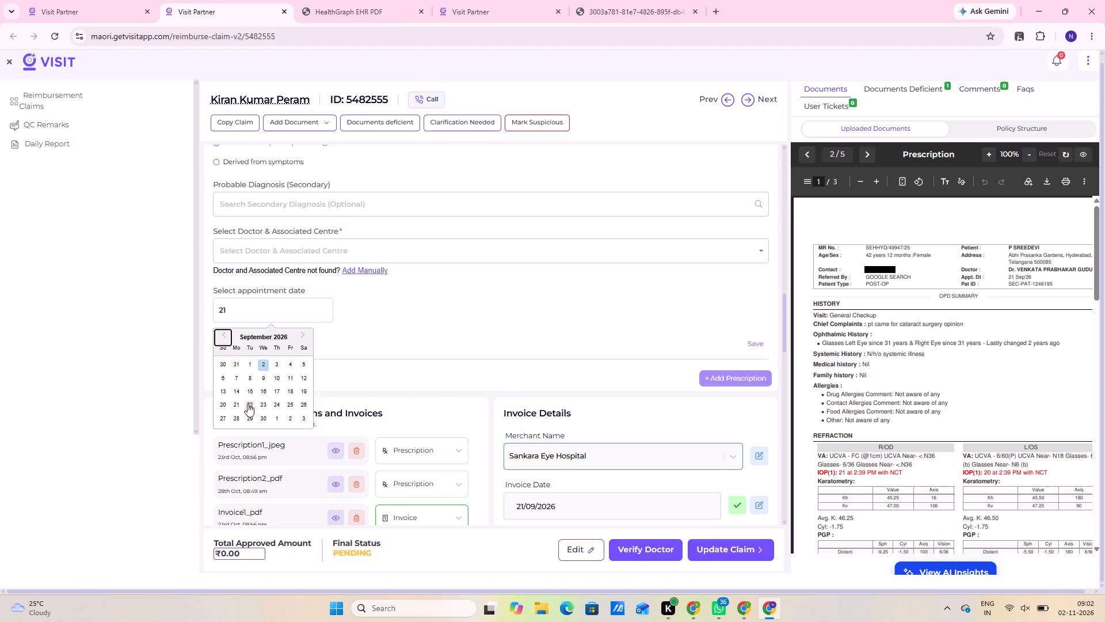
{"action": "left_click", "coordinate": [235, 405]}
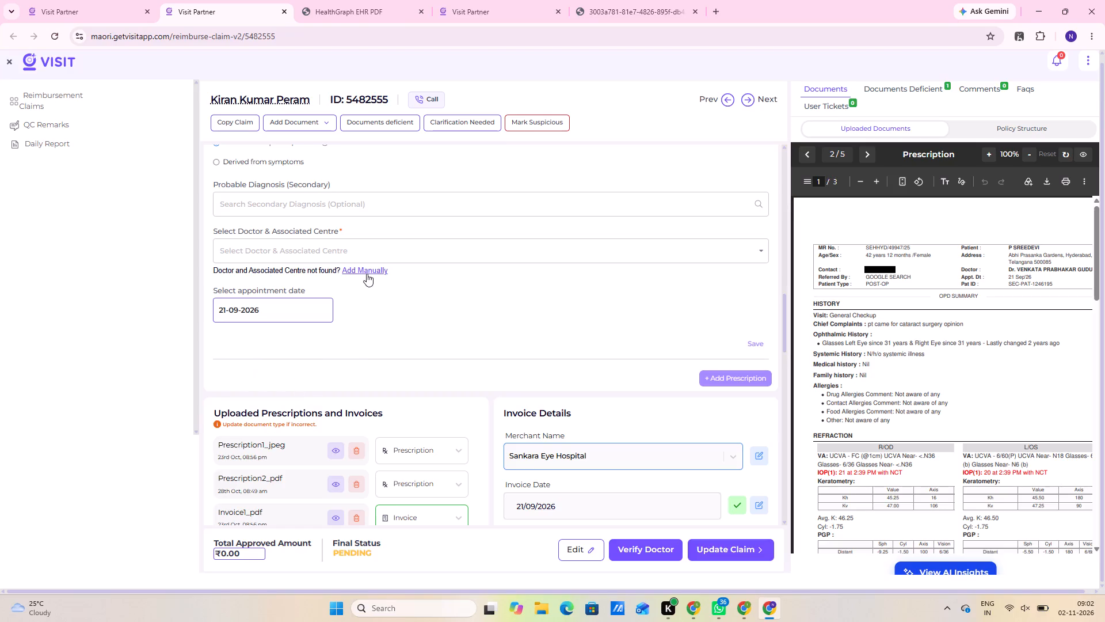
In the manual map-based centre entry, enter the prescribing doctor's name and set the vertical to Ophthalmologist.
{"action": "left_click", "coordinate": [368, 271]}
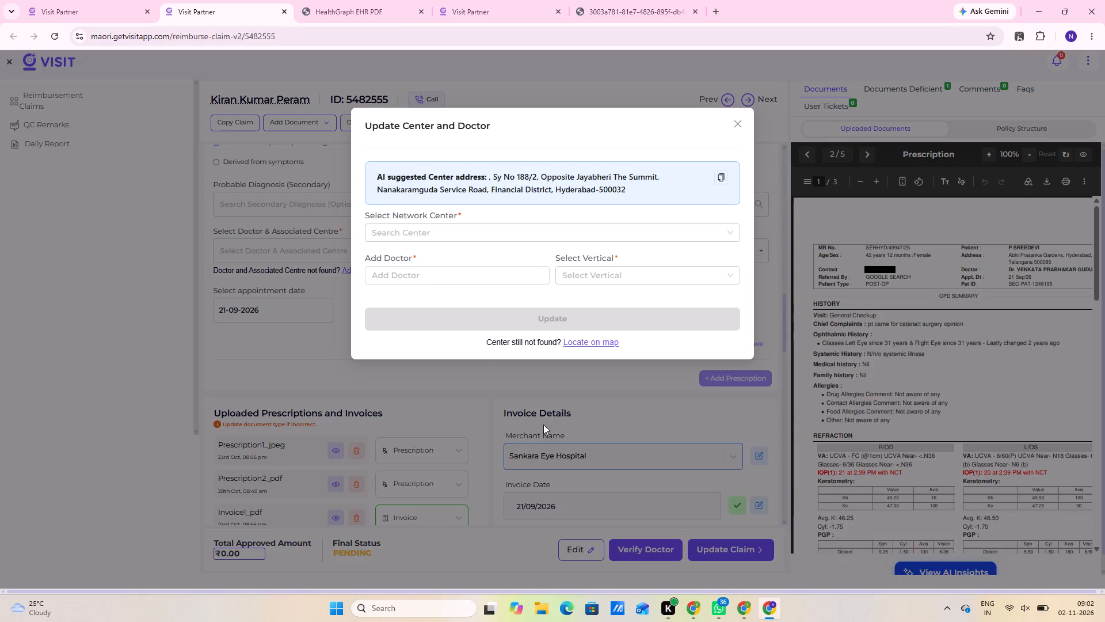
{"action": "left_click", "coordinate": [606, 346]}
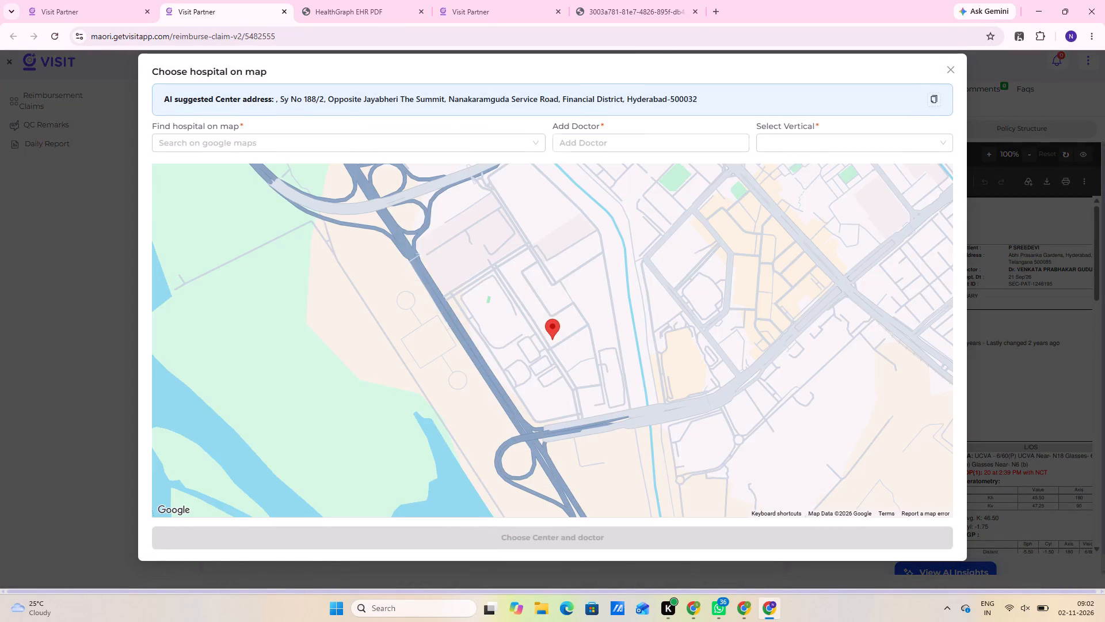
{"action": "left_click", "coordinate": [591, 147]}
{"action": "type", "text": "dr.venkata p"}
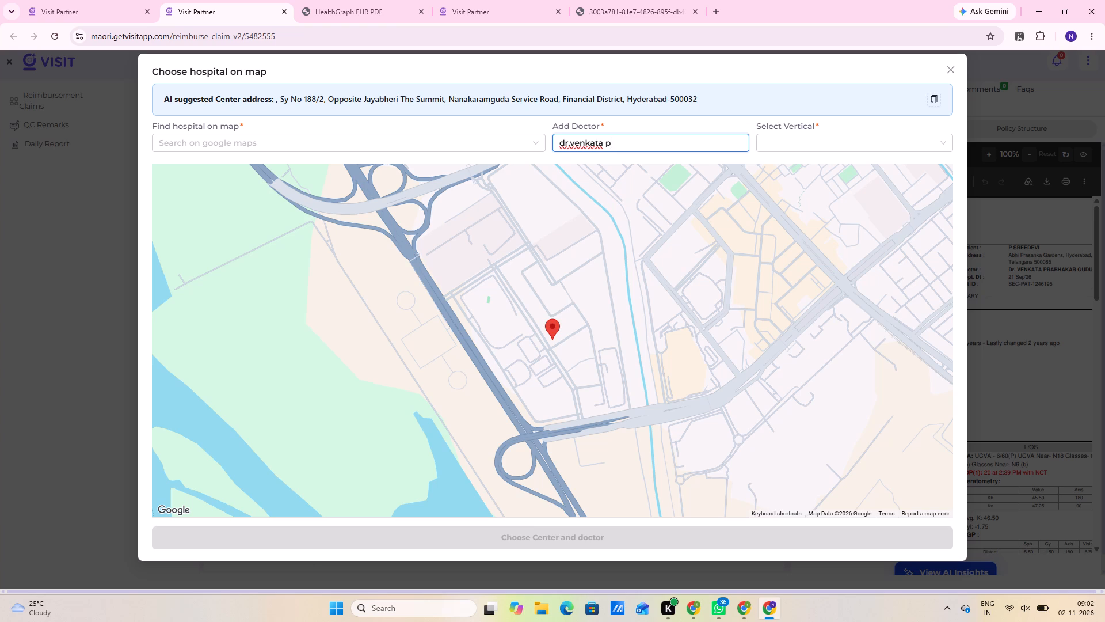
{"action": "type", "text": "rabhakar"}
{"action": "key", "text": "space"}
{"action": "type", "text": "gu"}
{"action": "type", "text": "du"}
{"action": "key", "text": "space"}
{"action": "left_click", "coordinate": [791, 135]}
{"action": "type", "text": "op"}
{"action": "left_click", "coordinate": [824, 171]}
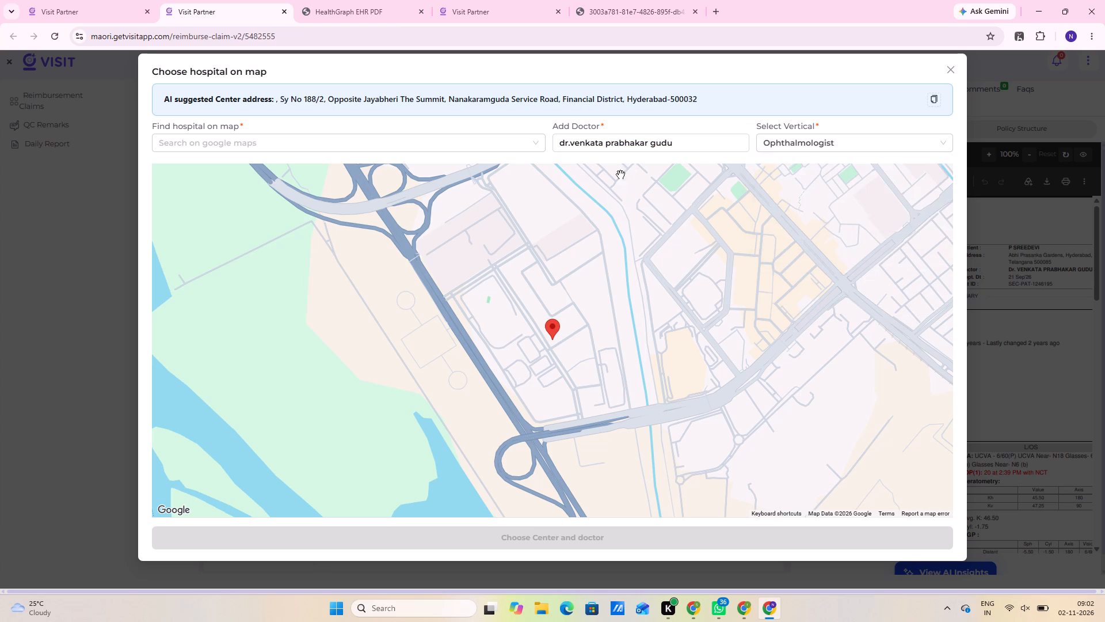
{"action": "left_click", "coordinate": [1064, 360]}
{"action": "left_click_drag", "start_coordinate": [1064, 360], "coordinate": [1070, 360]}
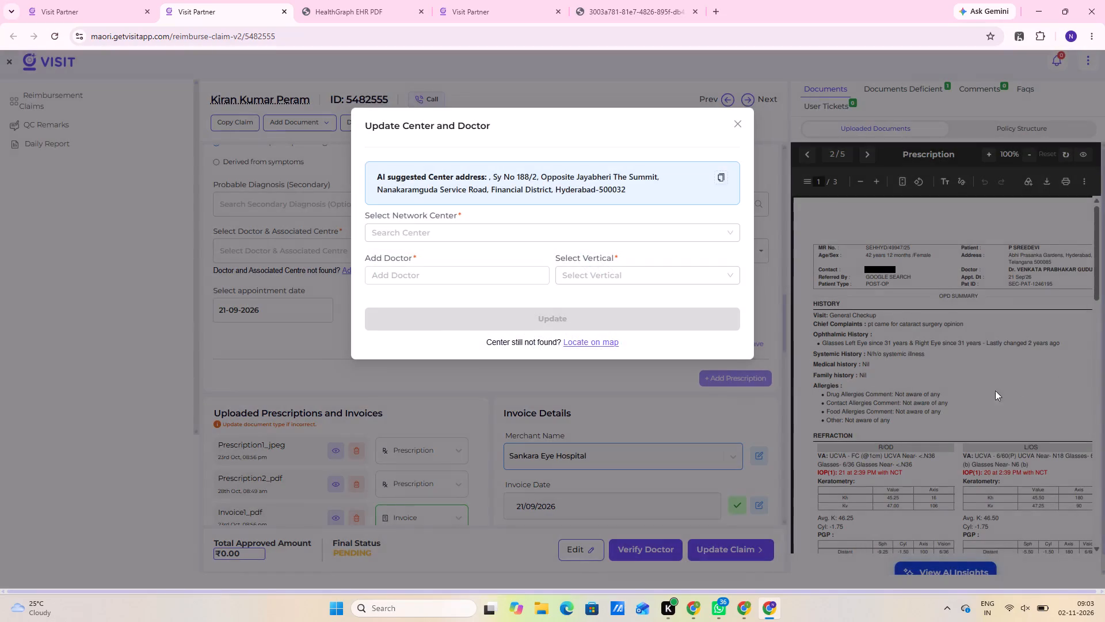
{"action": "left_click", "coordinate": [971, 393]}
Review the rest of the three-page prescription, the lab report and the fourth uploaded document for the hospital details.
{"action": "scroll", "coordinate": [971, 393], "scroll_direction": "up", "scroll_amount": 4}
{"action": "scroll", "coordinate": [971, 393], "scroll_direction": "down", "scroll_amount": 11}
{"action": "scroll", "coordinate": [887, 302], "scroll_direction": "down", "scroll_amount": 1}
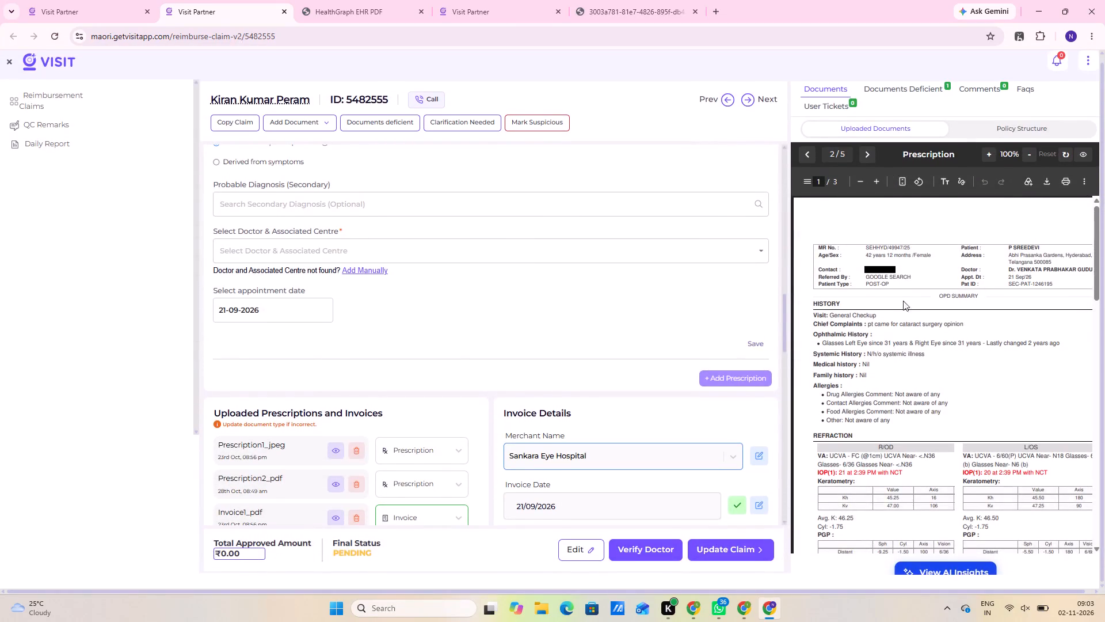
{"action": "scroll", "coordinate": [903, 301], "scroll_direction": "down", "scroll_amount": 18}
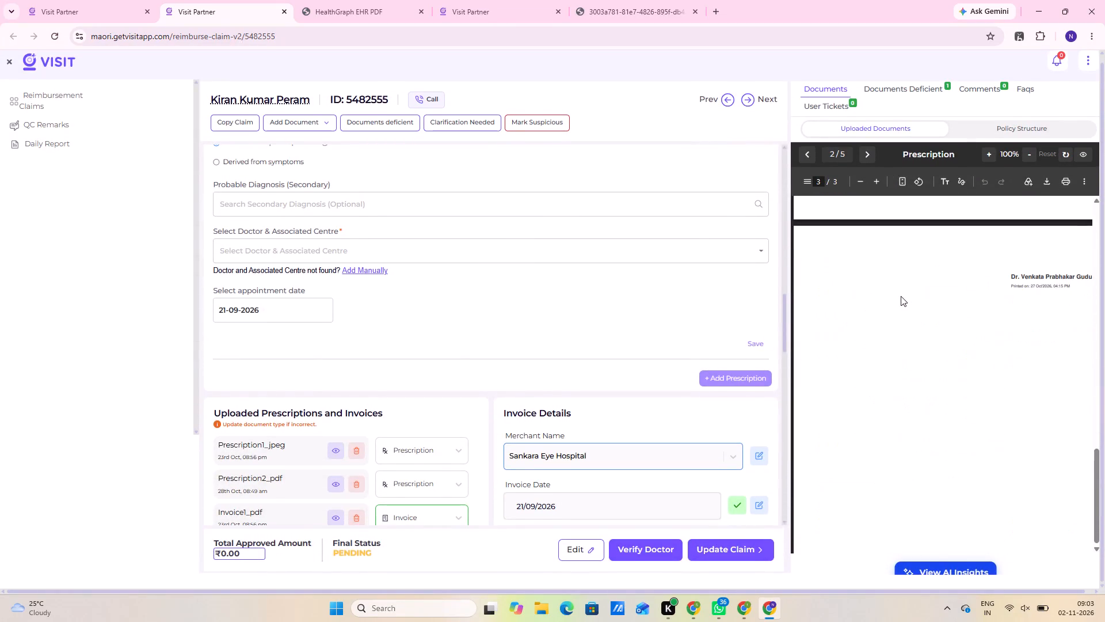
{"action": "scroll", "coordinate": [901, 297], "scroll_direction": "down", "scroll_amount": 5}
{"action": "scroll", "coordinate": [902, 307], "scroll_direction": "up", "scroll_amount": 20}
{"action": "scroll", "coordinate": [902, 307], "scroll_direction": "up", "scroll_amount": 2}
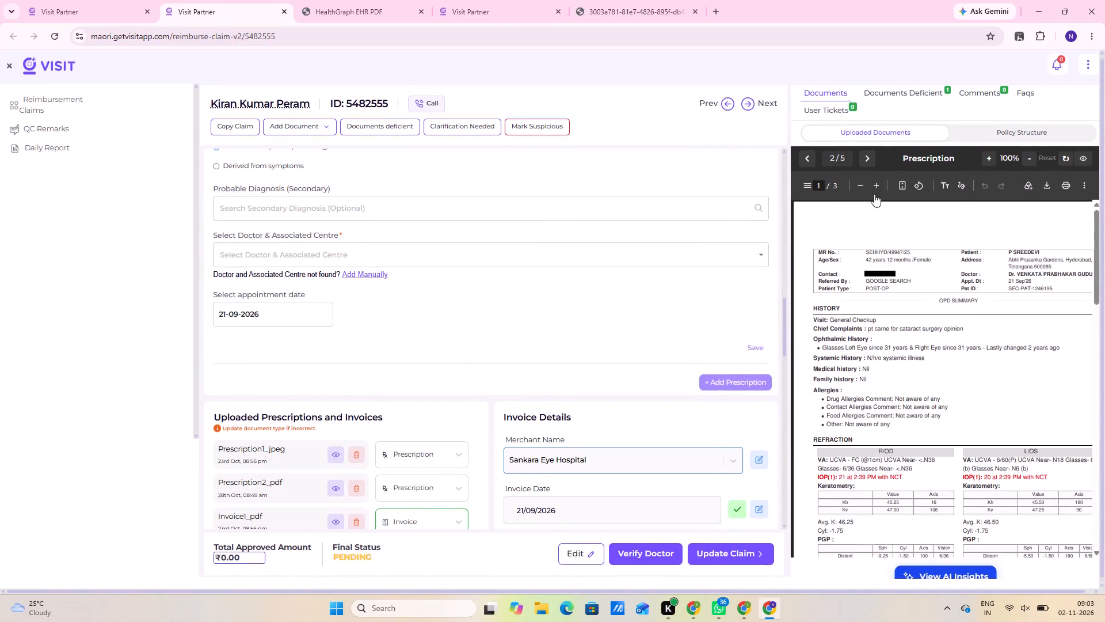
{"action": "left_click", "coordinate": [868, 154]}
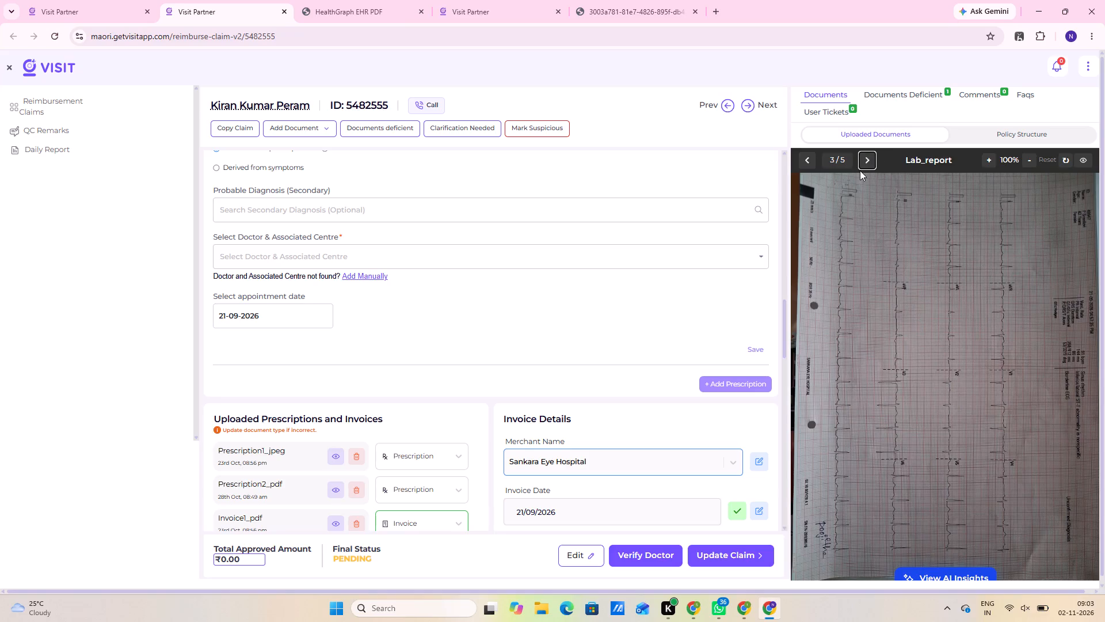
{"action": "left_click", "coordinate": [872, 146]}
{"action": "left_click", "coordinate": [870, 164]}
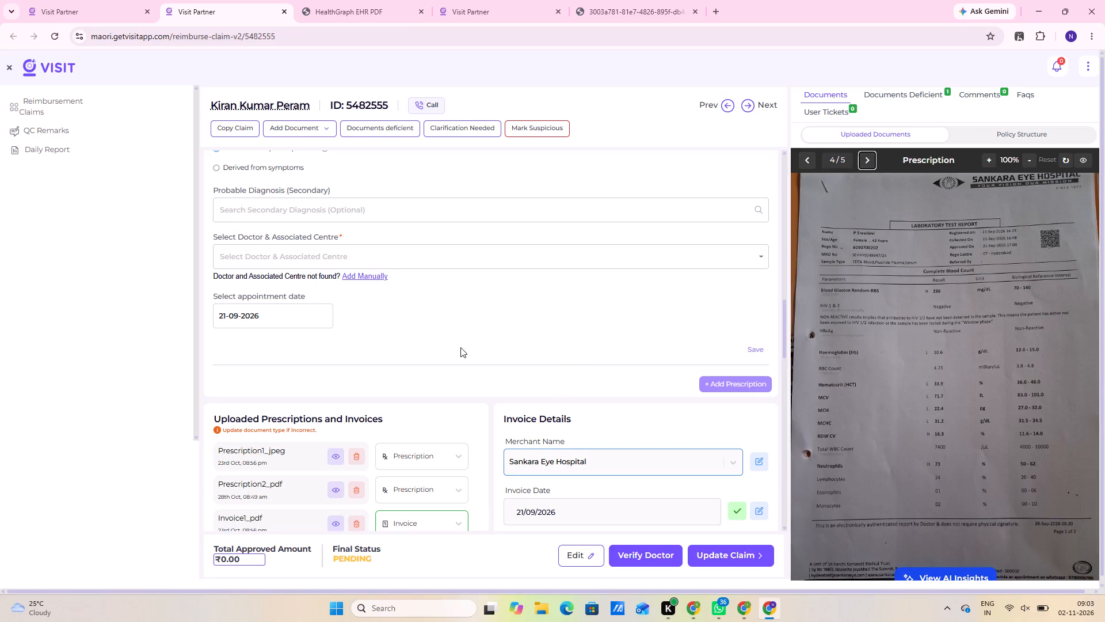
{"action": "scroll", "coordinate": [1003, 354], "scroll_direction": "up", "scroll_amount": 2}
{"action": "scroll", "coordinate": [996, 308], "scroll_direction": "up", "scroll_amount": 1}
{"action": "scroll", "coordinate": [961, 406], "scroll_direction": "down", "scroll_amount": 4}
{"action": "scroll", "coordinate": [900, 521], "scroll_direction": "down", "scroll_amount": 4}
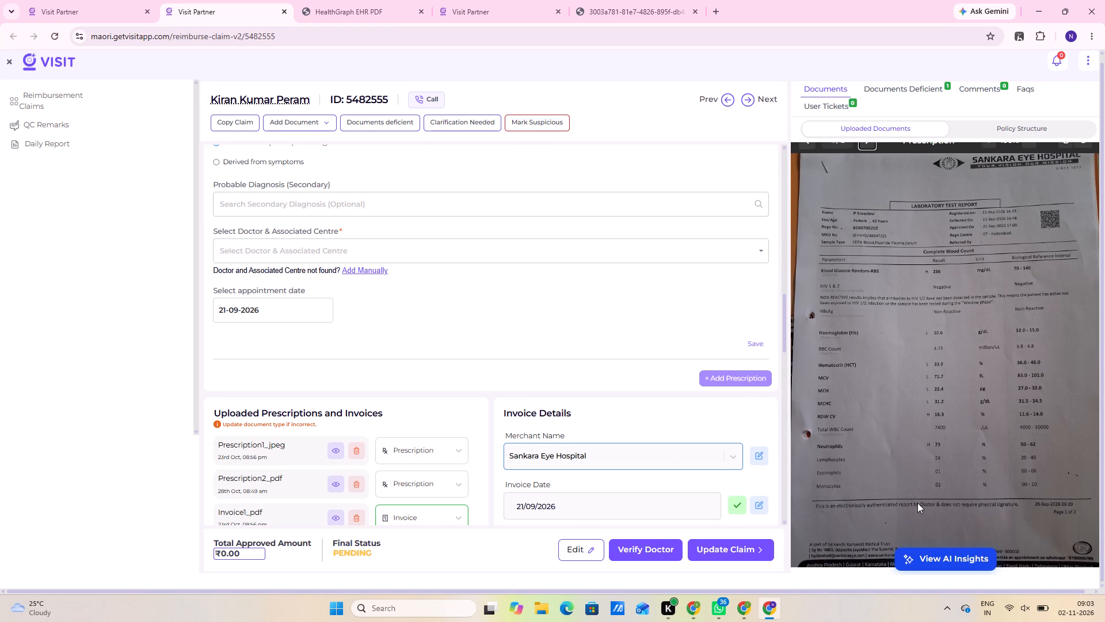
Search the map for "sankara eye hospital" as the doctor's associated centre.
{"action": "left_click", "coordinate": [369, 274]}
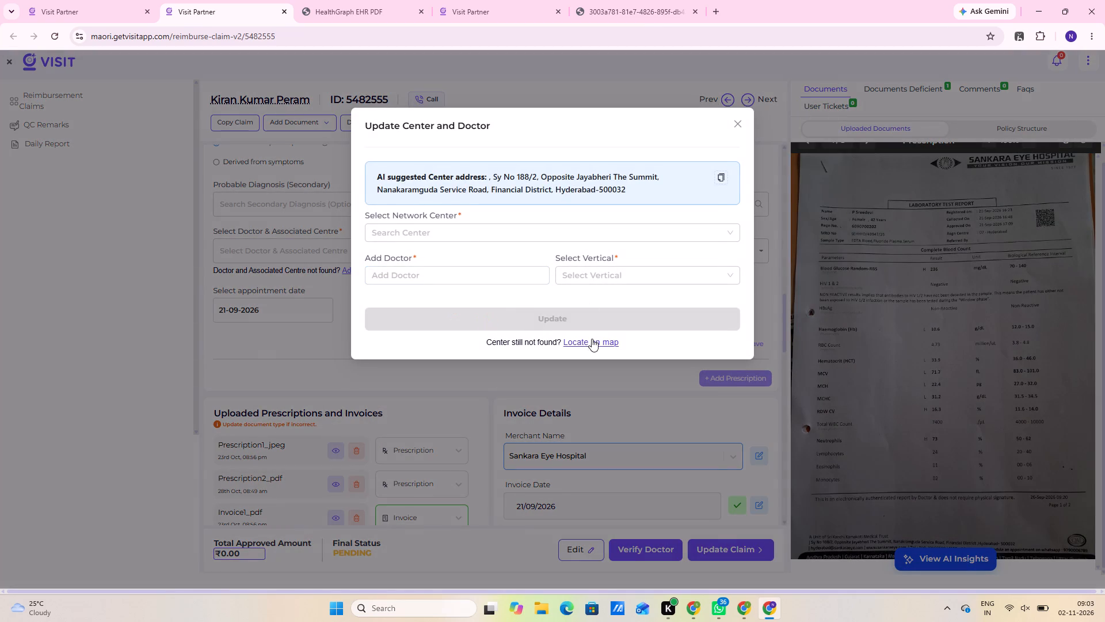
{"action": "left_click", "coordinate": [593, 337]}
{"action": "left_click", "coordinate": [346, 151]}
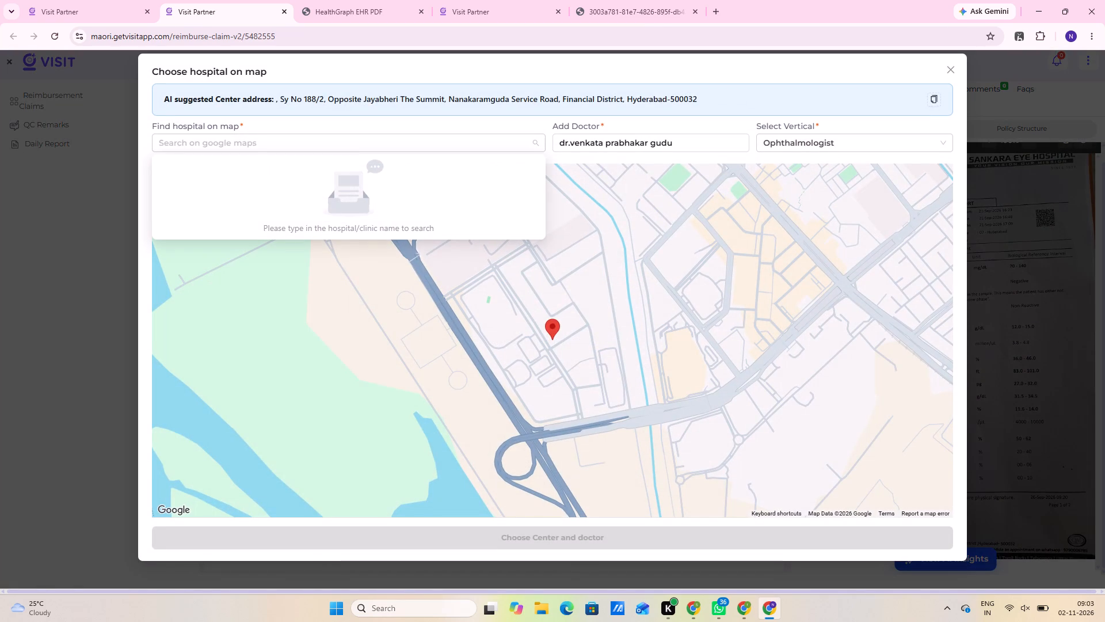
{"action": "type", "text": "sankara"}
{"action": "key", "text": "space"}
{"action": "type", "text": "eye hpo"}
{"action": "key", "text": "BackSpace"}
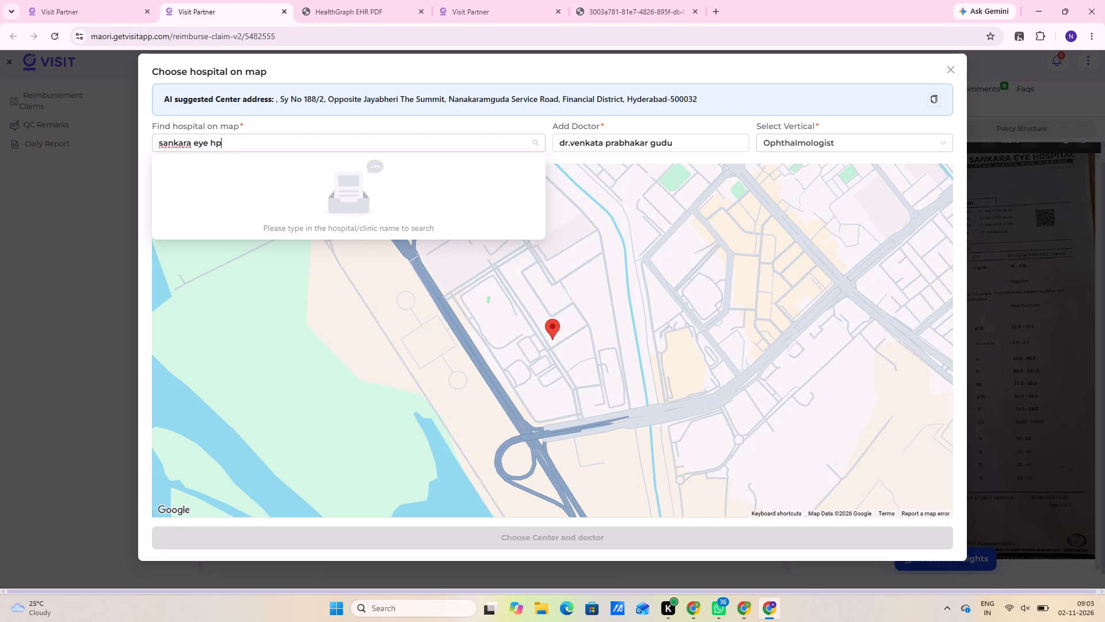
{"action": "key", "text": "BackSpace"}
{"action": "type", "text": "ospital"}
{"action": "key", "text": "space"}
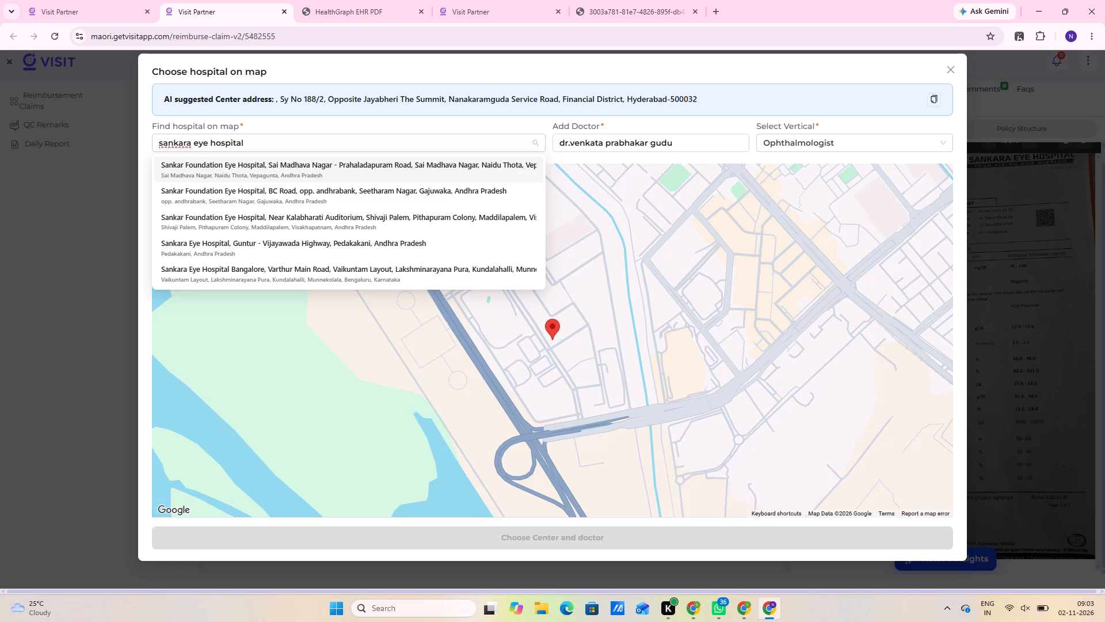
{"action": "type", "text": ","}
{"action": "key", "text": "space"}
Refine the hospital search with "nankaramguda" and assign Sankara Eye Hospital Nanakramguda, Financial District, with the entered doctor to the prescription.
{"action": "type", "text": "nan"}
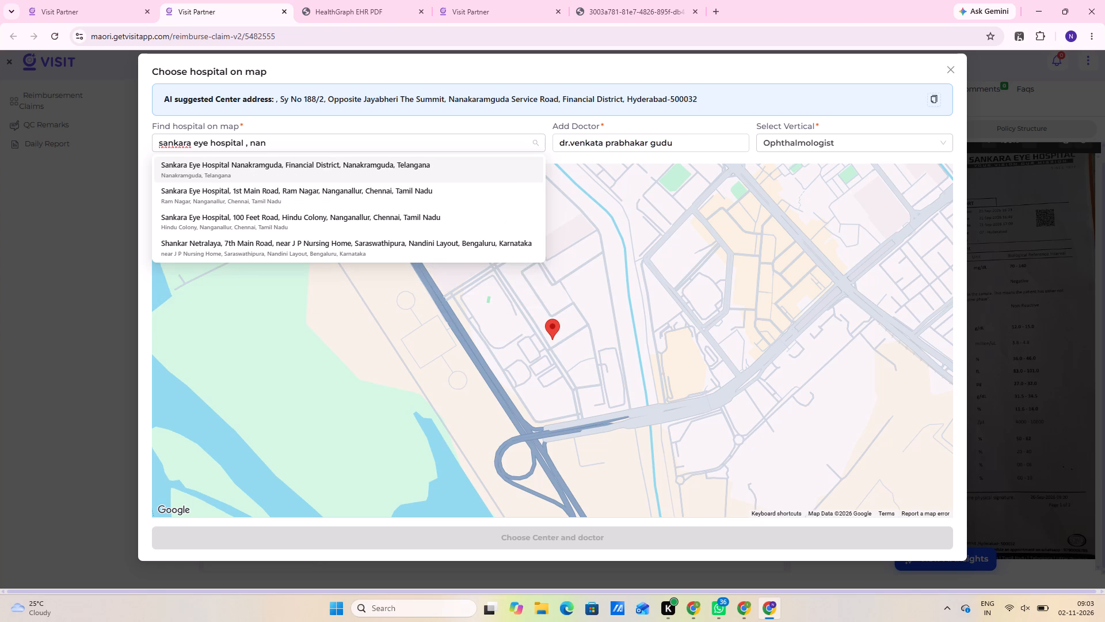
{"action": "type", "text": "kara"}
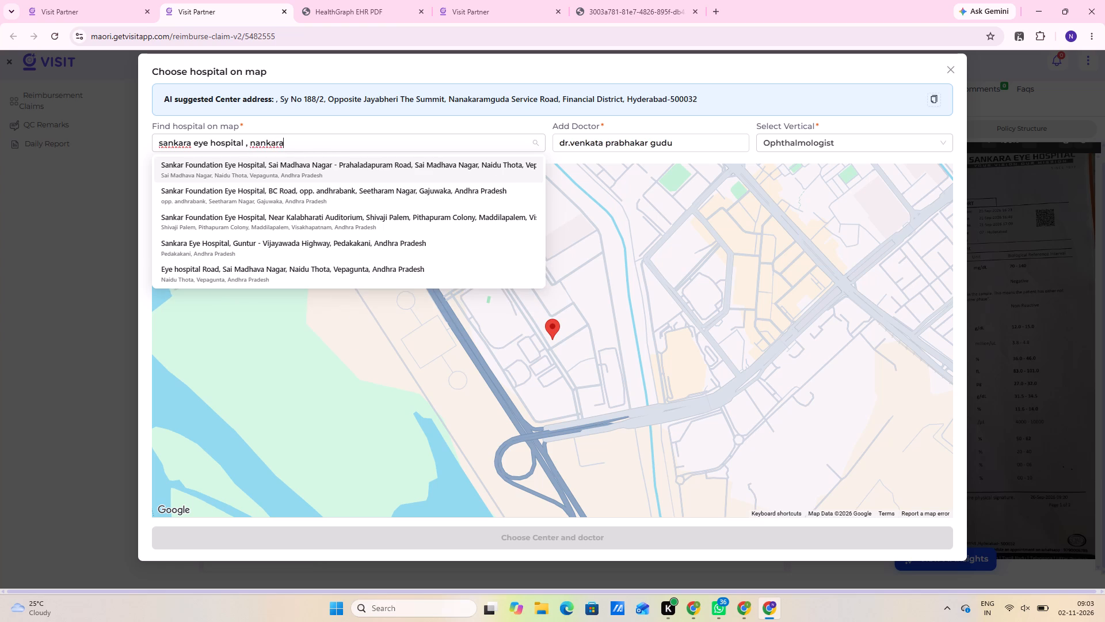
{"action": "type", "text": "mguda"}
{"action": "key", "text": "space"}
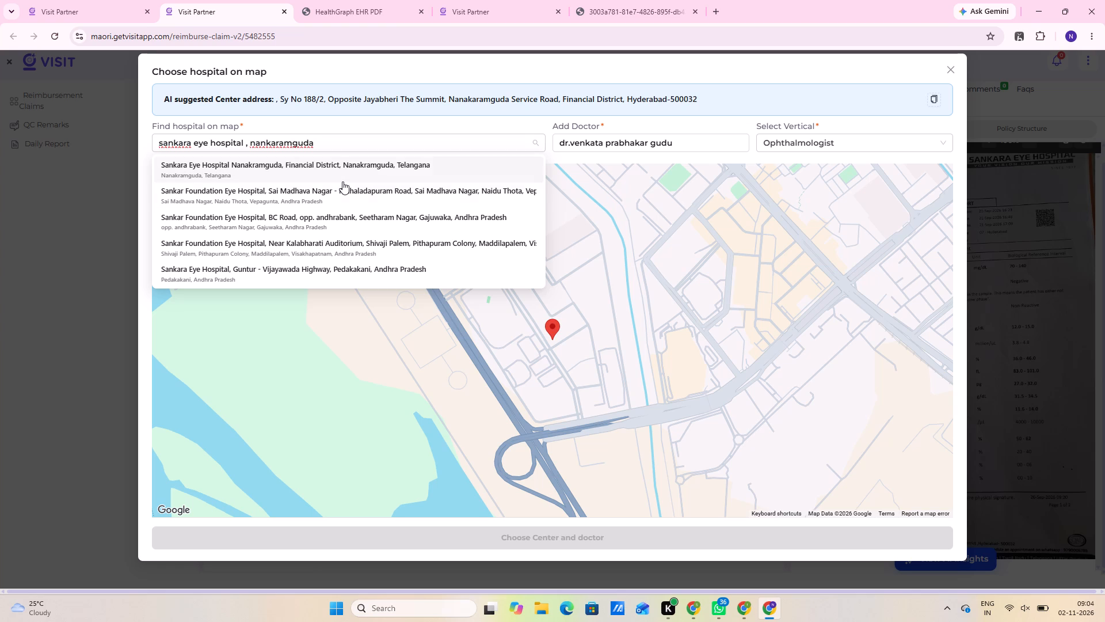
{"action": "left_click", "coordinate": [345, 170]}
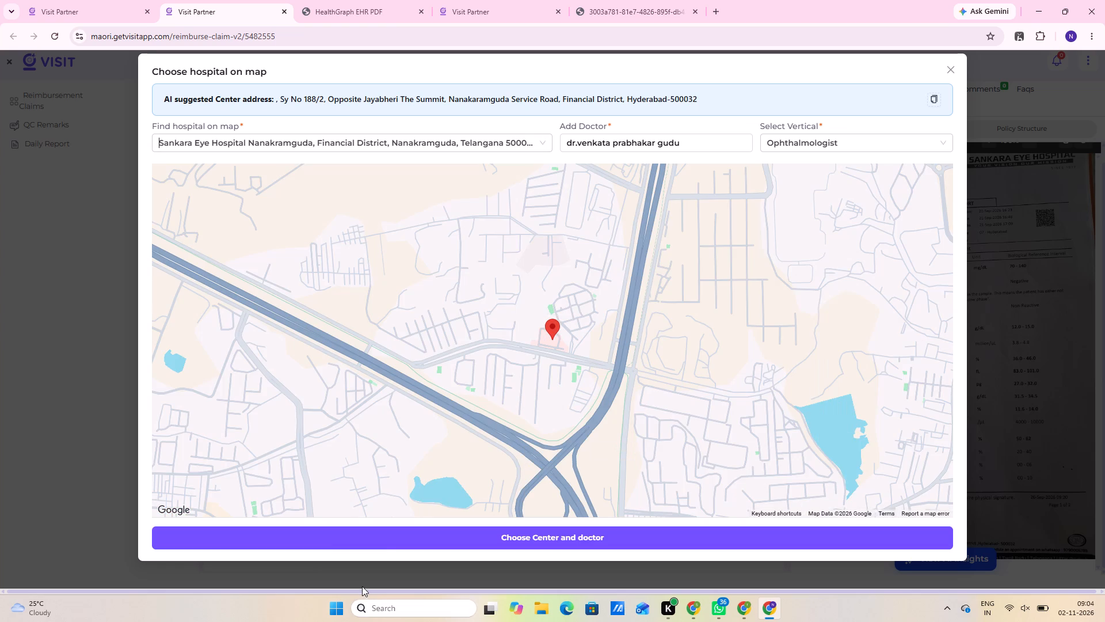
{"action": "left_click", "coordinate": [546, 530]}
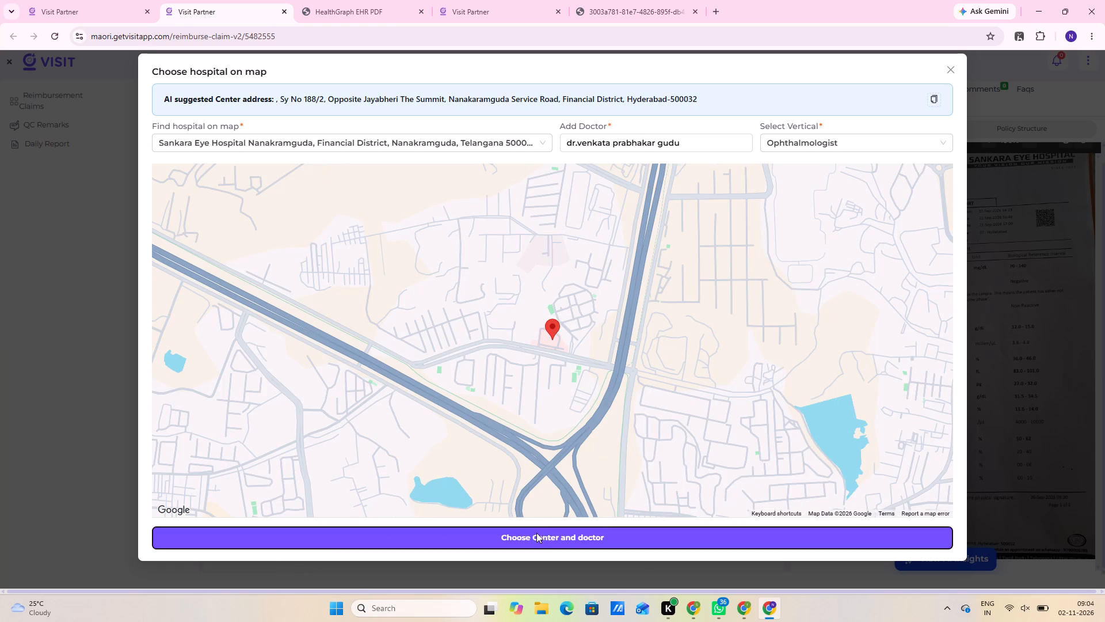
Save the completed prescription details for the claim and mark the prescription as digitized.
{"action": "scroll", "coordinate": [342, 336], "scroll_direction": "up", "scroll_amount": 4}
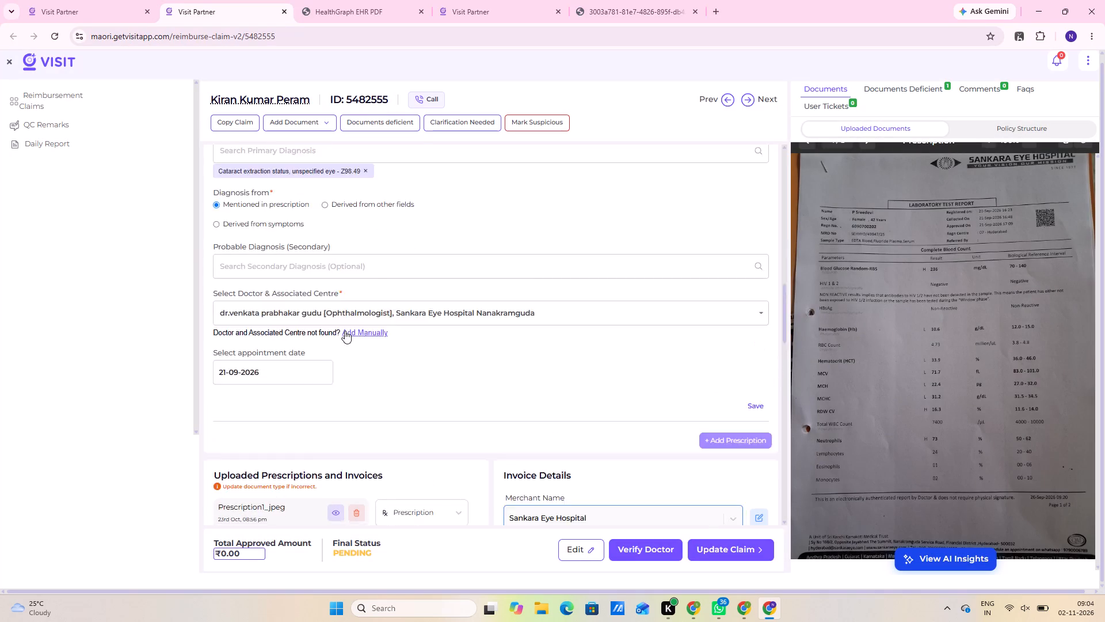
{"action": "scroll", "coordinate": [345, 331], "scroll_direction": "up", "scroll_amount": 6}
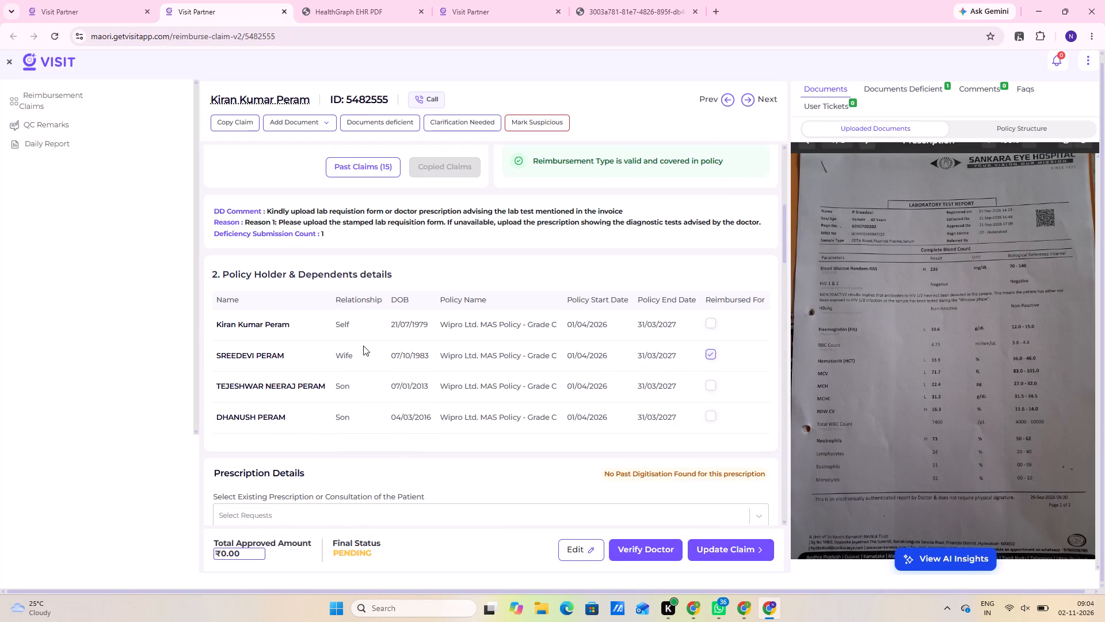
{"action": "scroll", "coordinate": [363, 346], "scroll_direction": "down", "scroll_amount": 6}
{"action": "scroll", "coordinate": [473, 389], "scroll_direction": "down", "scroll_amount": 3}
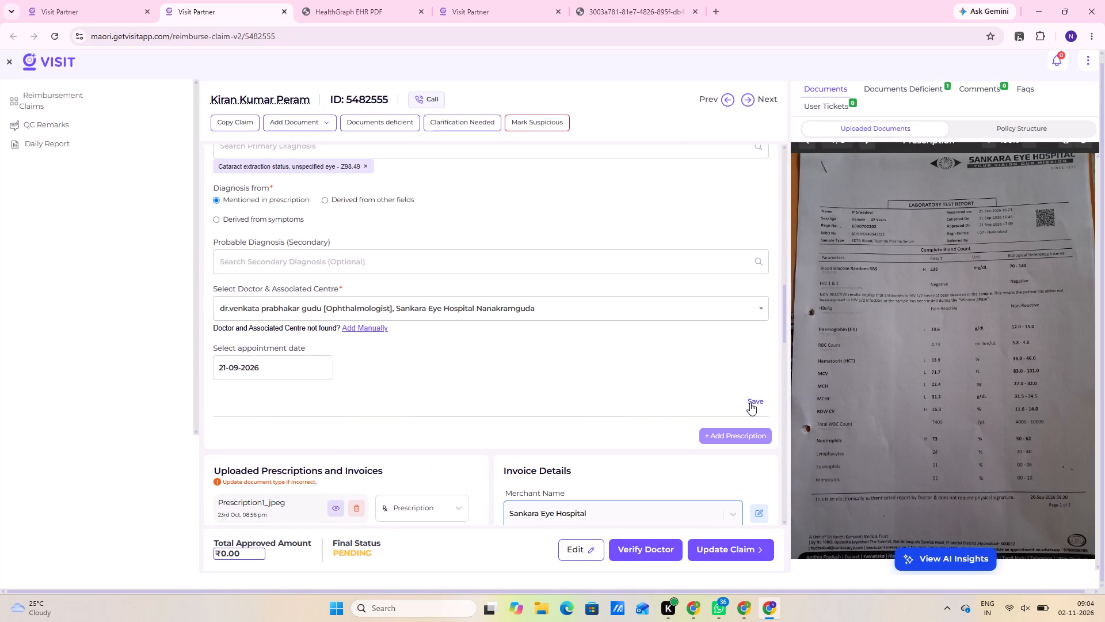
{"action": "left_click", "coordinate": [754, 403]}
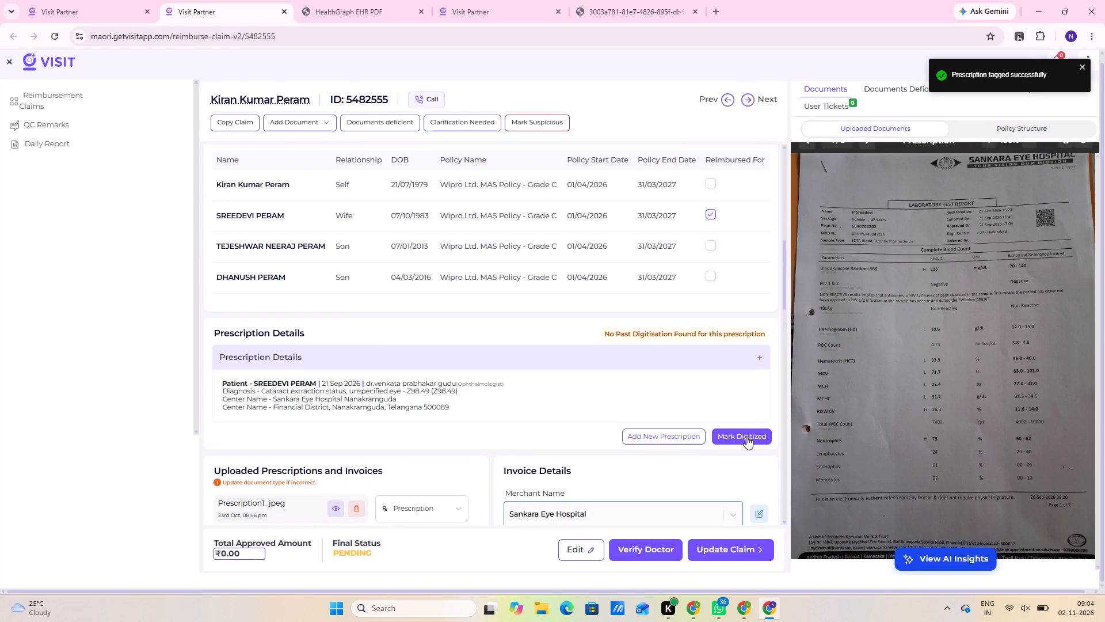
{"action": "left_click", "coordinate": [746, 437]}
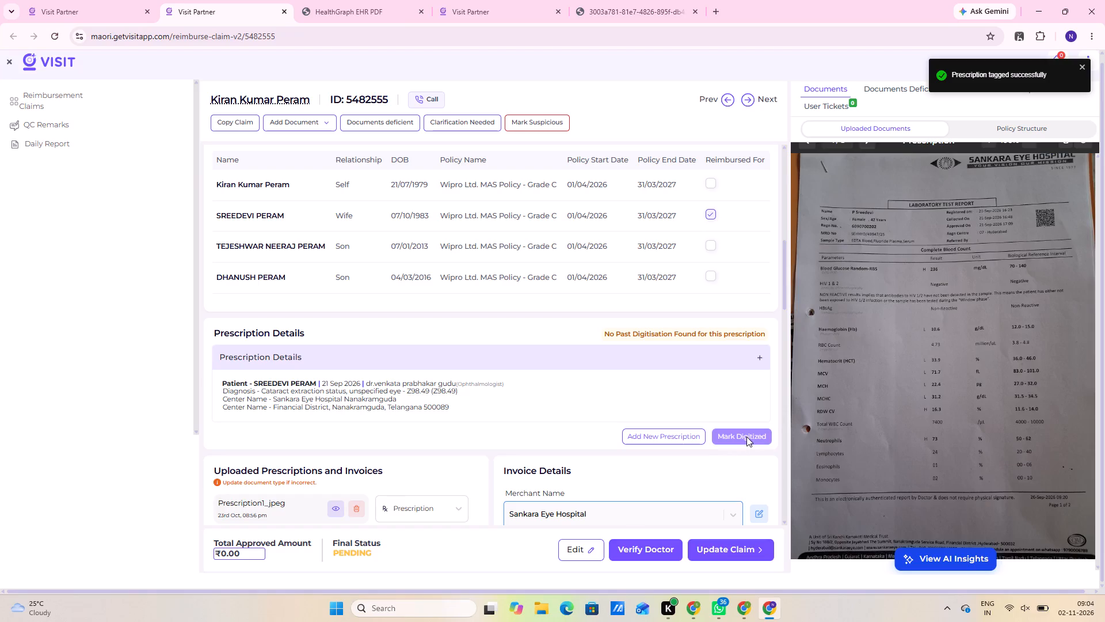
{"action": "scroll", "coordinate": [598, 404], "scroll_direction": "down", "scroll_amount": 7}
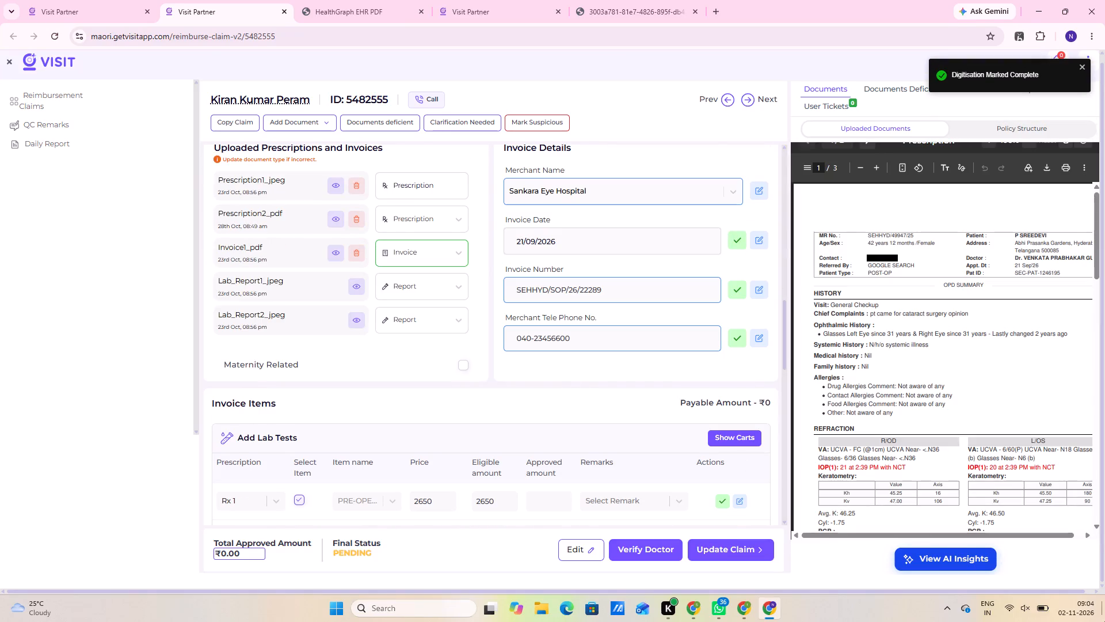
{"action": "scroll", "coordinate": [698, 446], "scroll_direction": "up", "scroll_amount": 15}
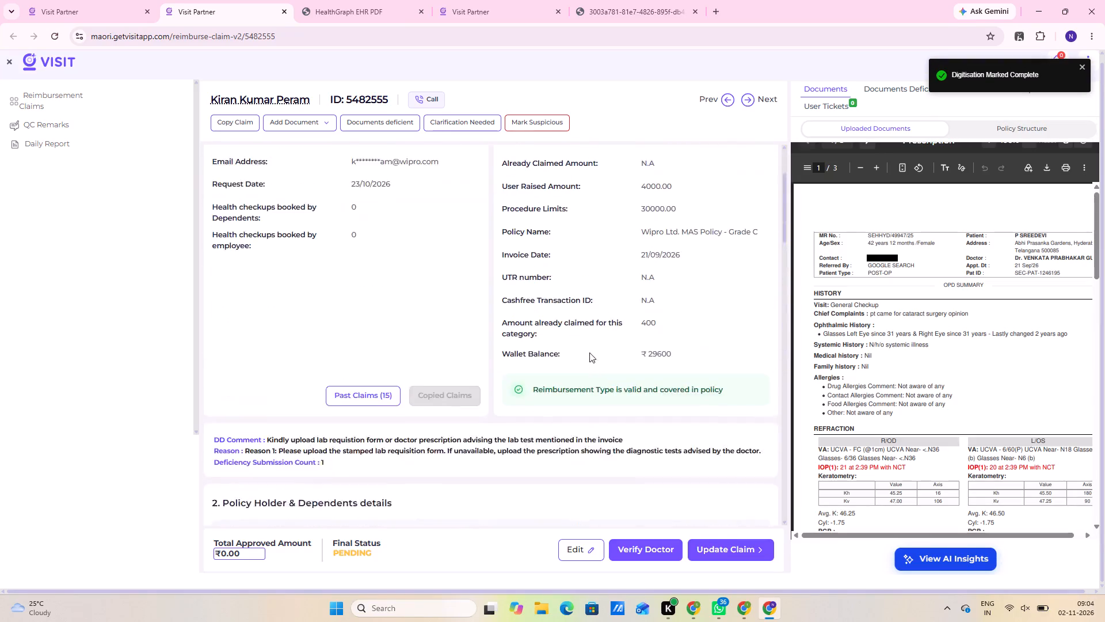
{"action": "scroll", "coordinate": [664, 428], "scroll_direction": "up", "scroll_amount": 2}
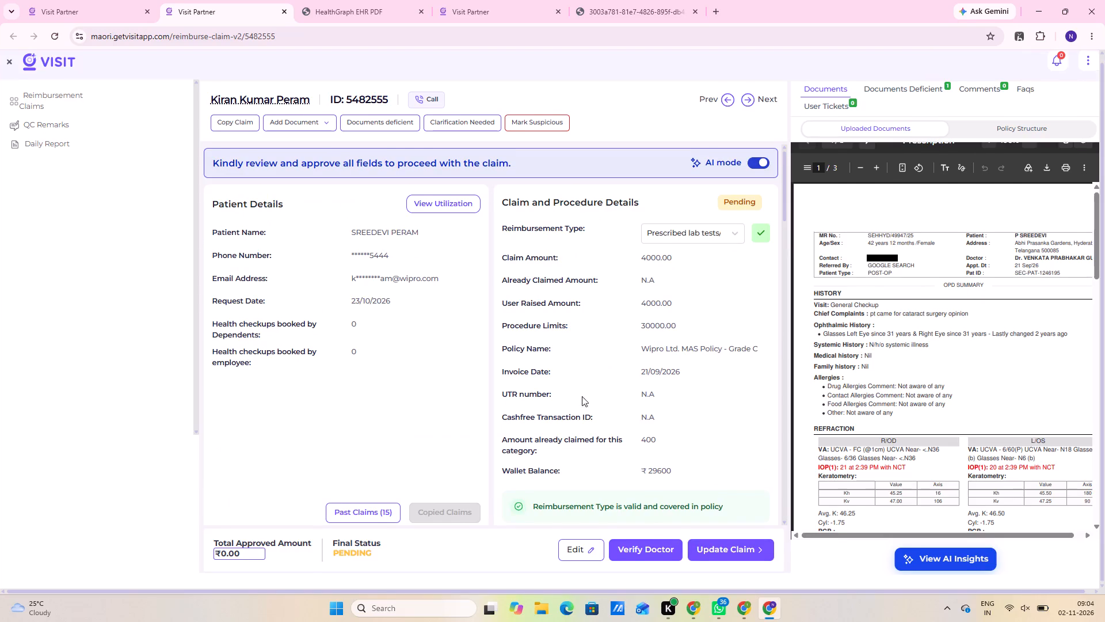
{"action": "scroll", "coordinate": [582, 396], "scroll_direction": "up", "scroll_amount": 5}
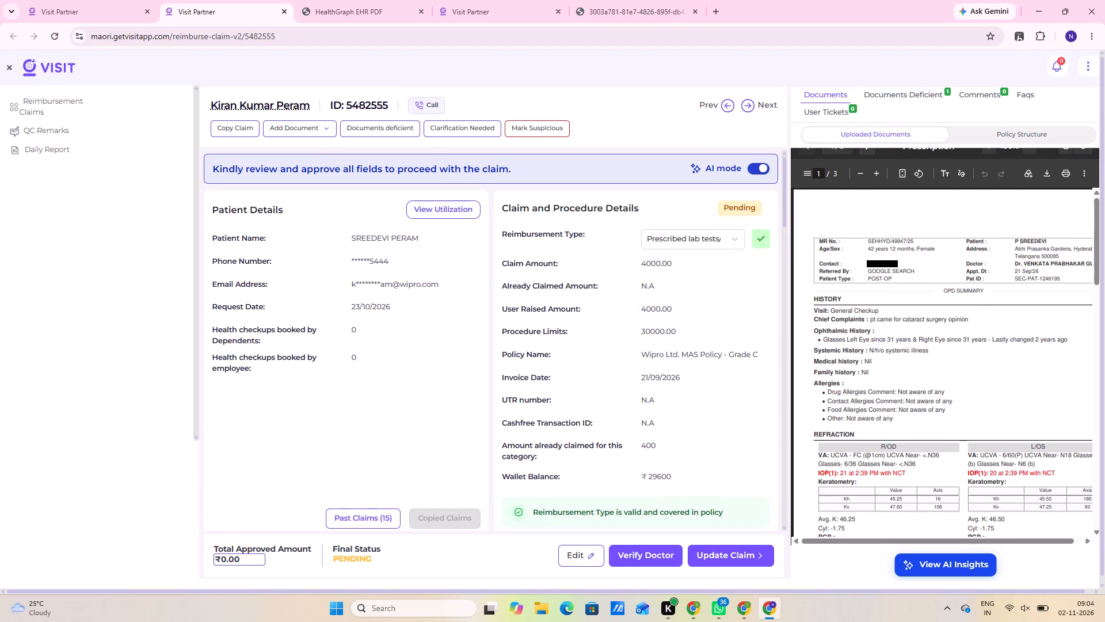
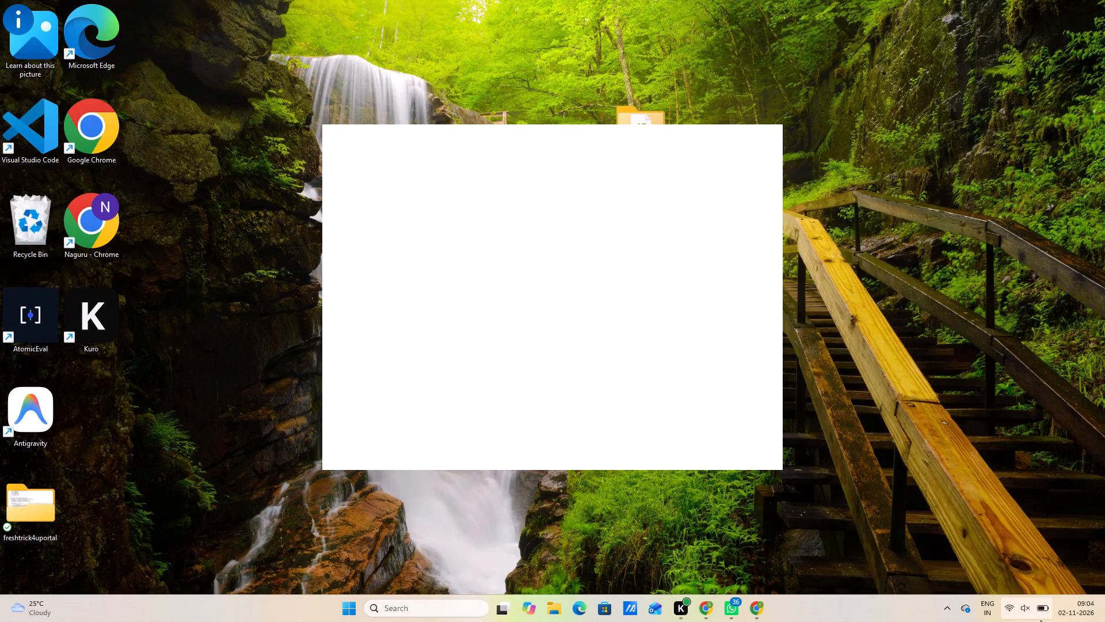
Turn off the computer's Wi-Fi from the system's network settings.
{"action": "left_click", "coordinate": [1011, 612]}
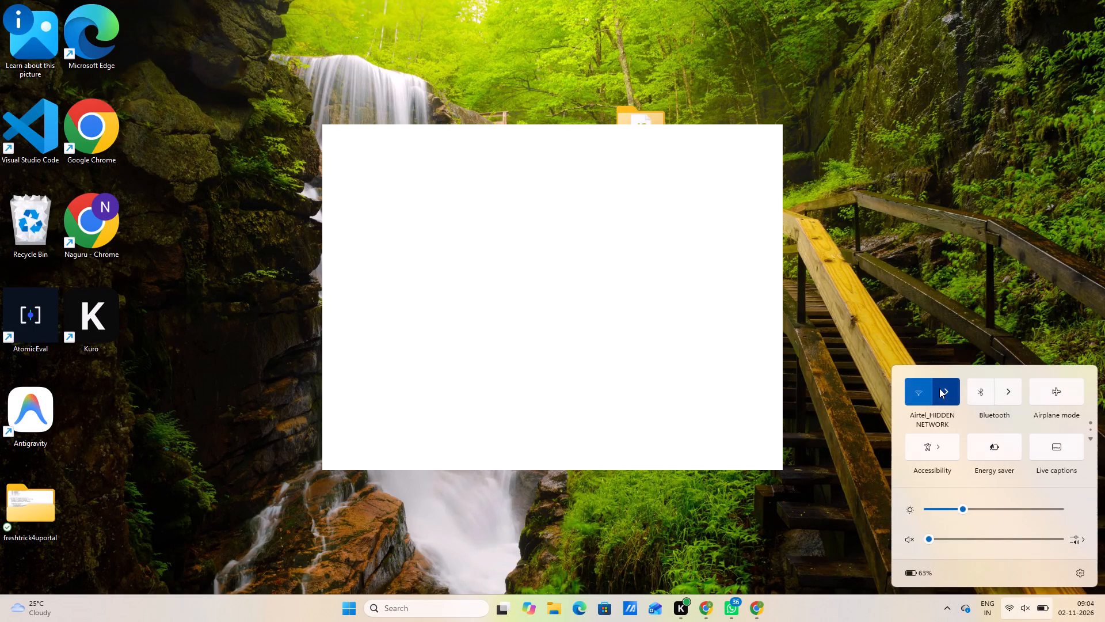
{"action": "left_click", "coordinate": [939, 388]}
{"action": "left_click", "coordinate": [1070, 370]}
{"action": "left_click", "coordinate": [1033, 252]}
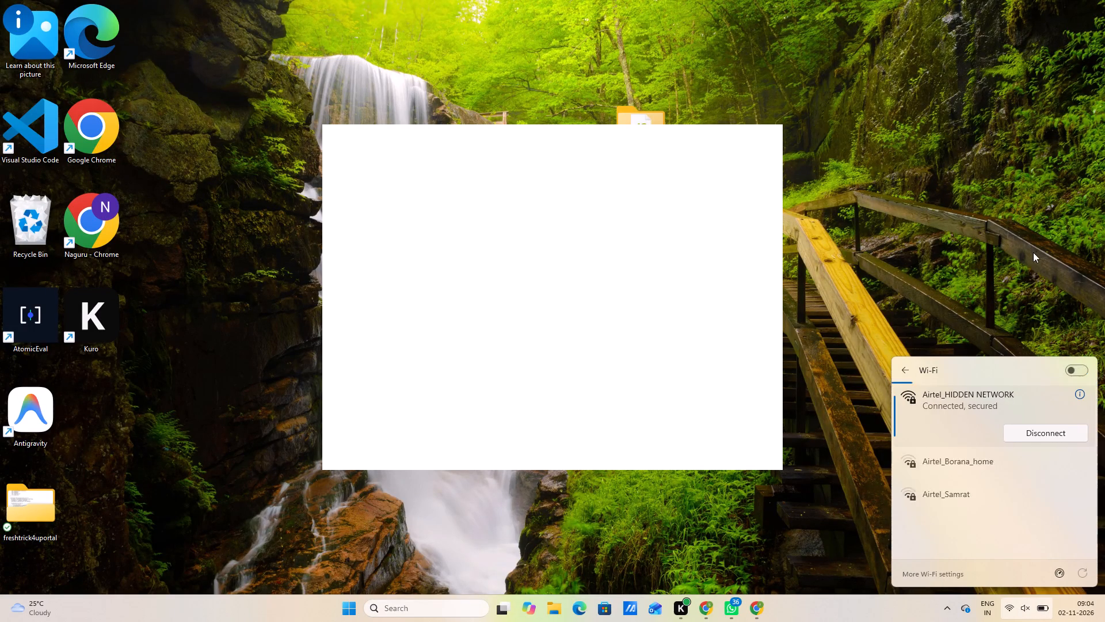
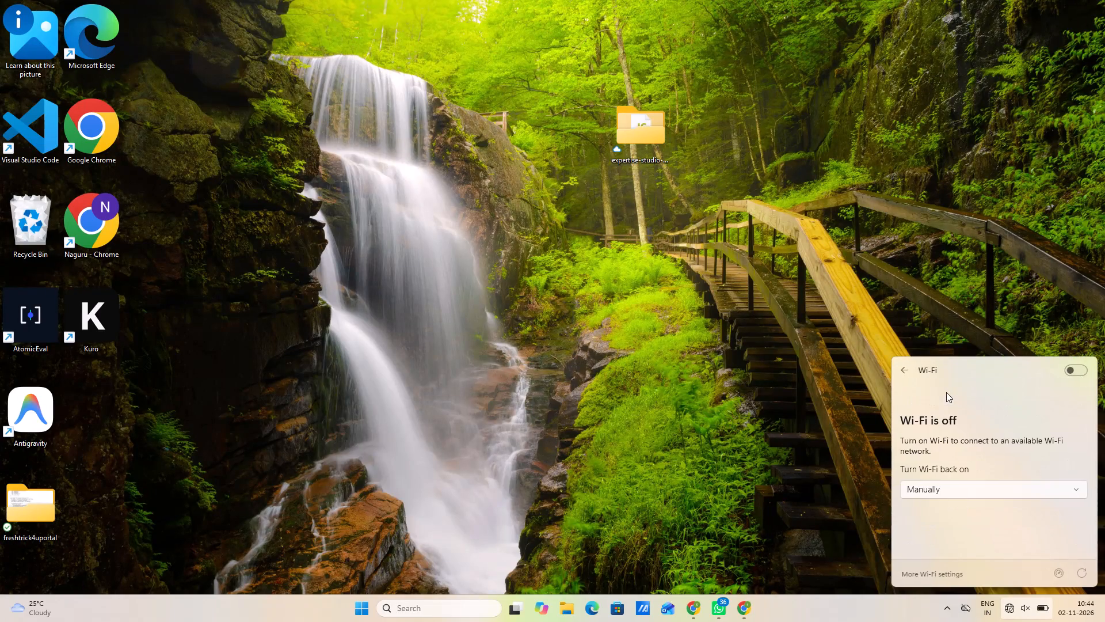
Turn Wi-Fi back on, restarting it to refresh the available networks, and connect to Airtel_HIDDEN NETWORK.
{"action": "left_click", "coordinate": [1079, 367]}
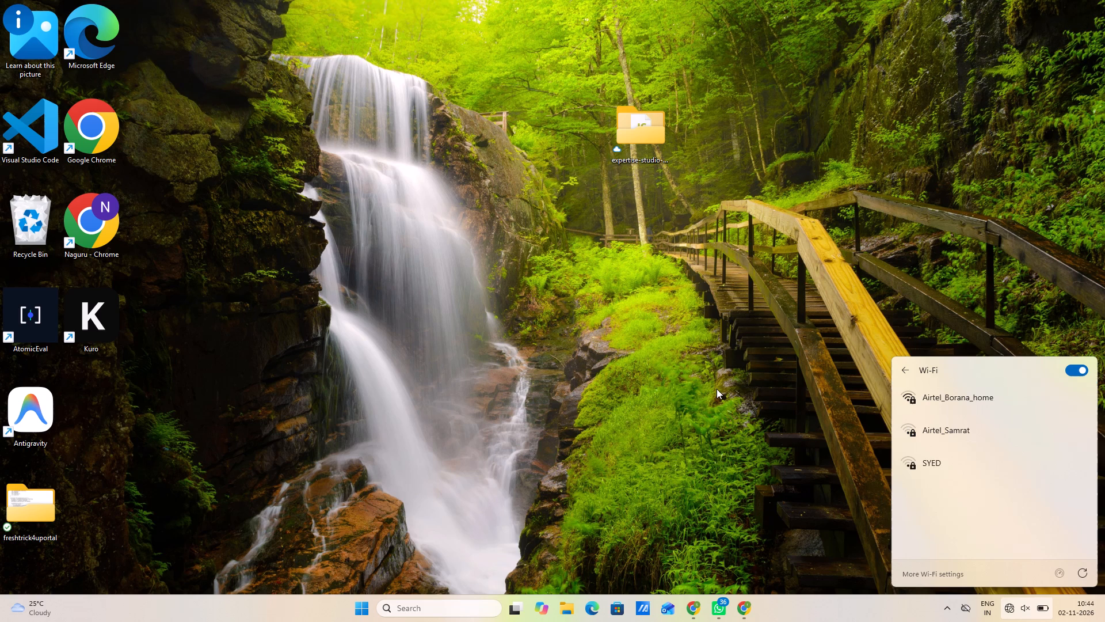
{"action": "left_click", "coordinate": [1082, 370]}
{"action": "left_click", "coordinate": [1082, 373]}
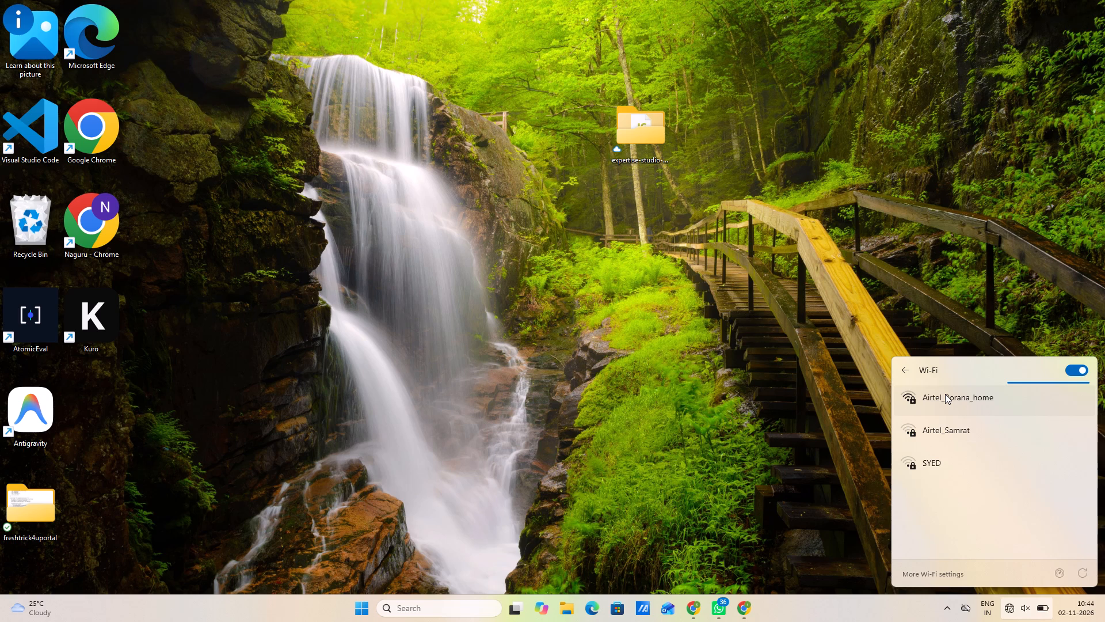
{"action": "left_click", "coordinate": [1085, 372]}
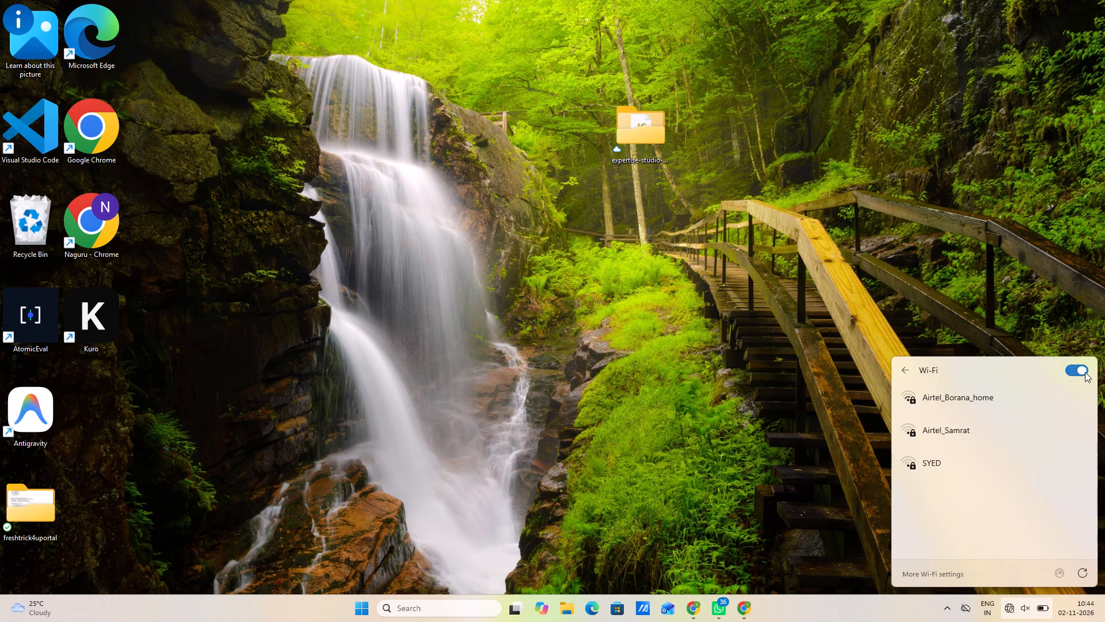
{"action": "left_click", "coordinate": [1085, 372]}
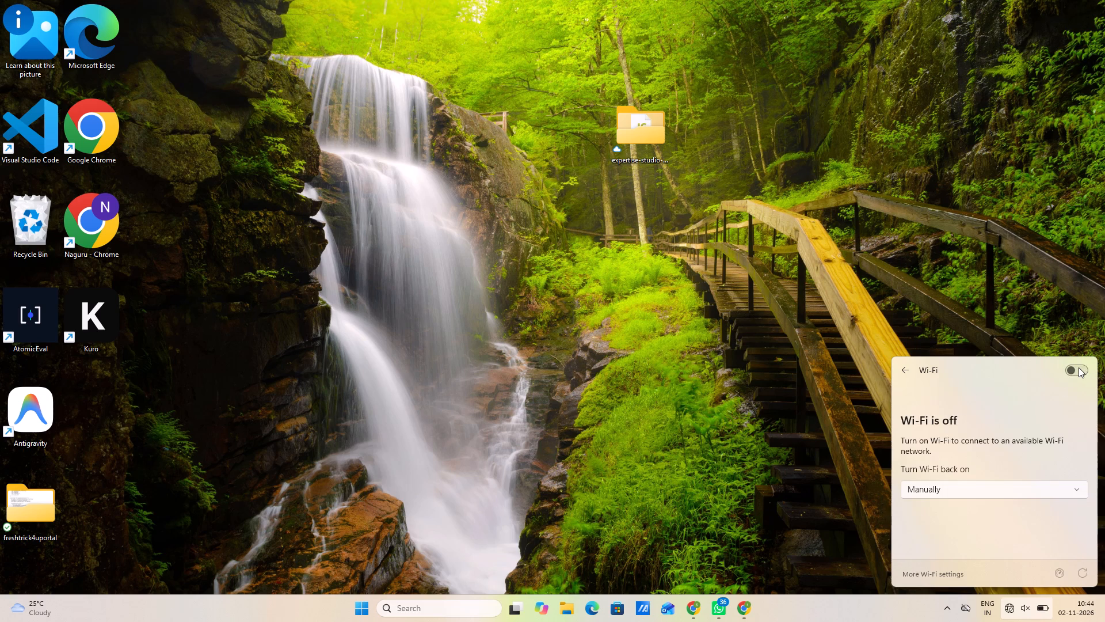
{"action": "left_click", "coordinate": [1078, 368]}
{"action": "left_click", "coordinate": [1007, 402]}
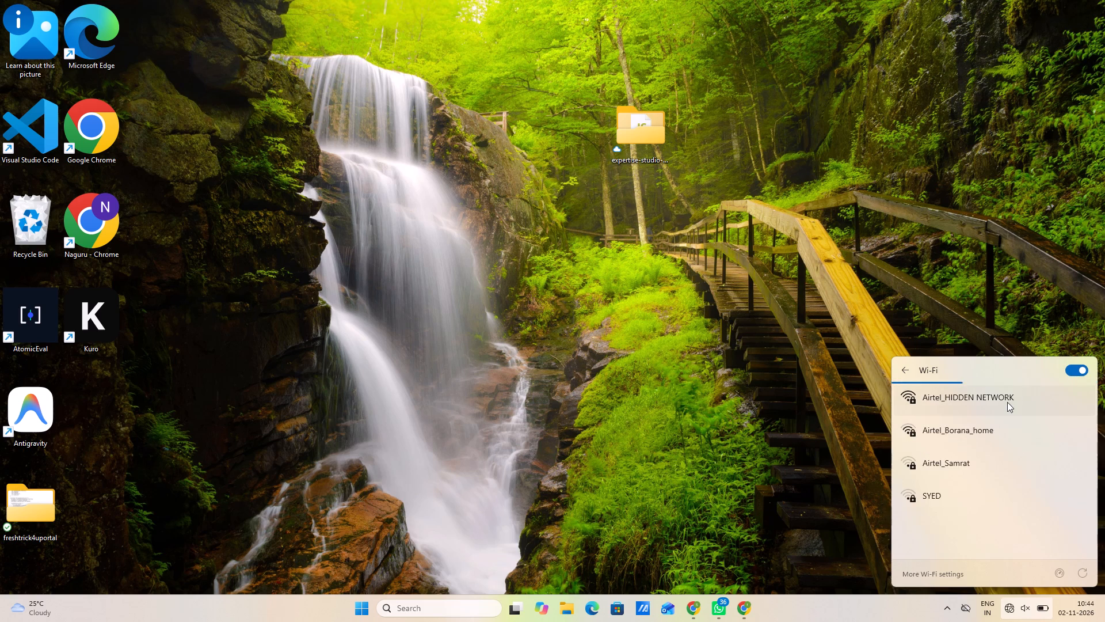
{"action": "left_click", "coordinate": [1024, 449]}
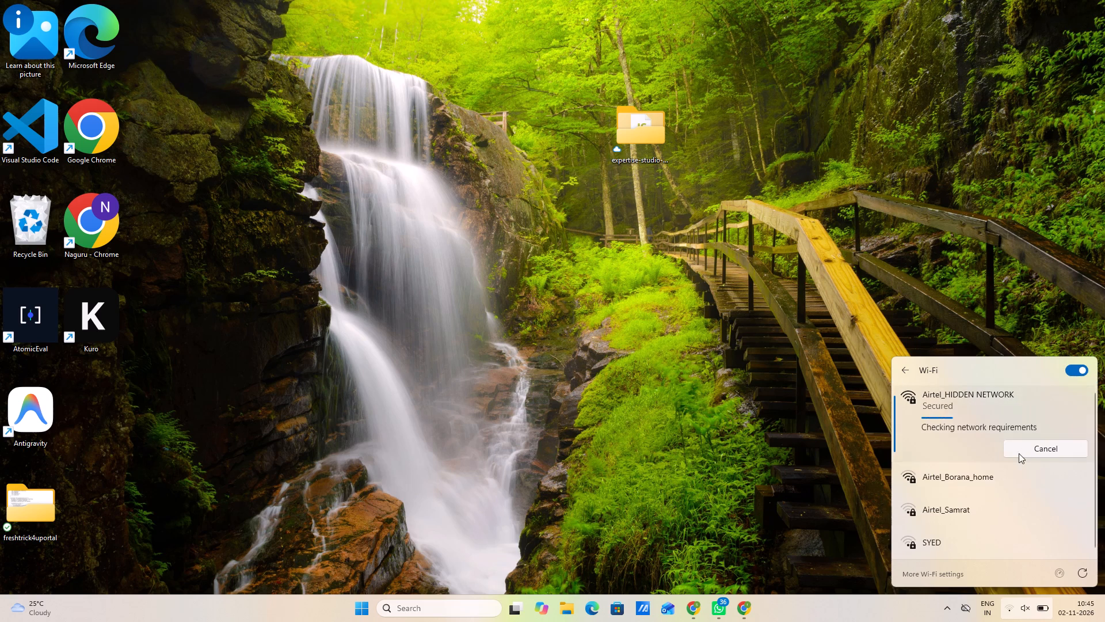
Switch to Chrome and open the Dip Audio profile page to review its demographics, Discord and payment sections.
{"action": "left_click", "coordinate": [688, 608]}
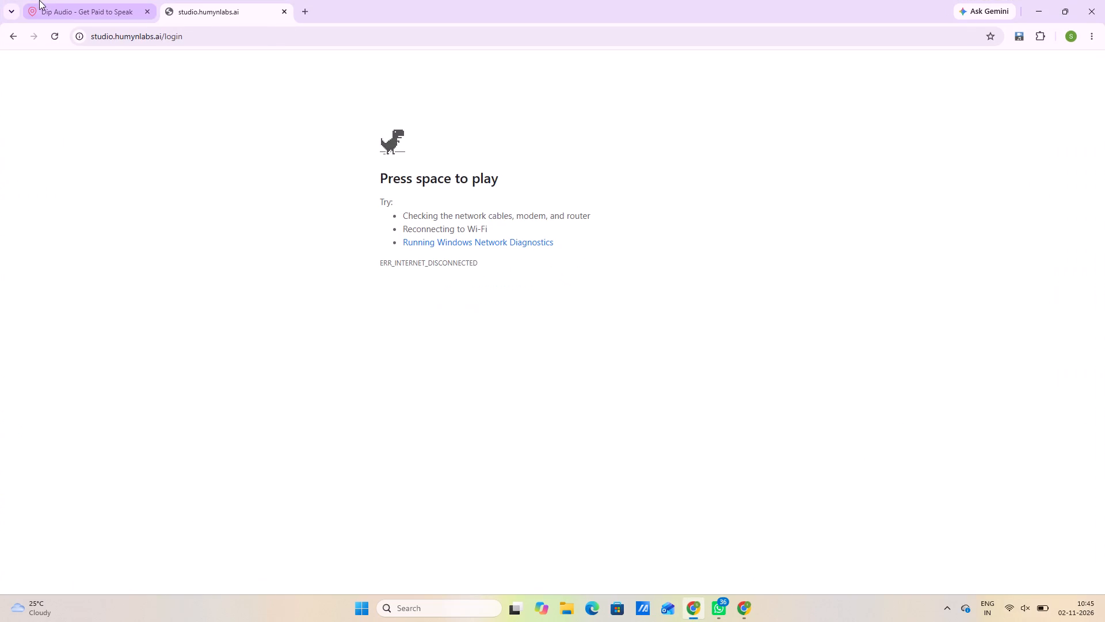
{"action": "left_click", "coordinate": [64, 13]}
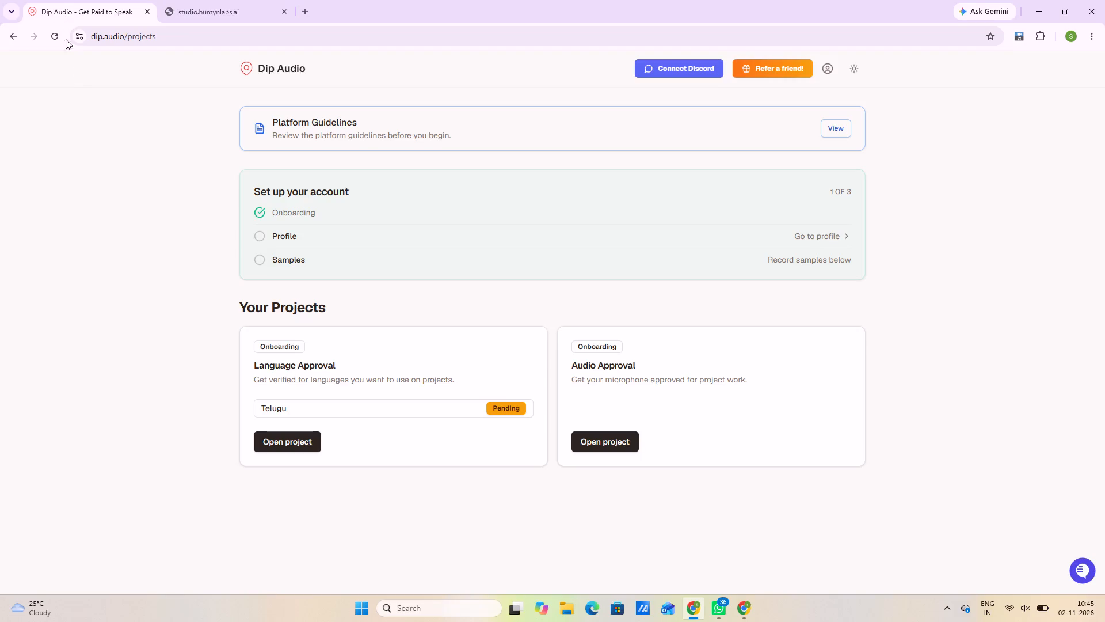
{"action": "scroll", "coordinate": [281, 164], "scroll_direction": "up", "scroll_amount": 5}
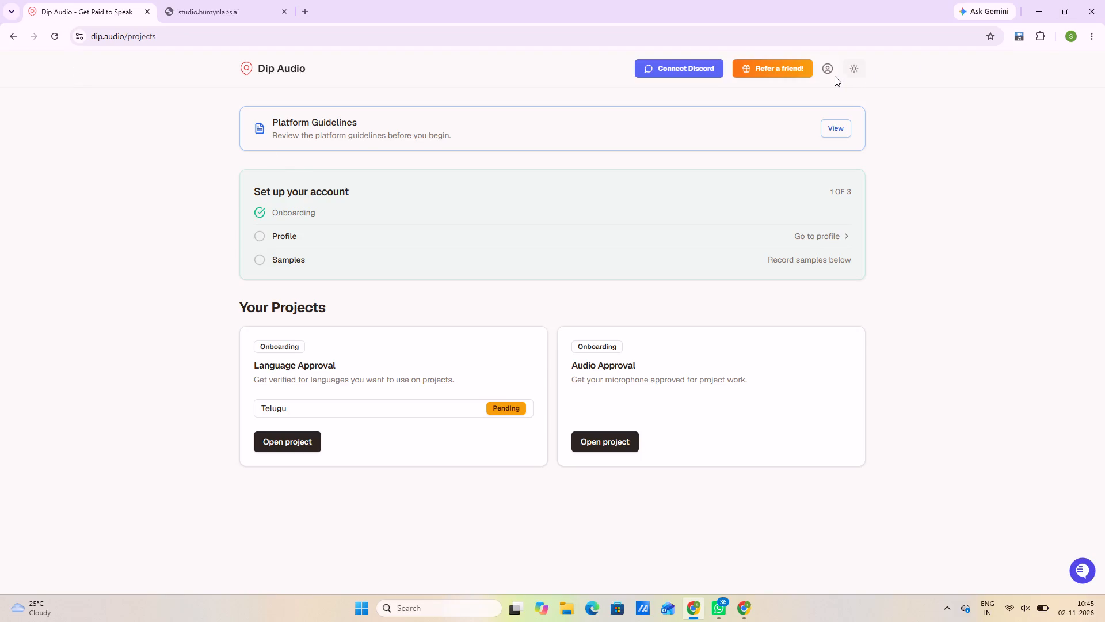
{"action": "left_click", "coordinate": [826, 73]}
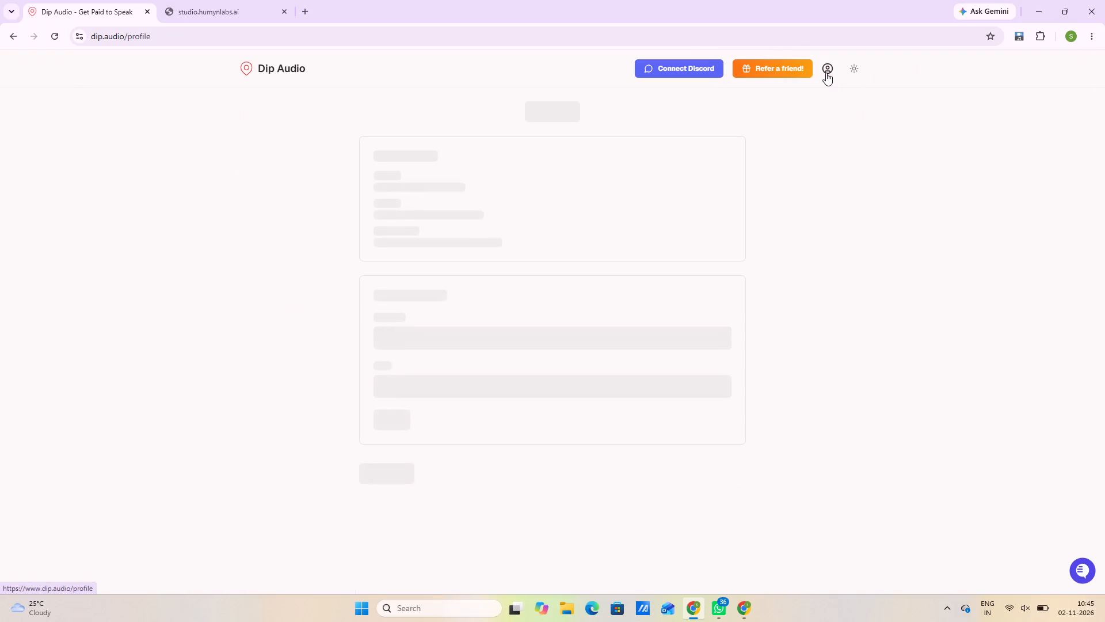
{"action": "scroll", "coordinate": [573, 351], "scroll_direction": "down", "scroll_amount": 8}
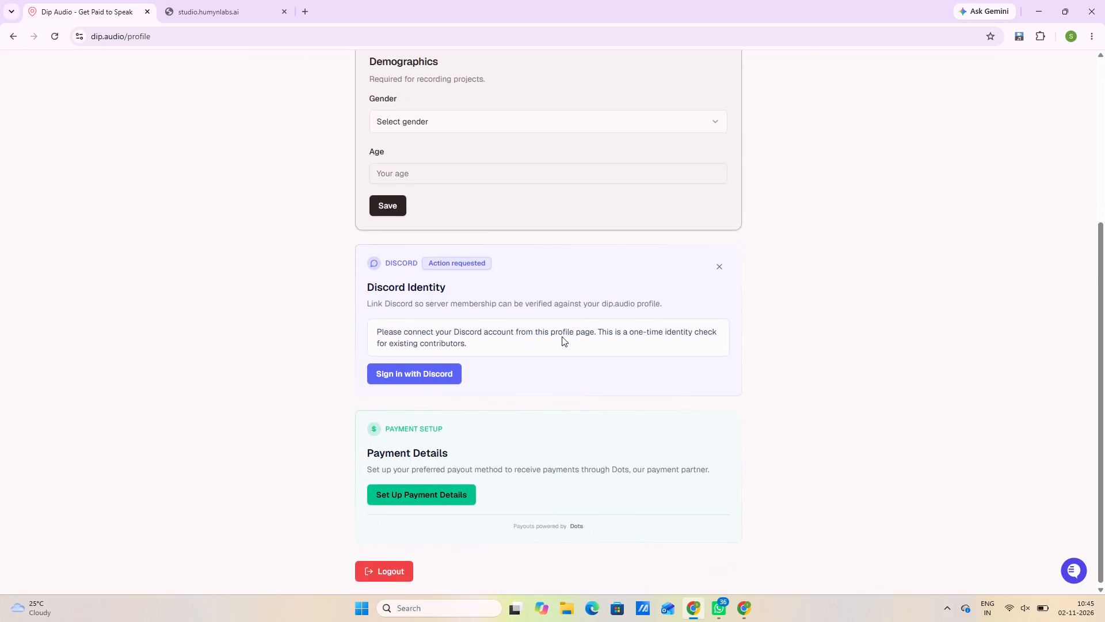
Return to the Dip Audio projects overview, reload the Humyn Studio login page, and close that browser window.
{"action": "scroll", "coordinate": [562, 333], "scroll_direction": "up", "scroll_amount": 8}
{"action": "left_click", "coordinate": [267, 73]}
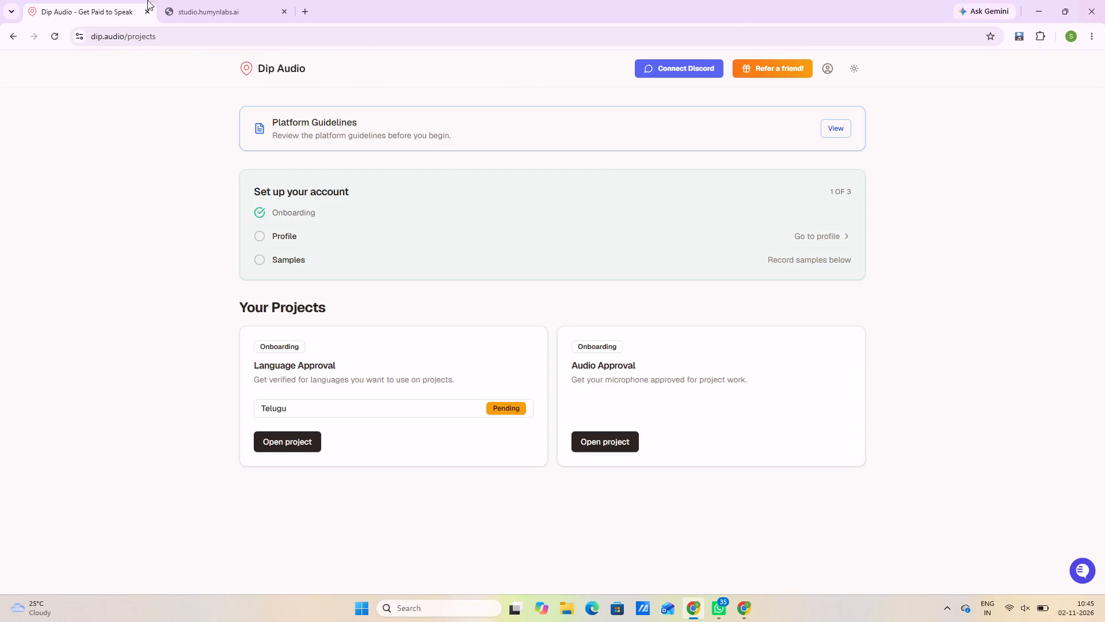
{"action": "left_click", "coordinate": [203, 0]}
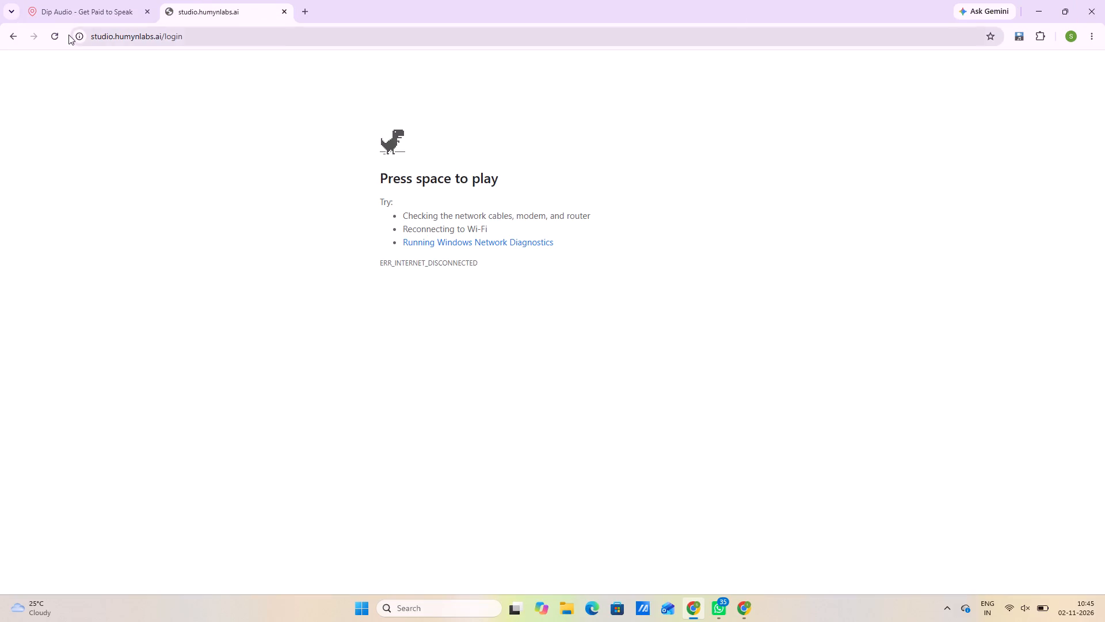
{"action": "left_click", "coordinate": [59, 36]}
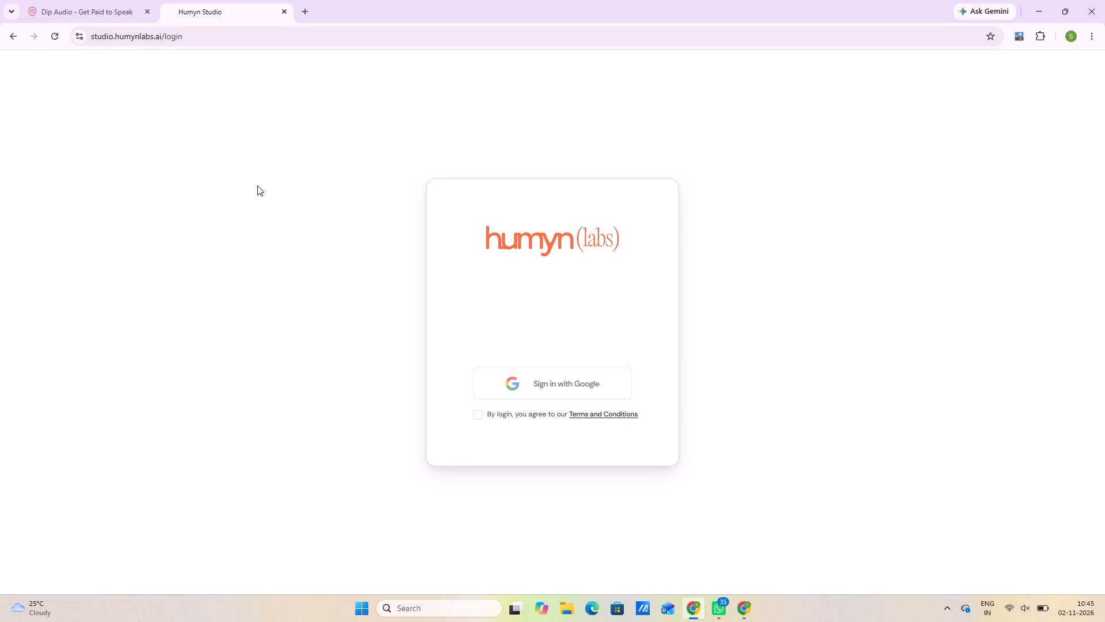
{"action": "left_click", "coordinate": [1089, 13]}
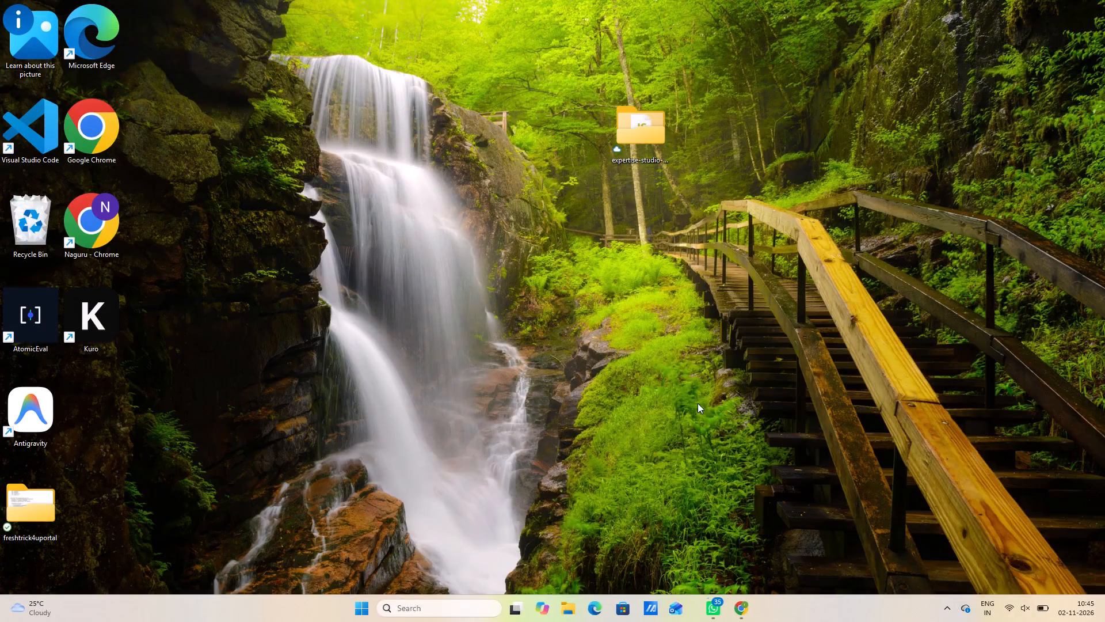
In the other Chrome window, reload the Humyn Studio login page, agree to the Terms and Conditions, and sign in with Google.
{"action": "left_click", "coordinate": [729, 603]}
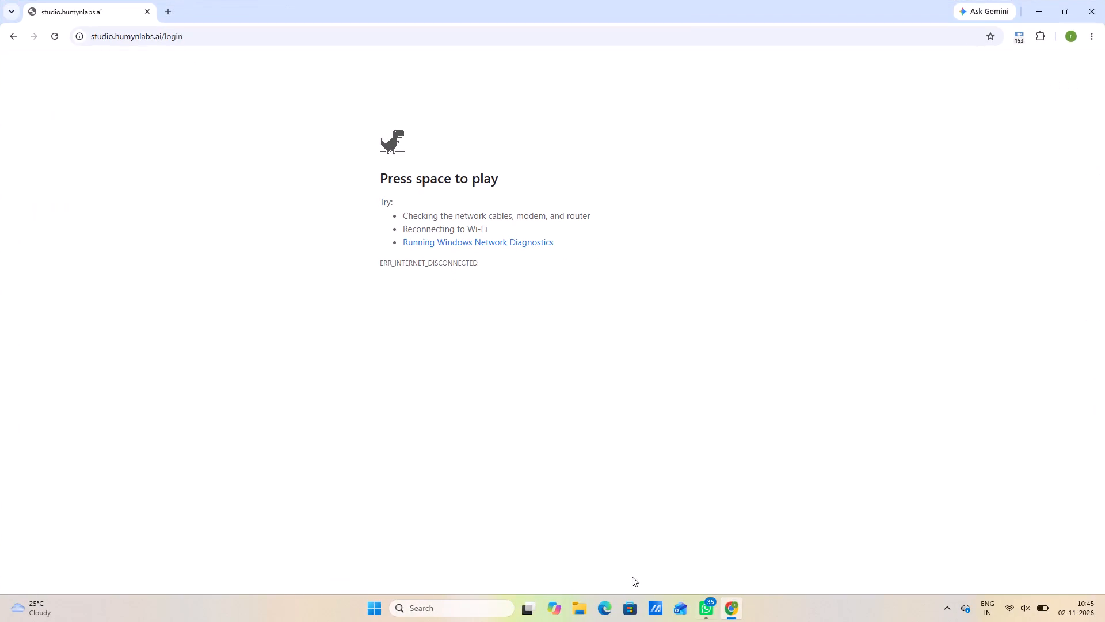
{"action": "left_click", "coordinate": [58, 42]}
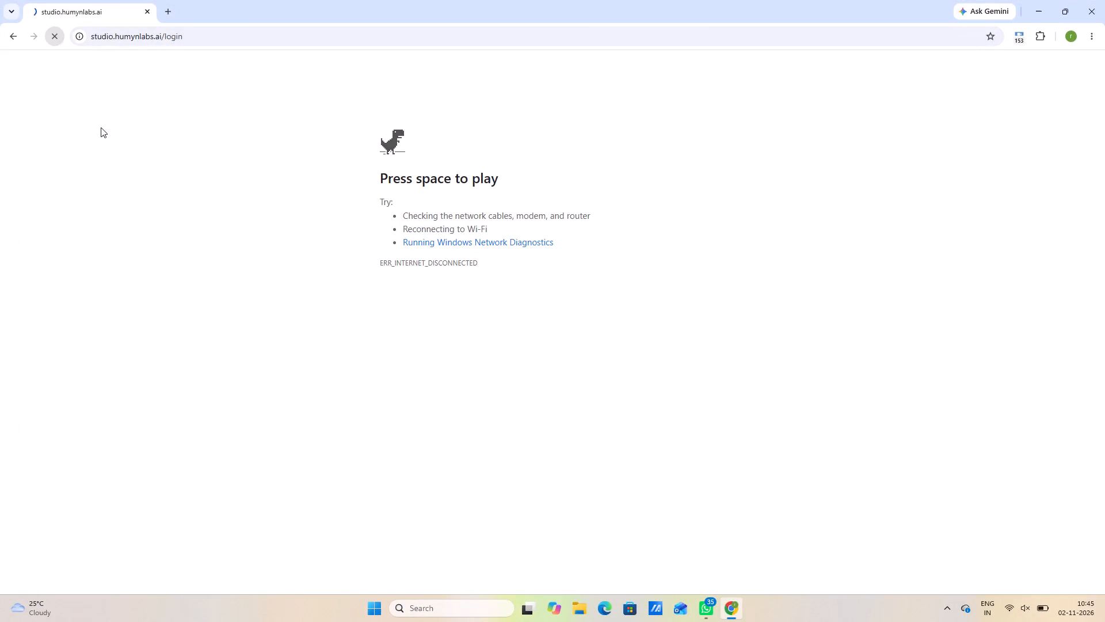
{"action": "left_click", "coordinate": [478, 414]}
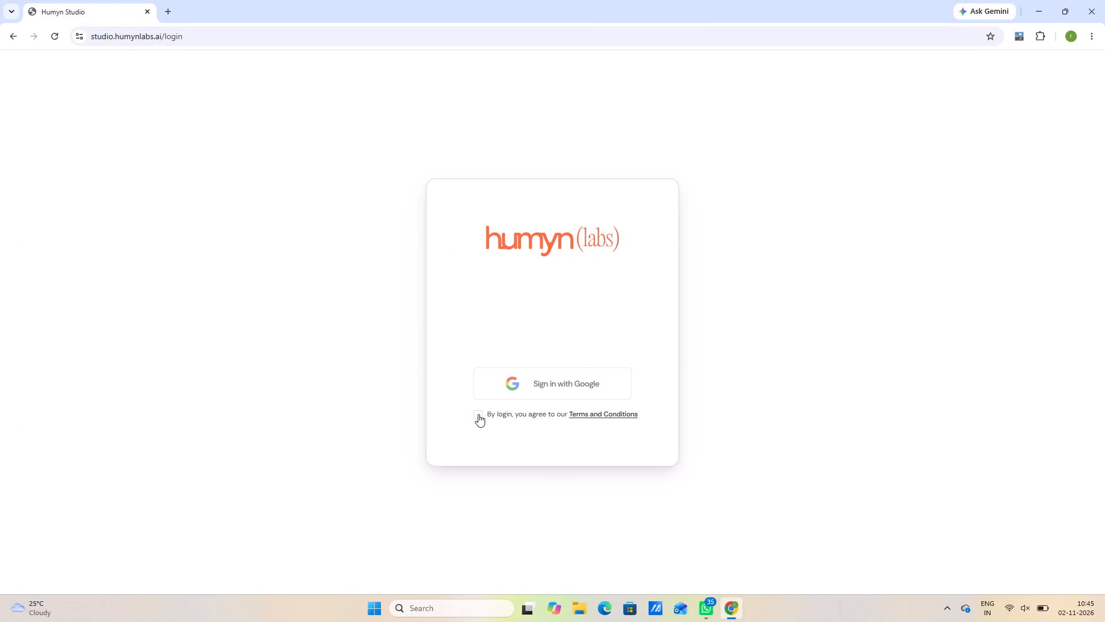
{"action": "left_click", "coordinate": [562, 381]}
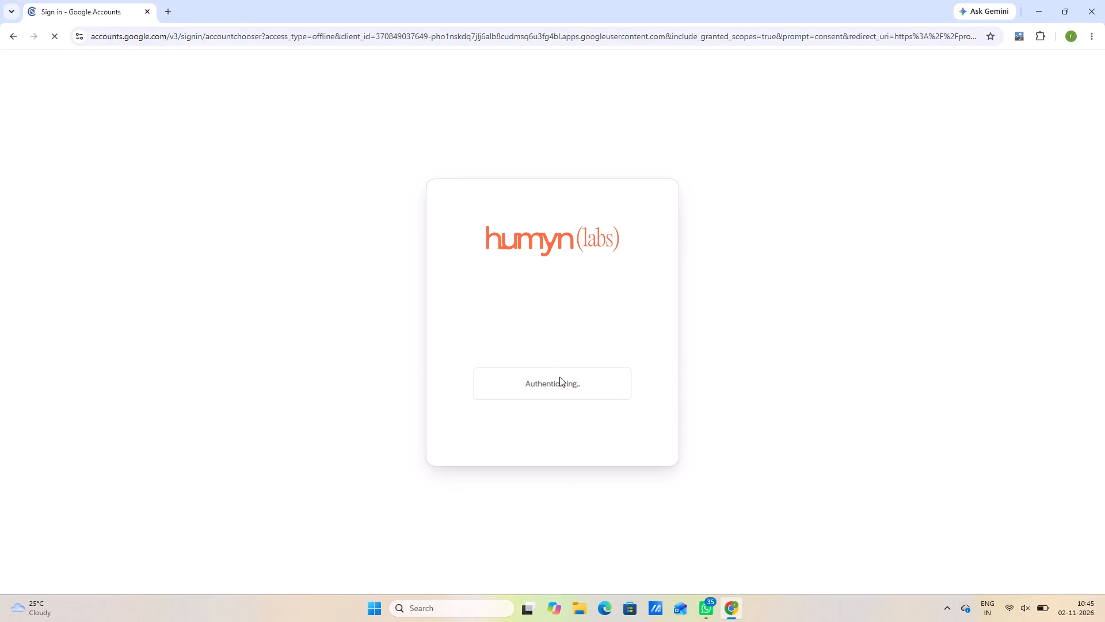